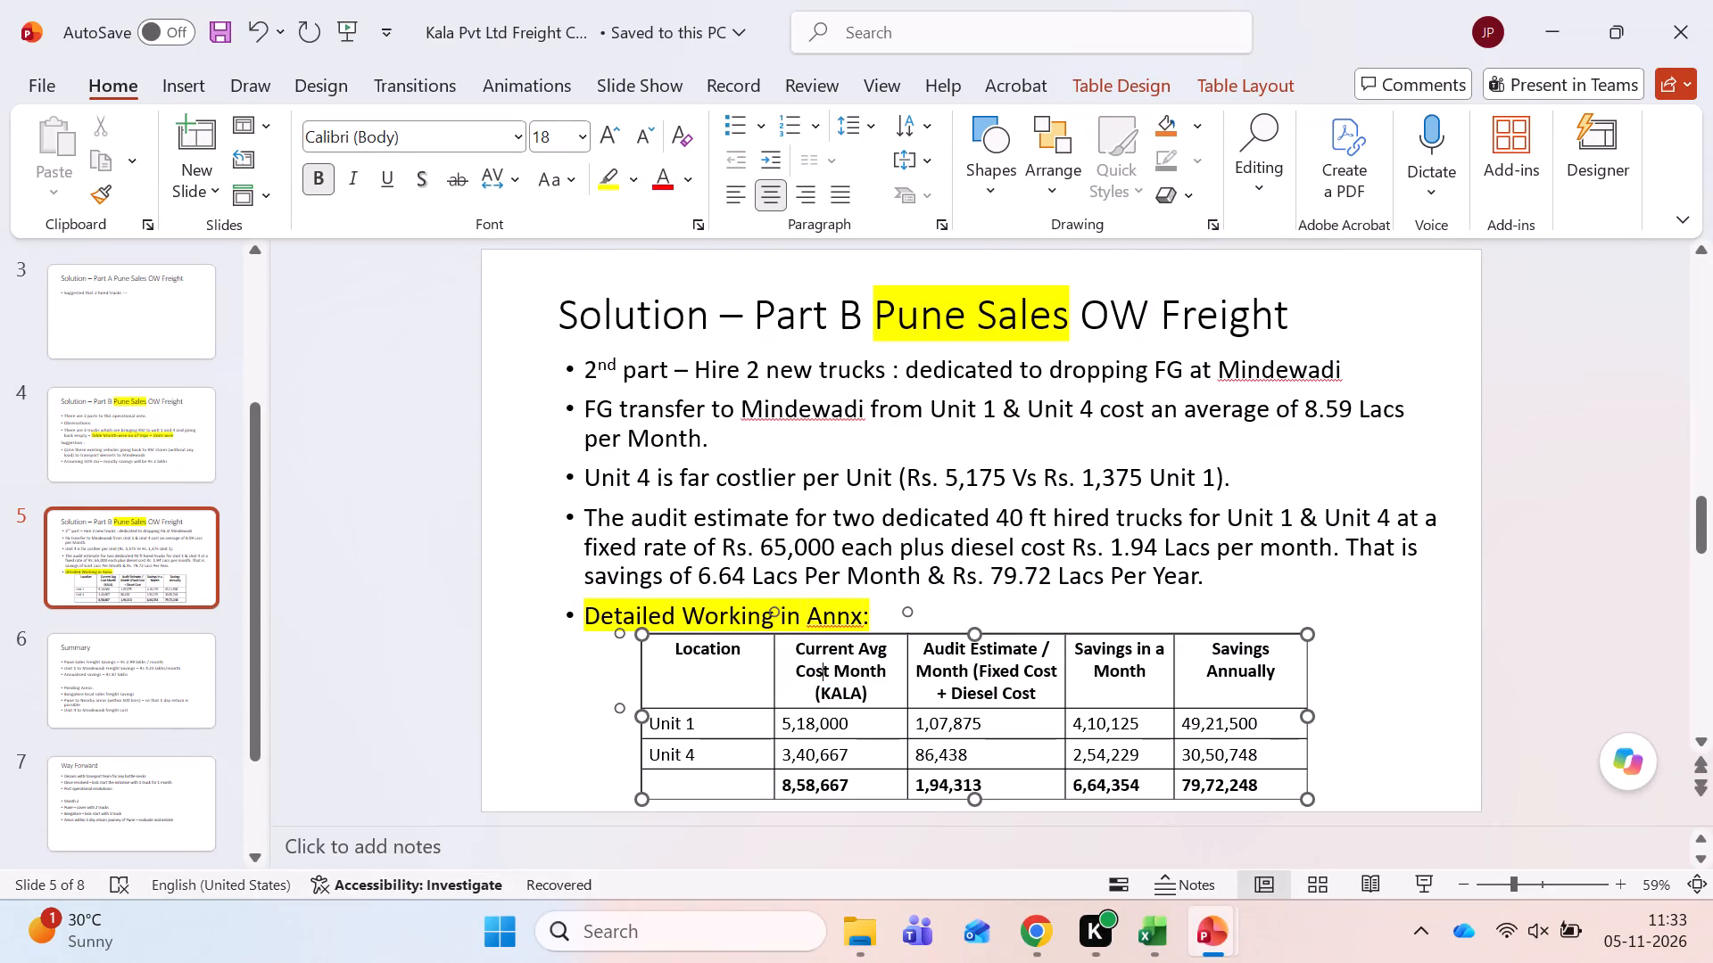
Switch to the Excel annexure workbook and trace the Unit 1 and Unit 4 Avg Cost Per Unit cells to their source on Sheet 1.
key(alt+Tab)
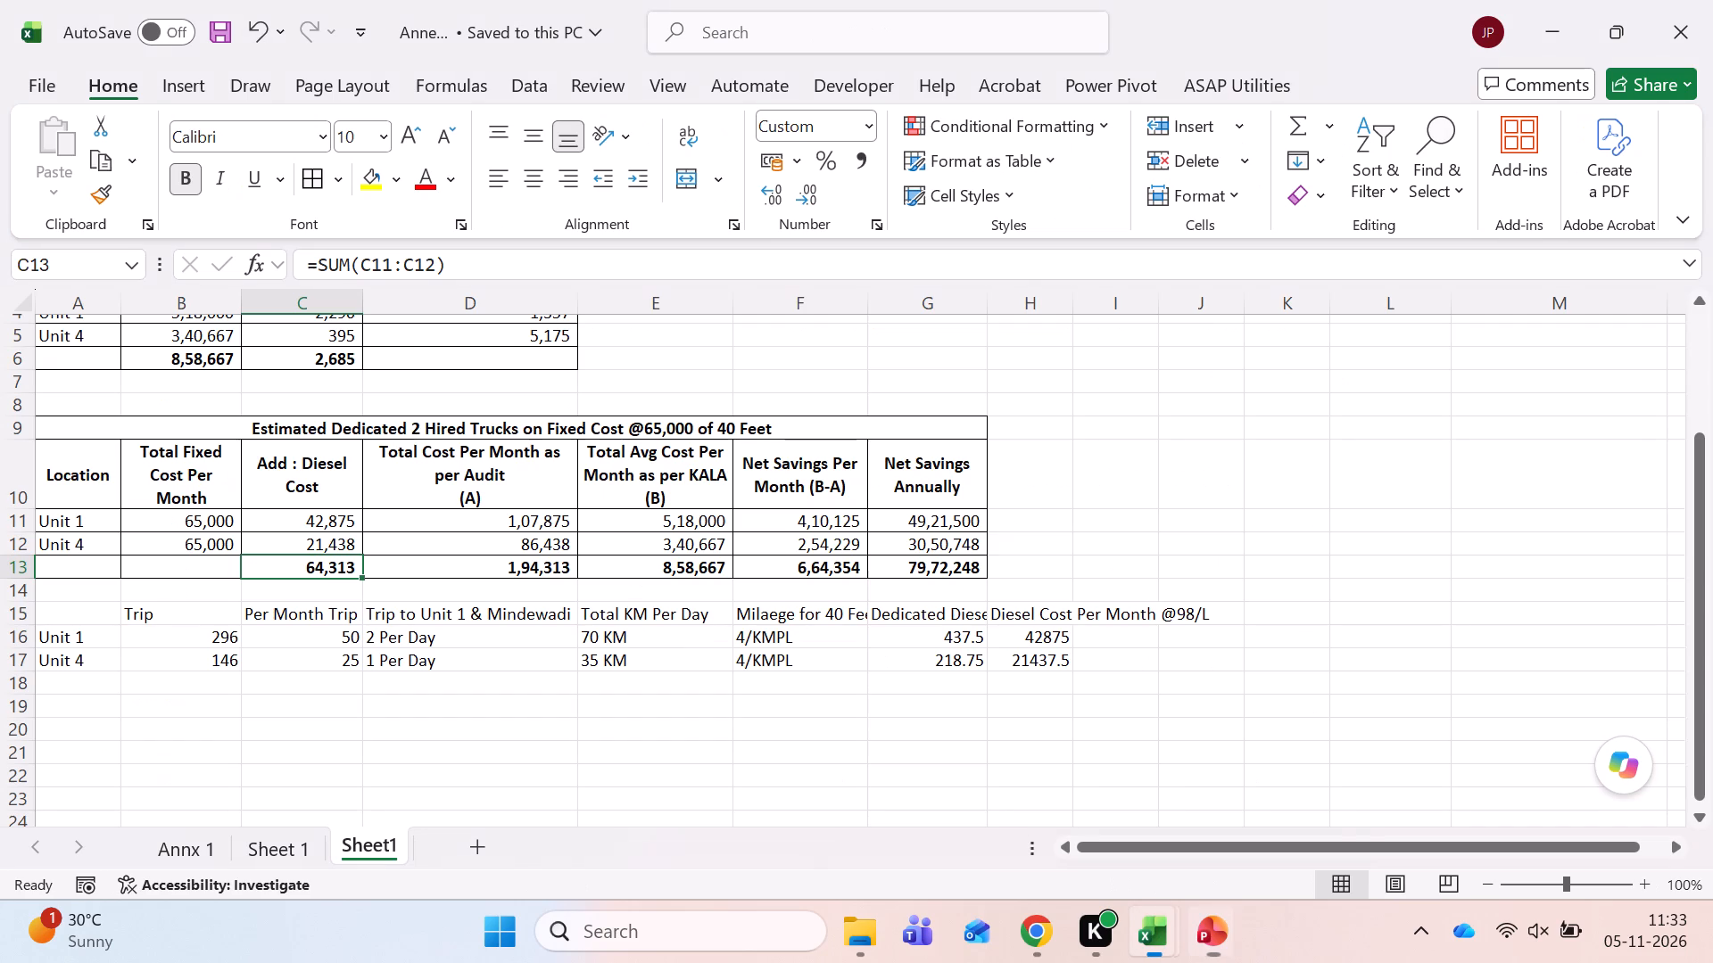
scroll(712, 597, up, 1)
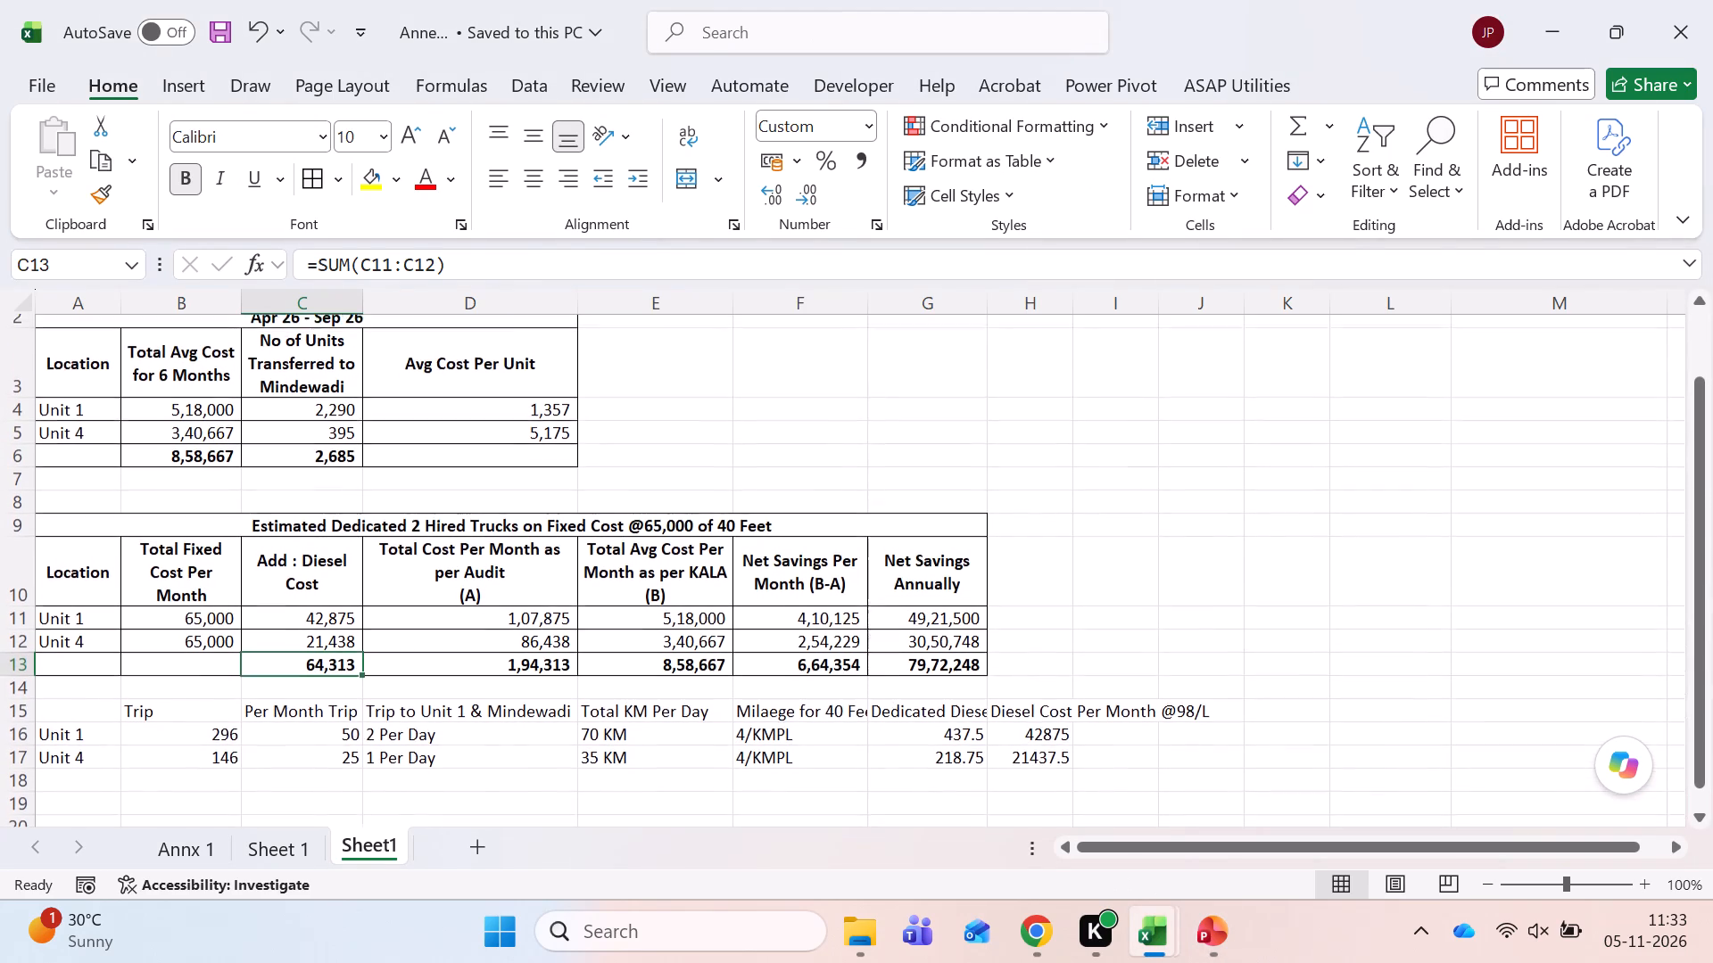
scroll(712, 597, up, 1)
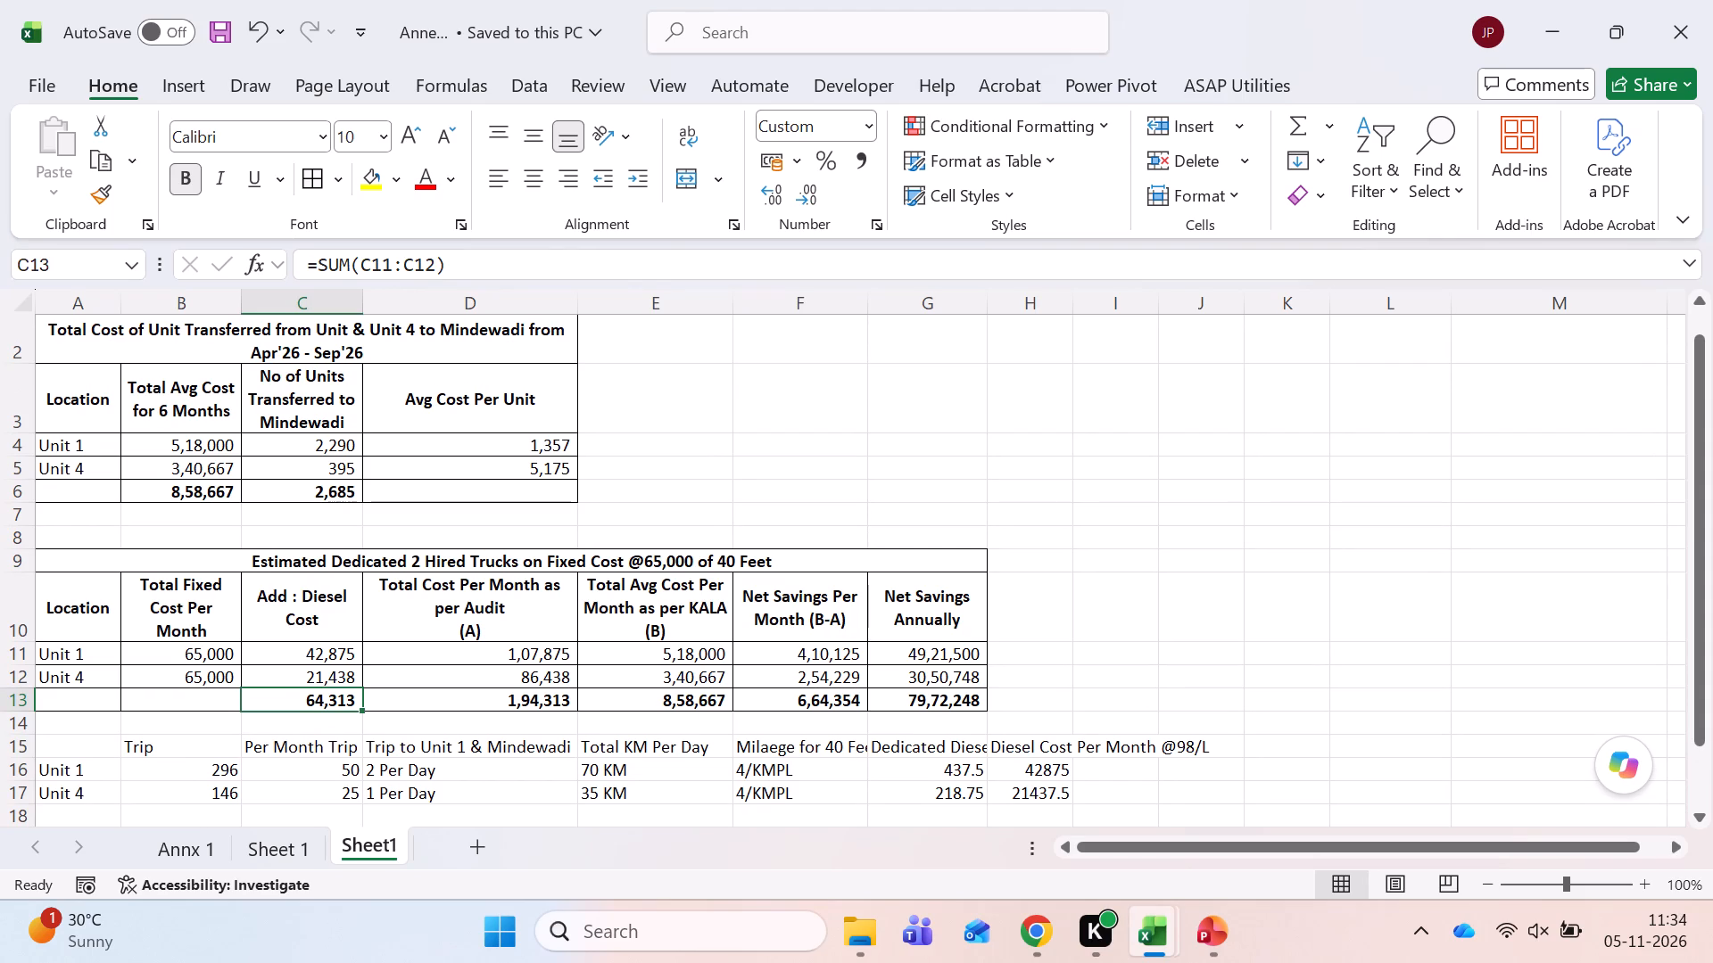
click(495, 440)
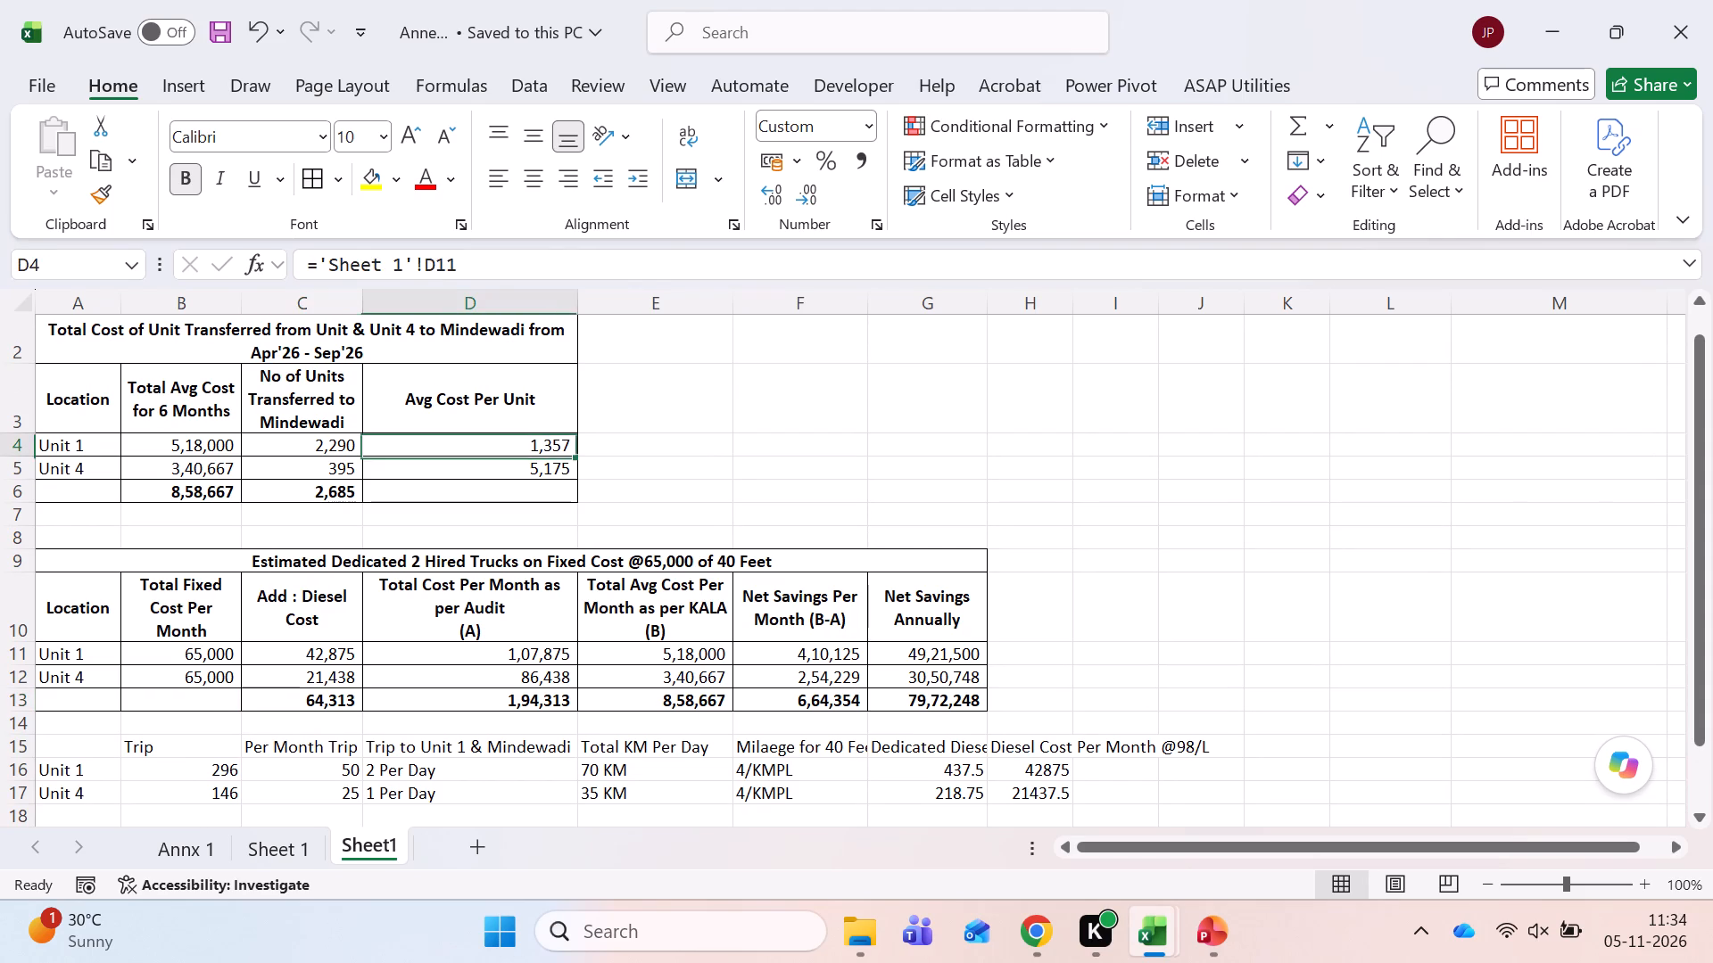
key(ctrl+bracketleft)
key(ctrl+Page_Down)
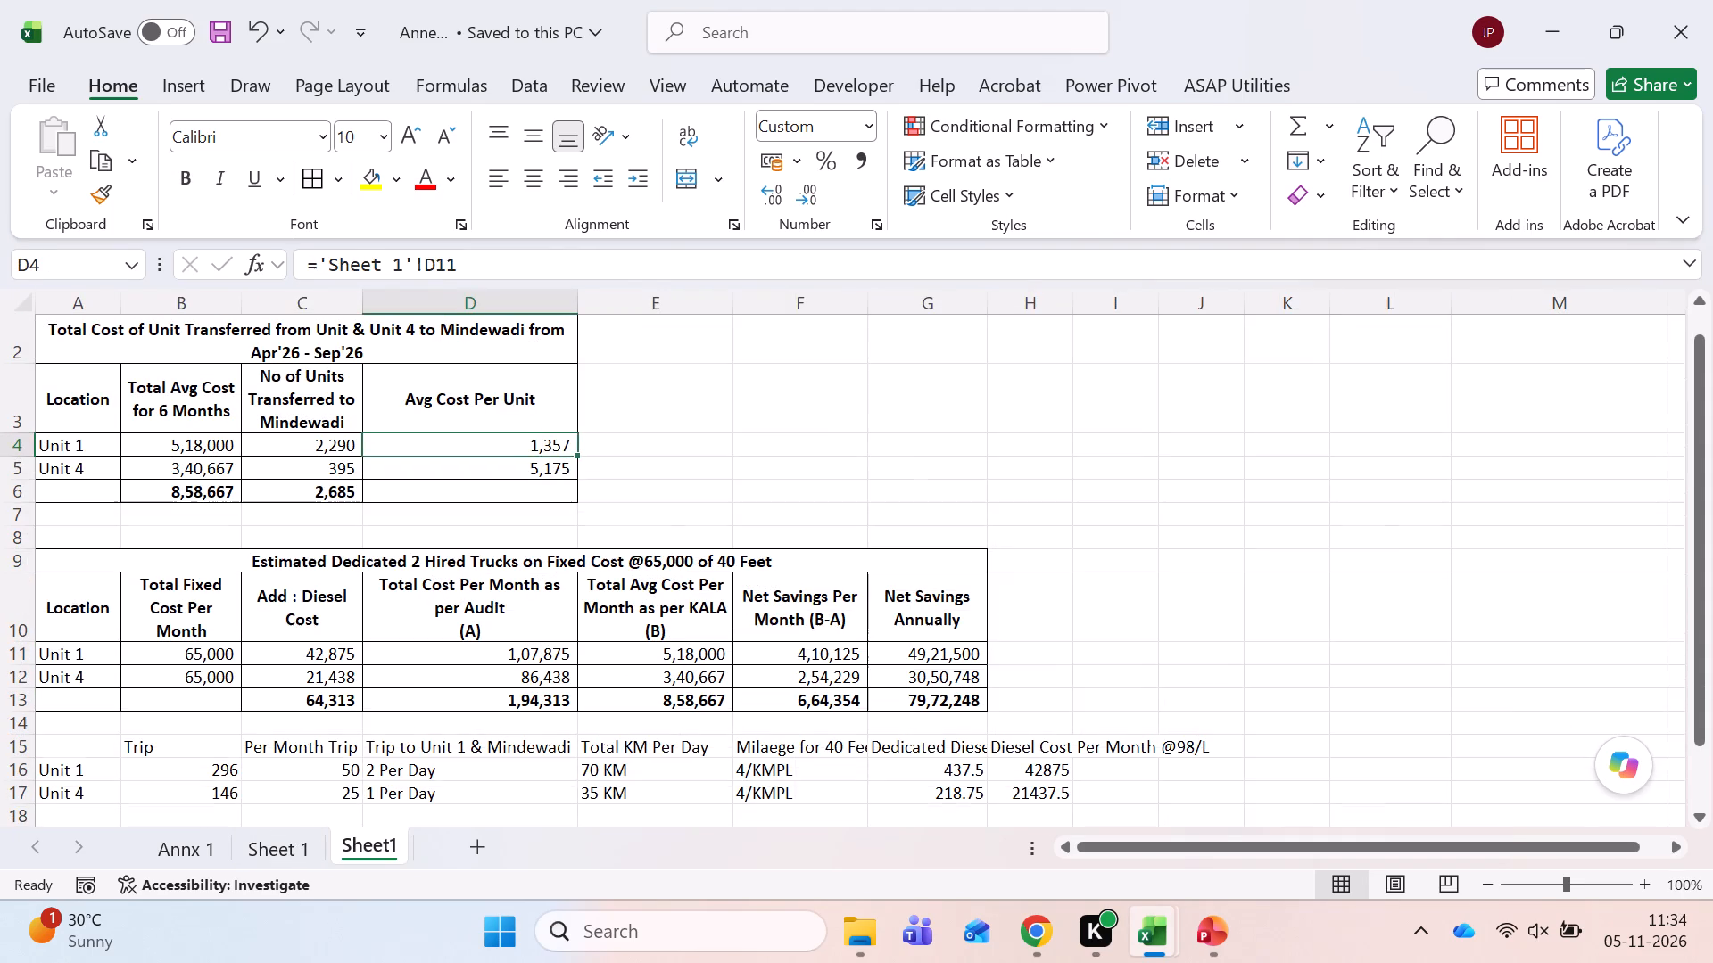
key(Down)
key(ctrl+bracketleft)
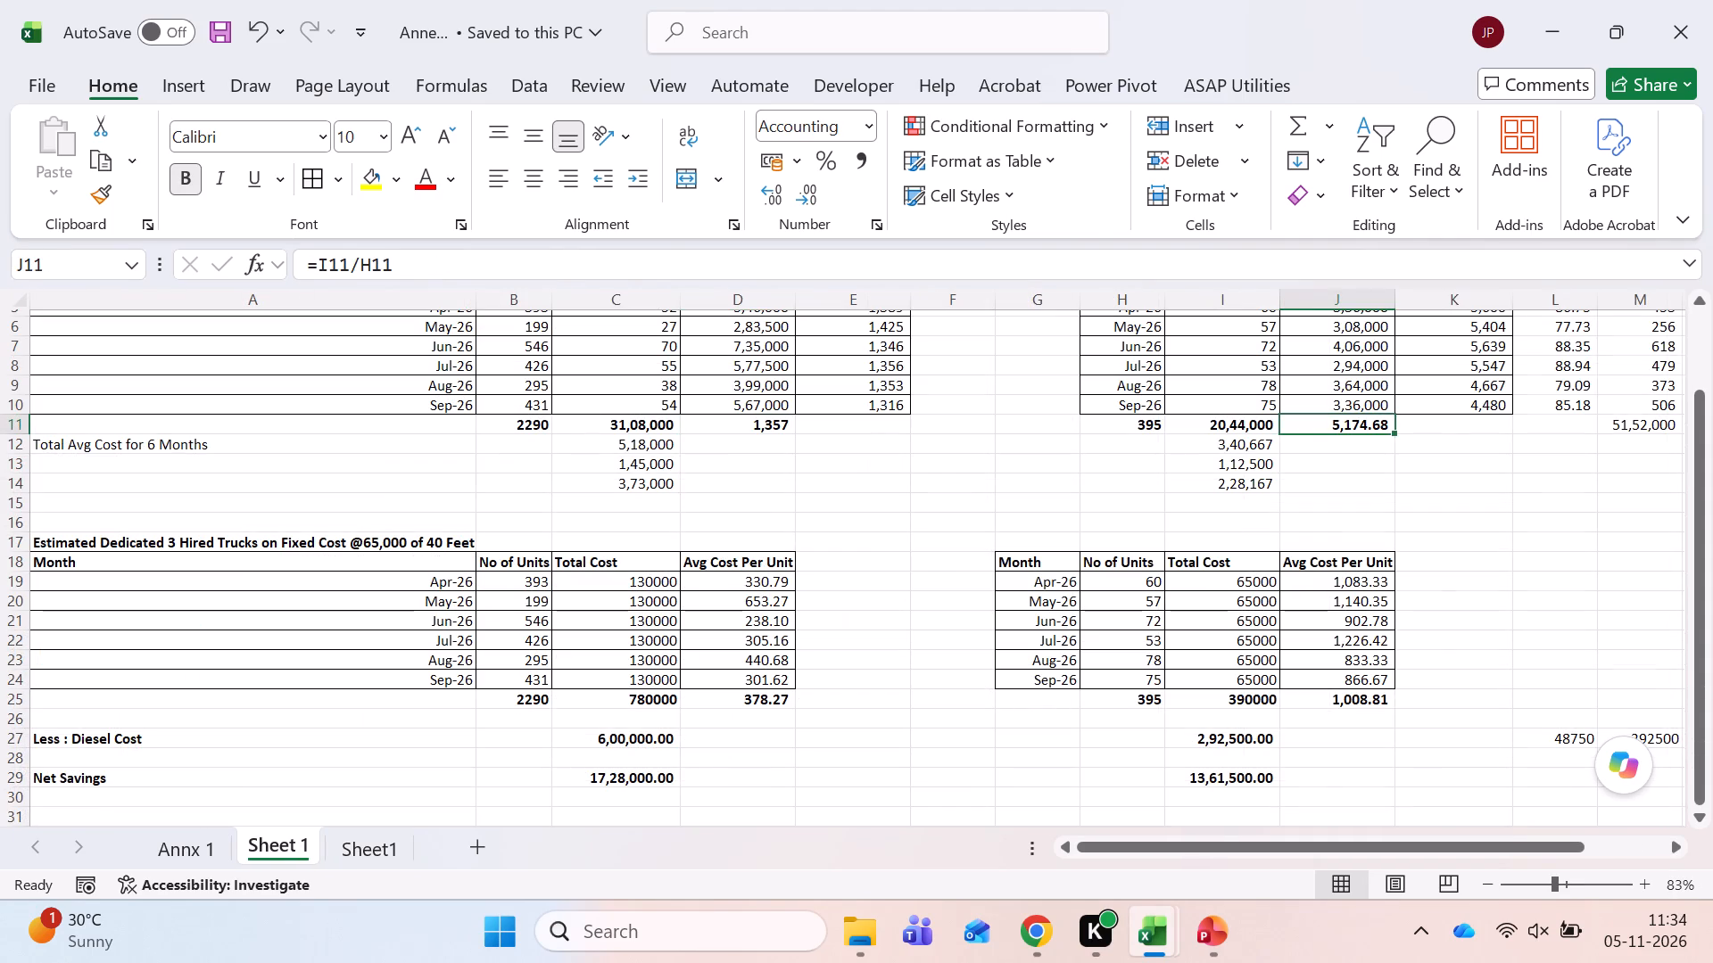
key(F2)
key(Escape)
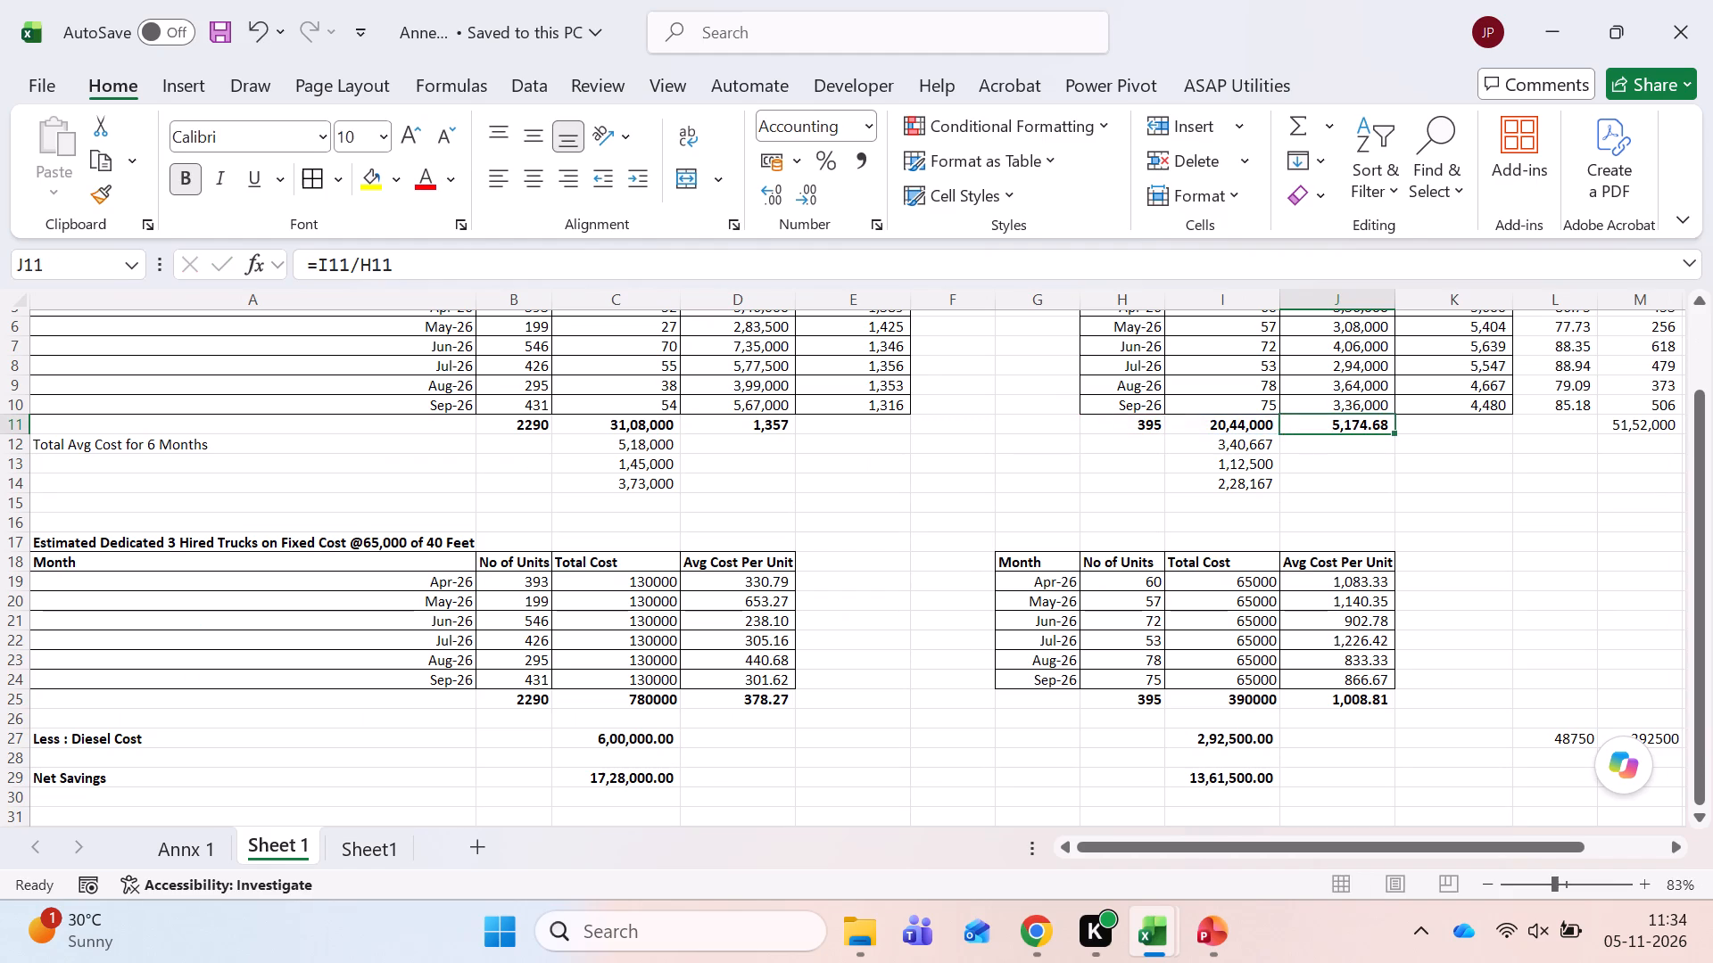
key(ctrl+Page_Down)
Insert a blank row on Sheet1 directly above the trip and diesel header row, at row 15.
key(Down)
key(Down)
key(Down)
key(Down)
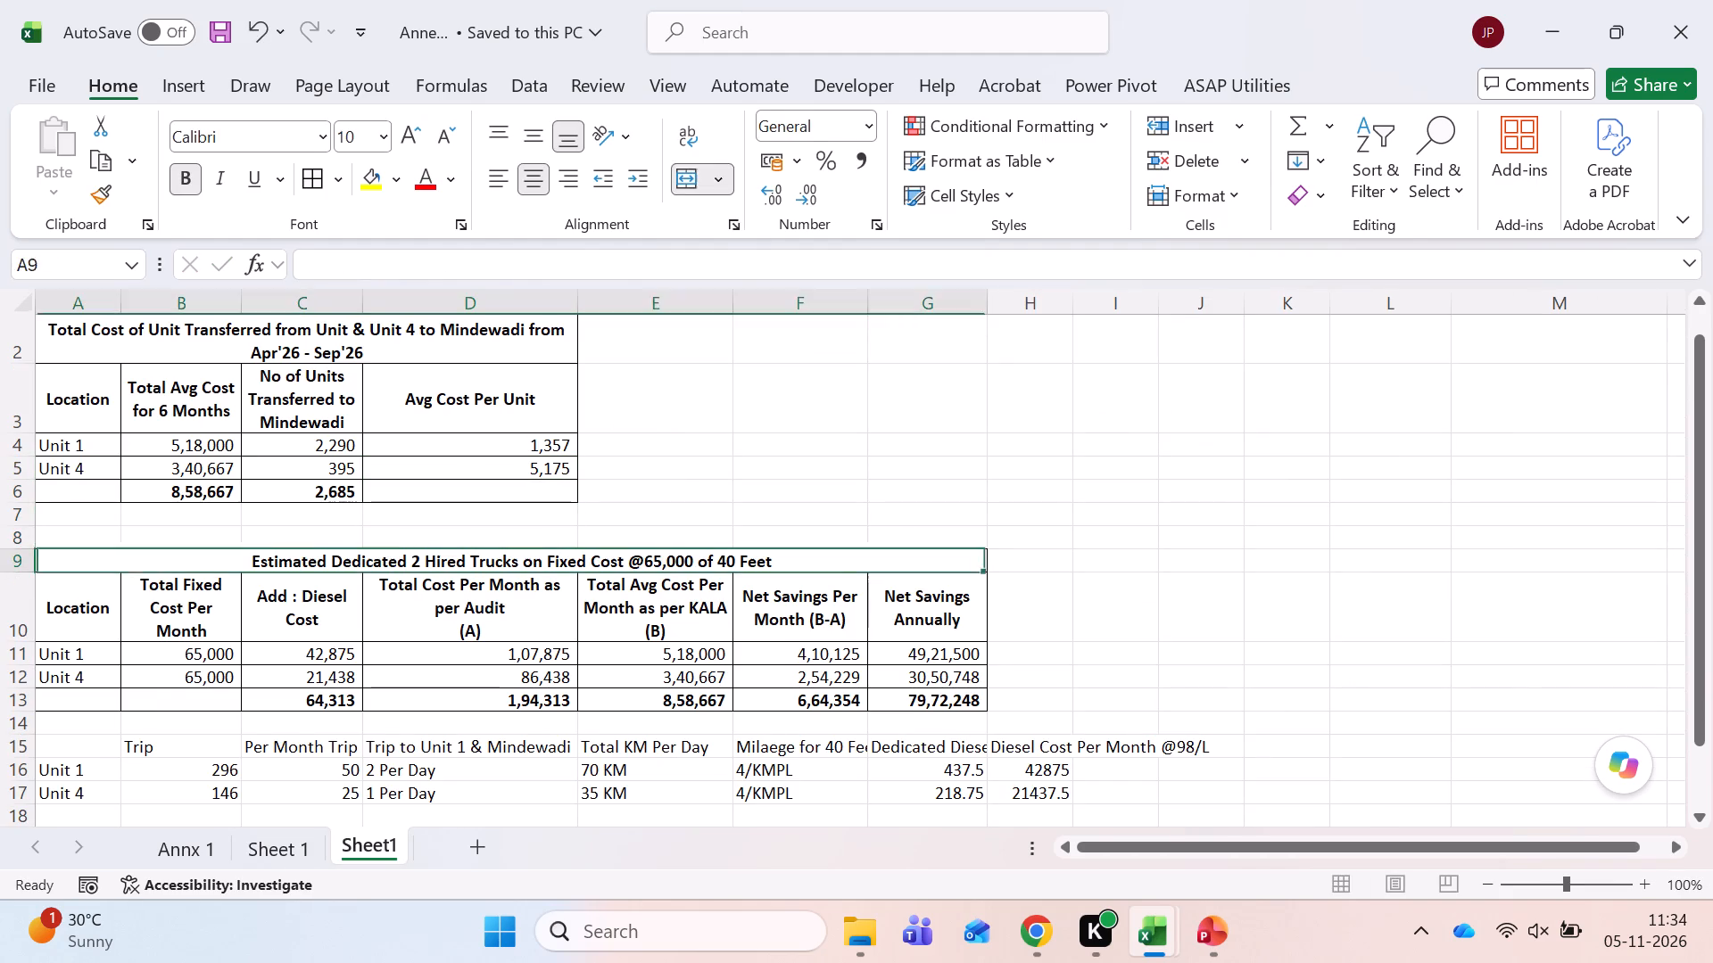
key(Down)
key(Down)
key(Down)
key(Left)
key(Left)
key(Left)
key(Up)
key(Right)
key(Right)
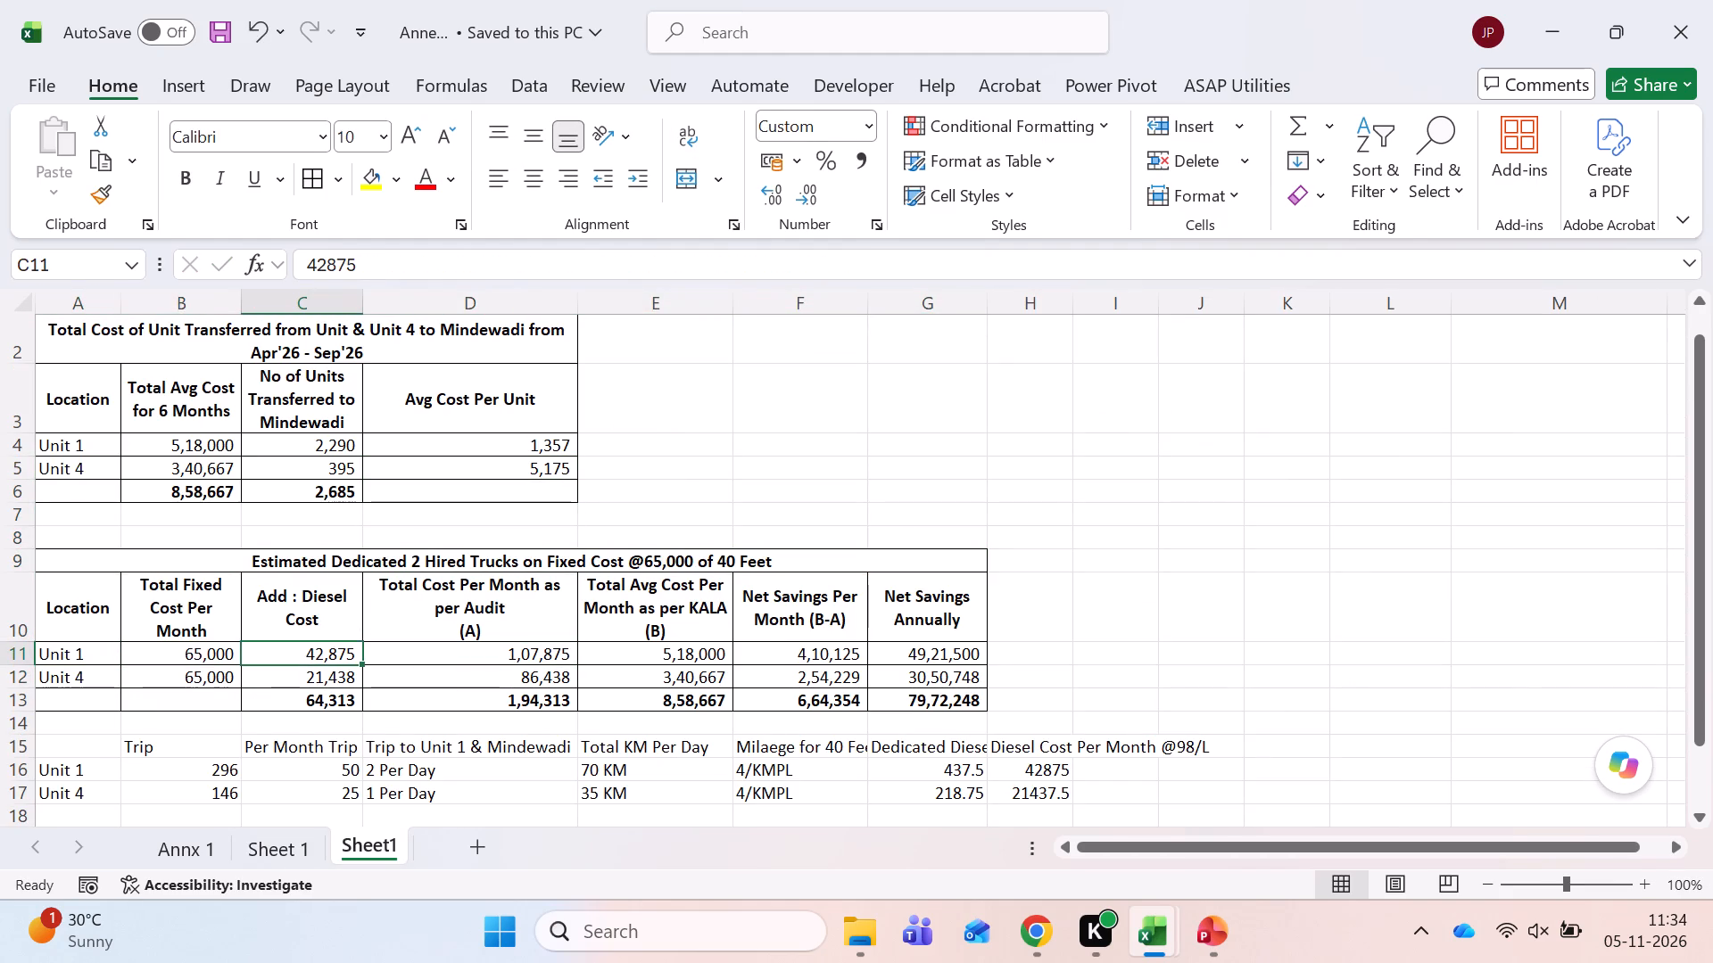
key(Down)
key(Down)
key(Down)
key(Down)
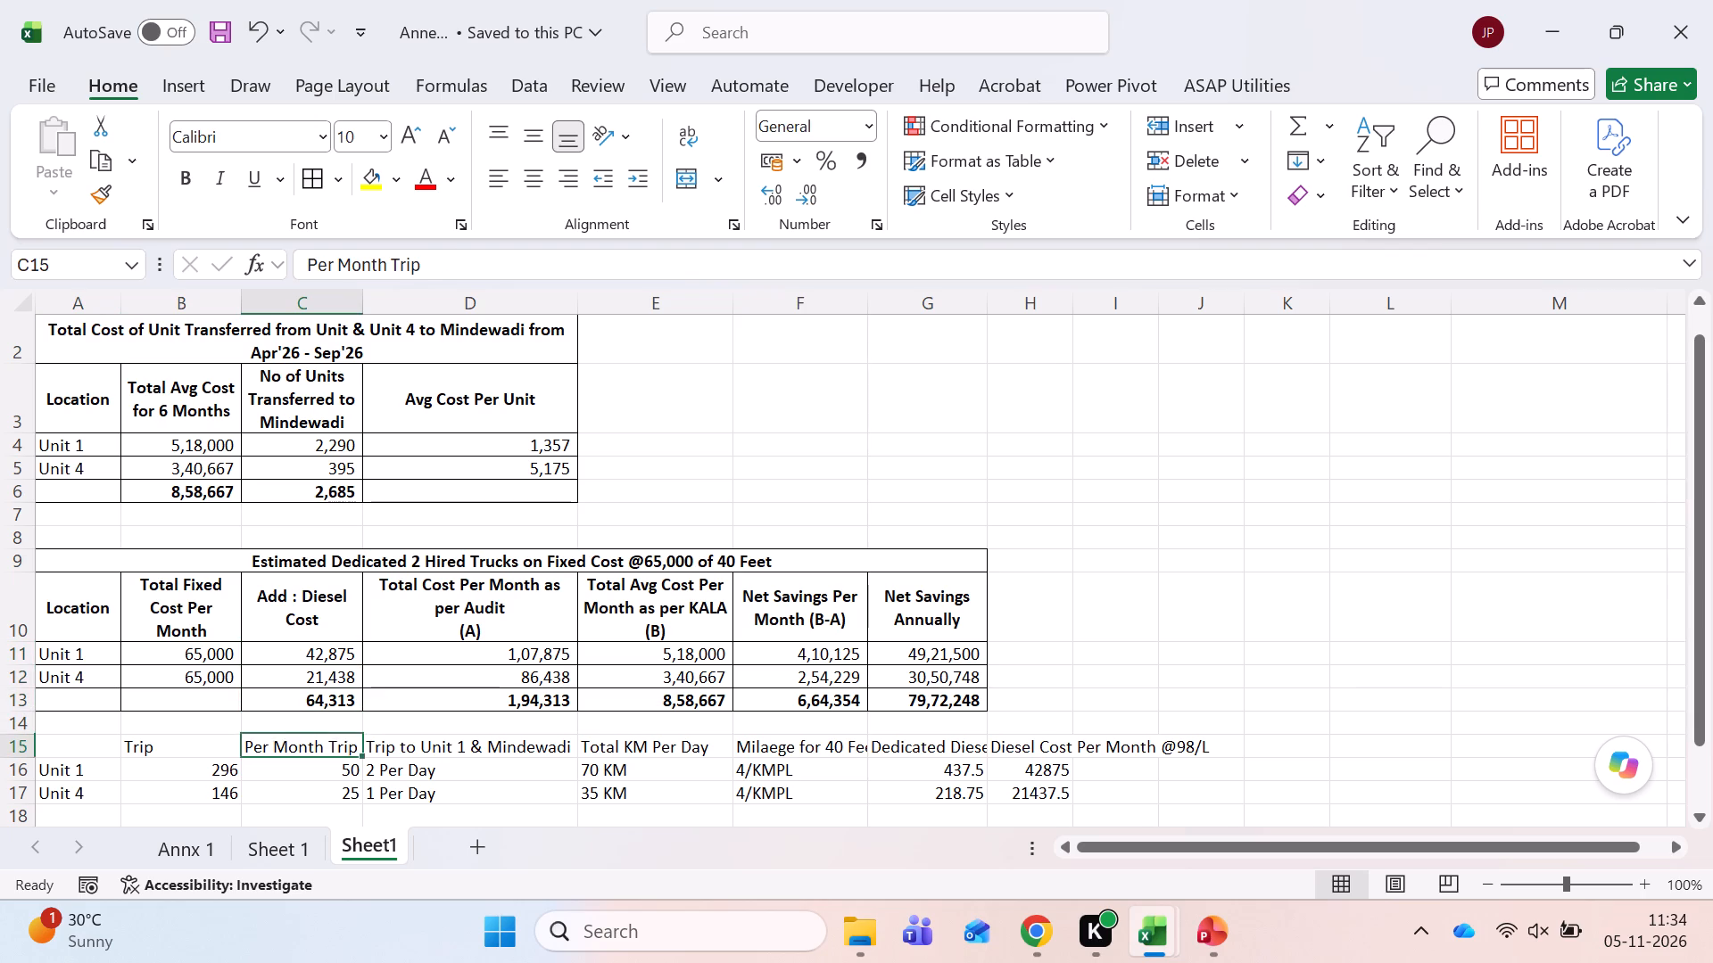
key(shift+space)
key(ctrl+shift+equal)
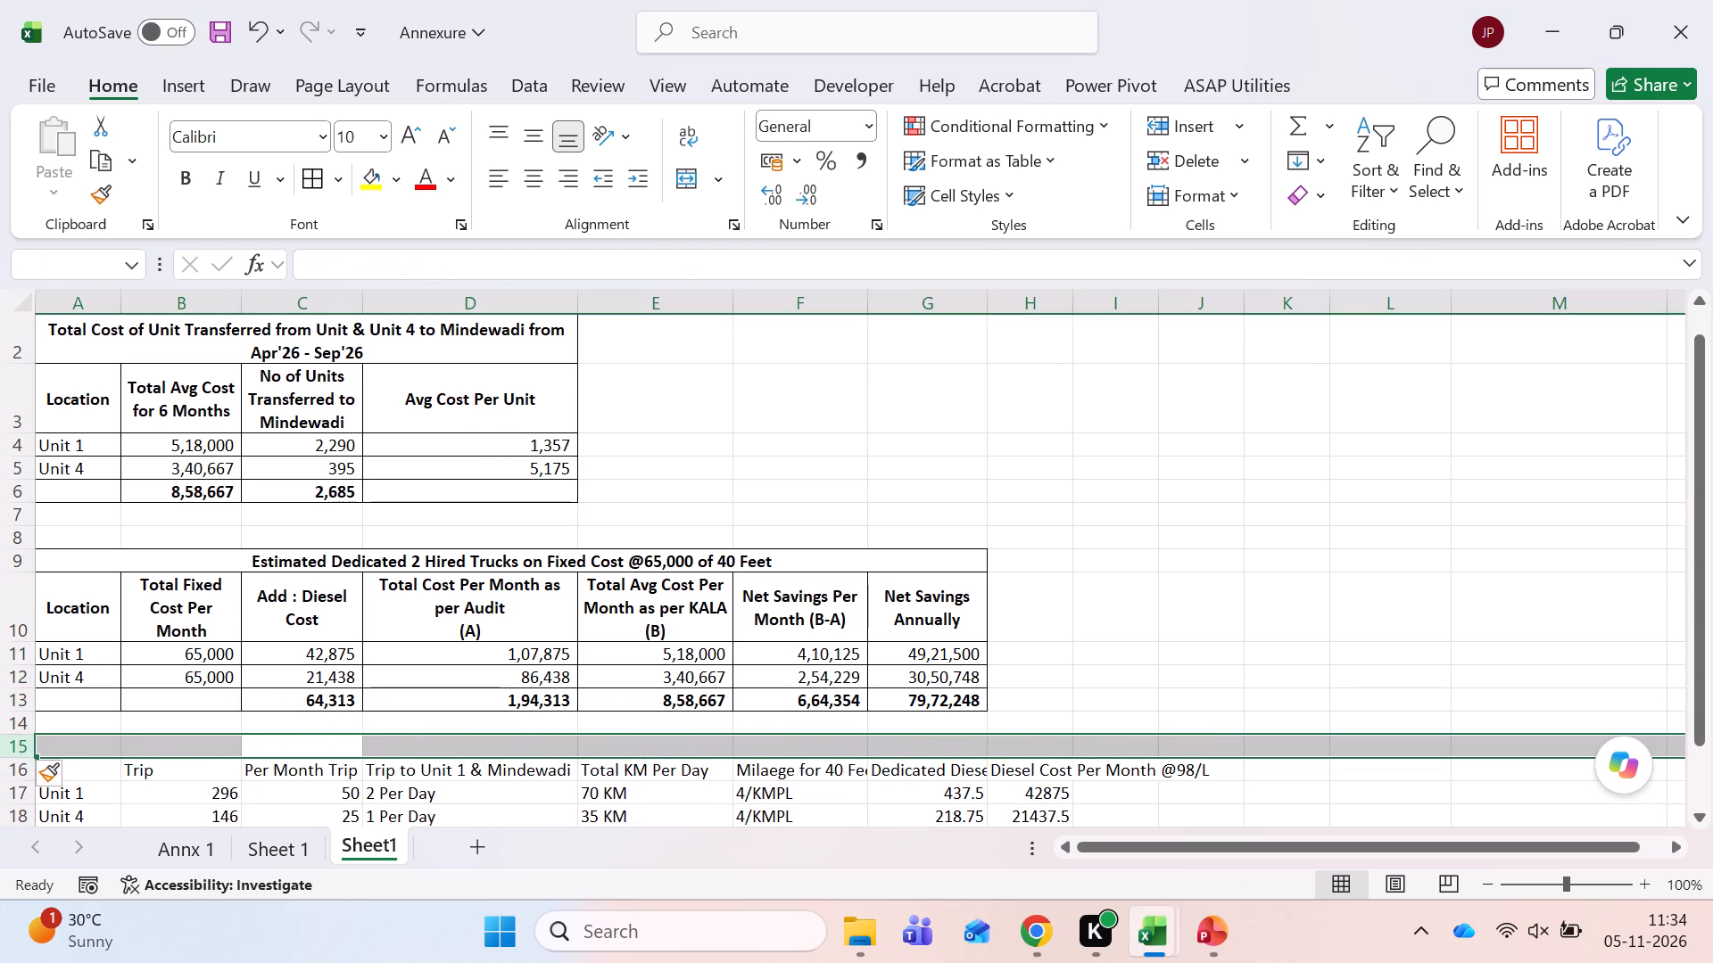
Enter the title "Diesel Cost Working" in A15 and make it bold.
scroll(495, 440, down, 1)
click(91, 622)
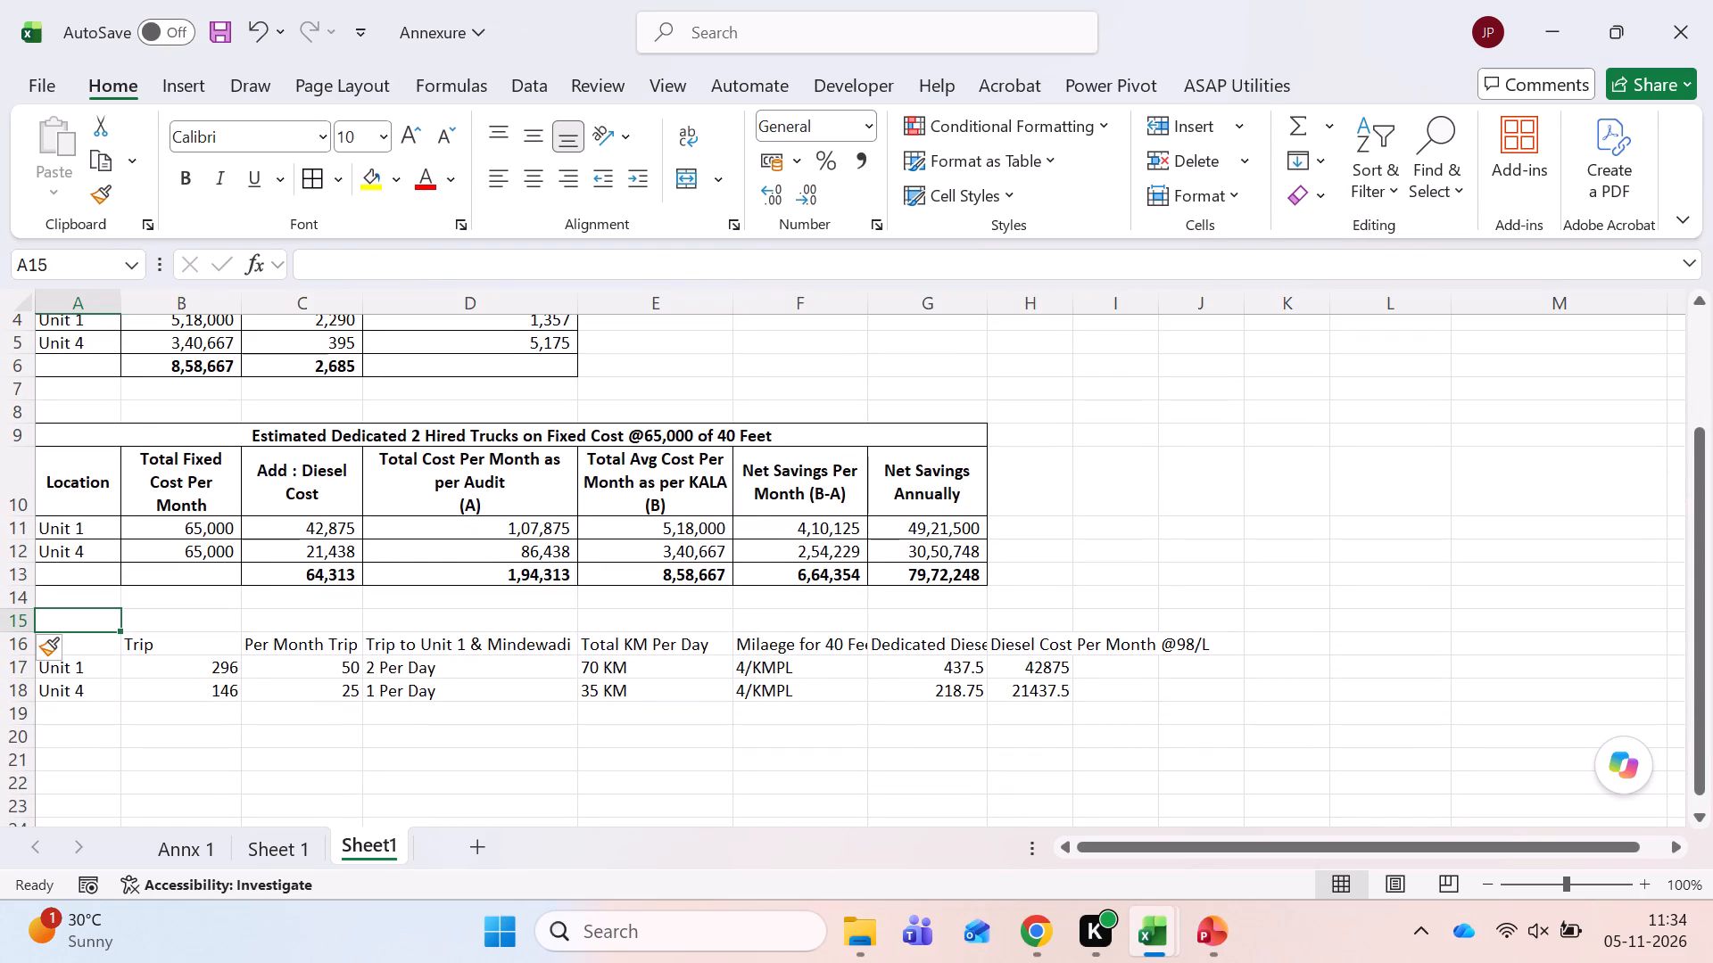
text(DIesel Cost Working)
key(Return)
key(Up)
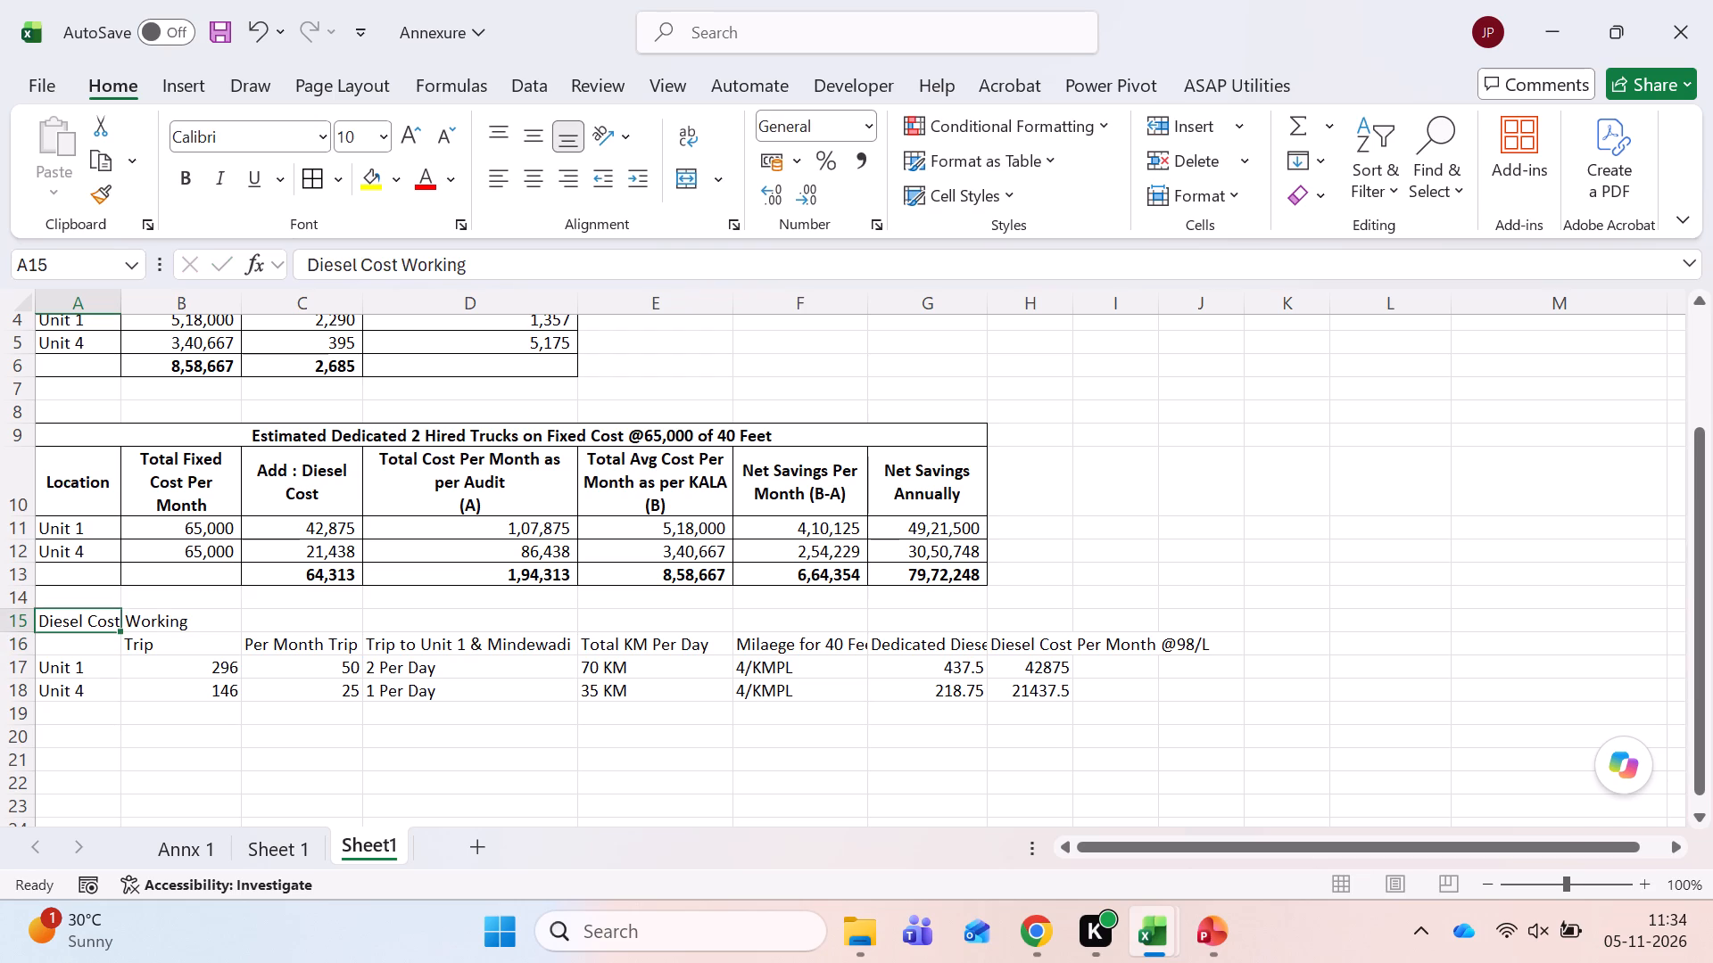
key(ctrl+b)
Examine the Per Month Trip formulas for Unit 1 and Unit 4.
key(Down)
key(Down)
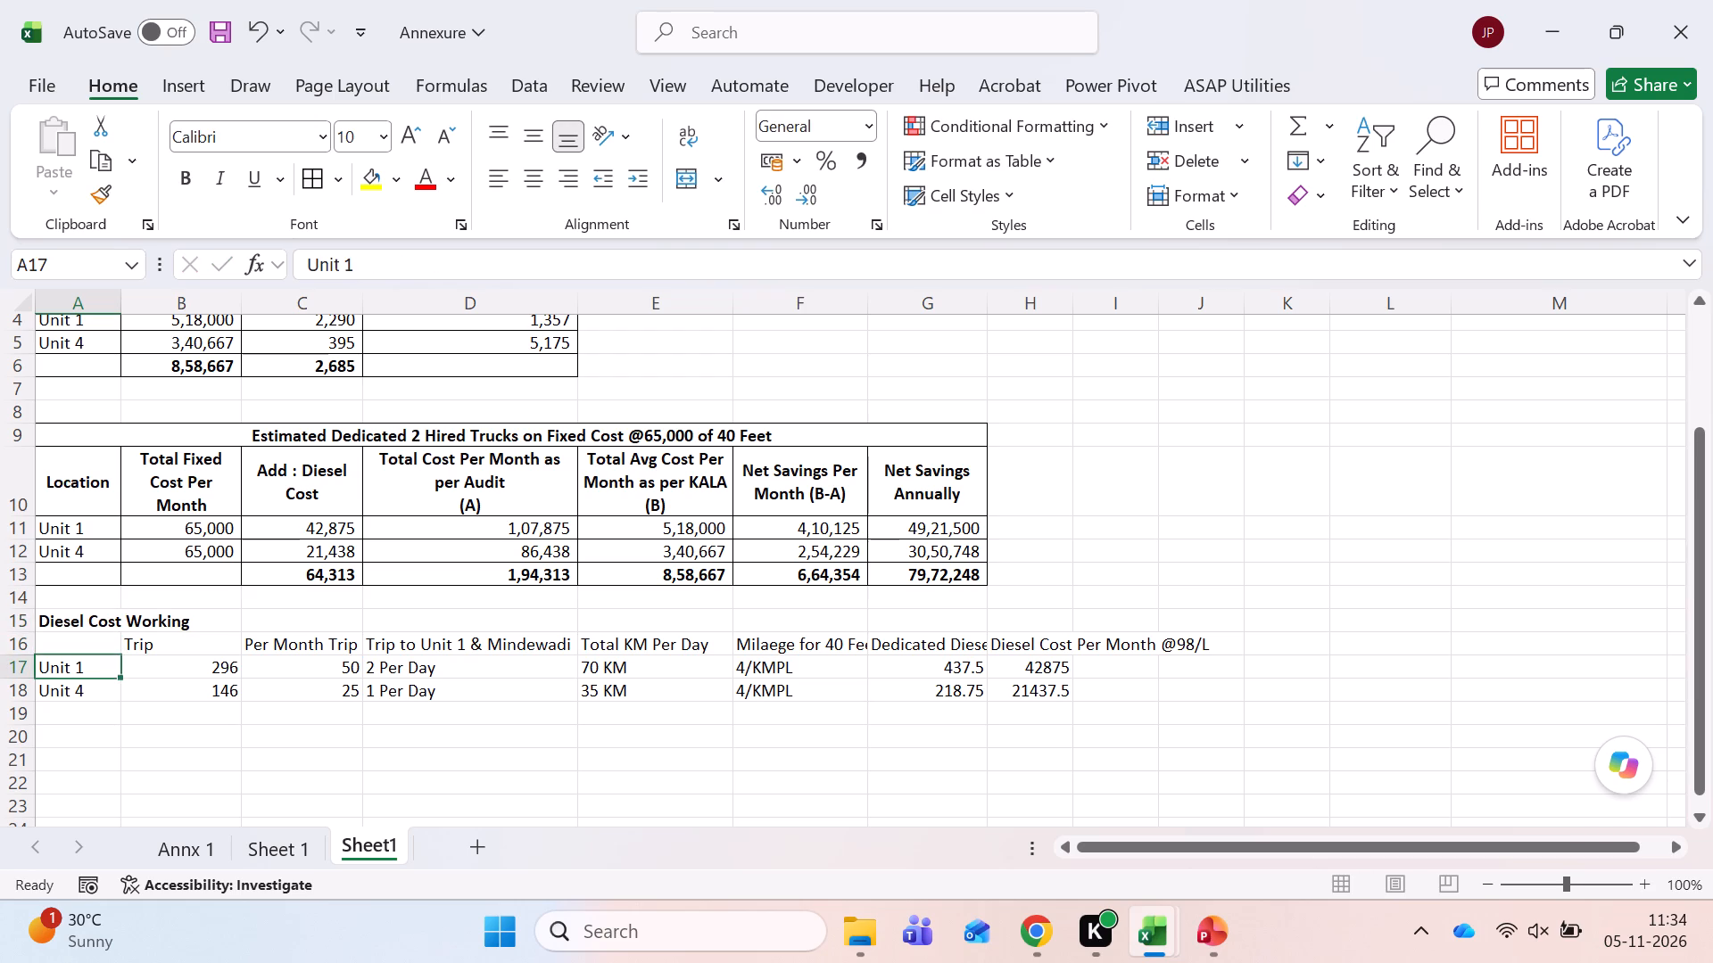
key(Right)
key(Right)
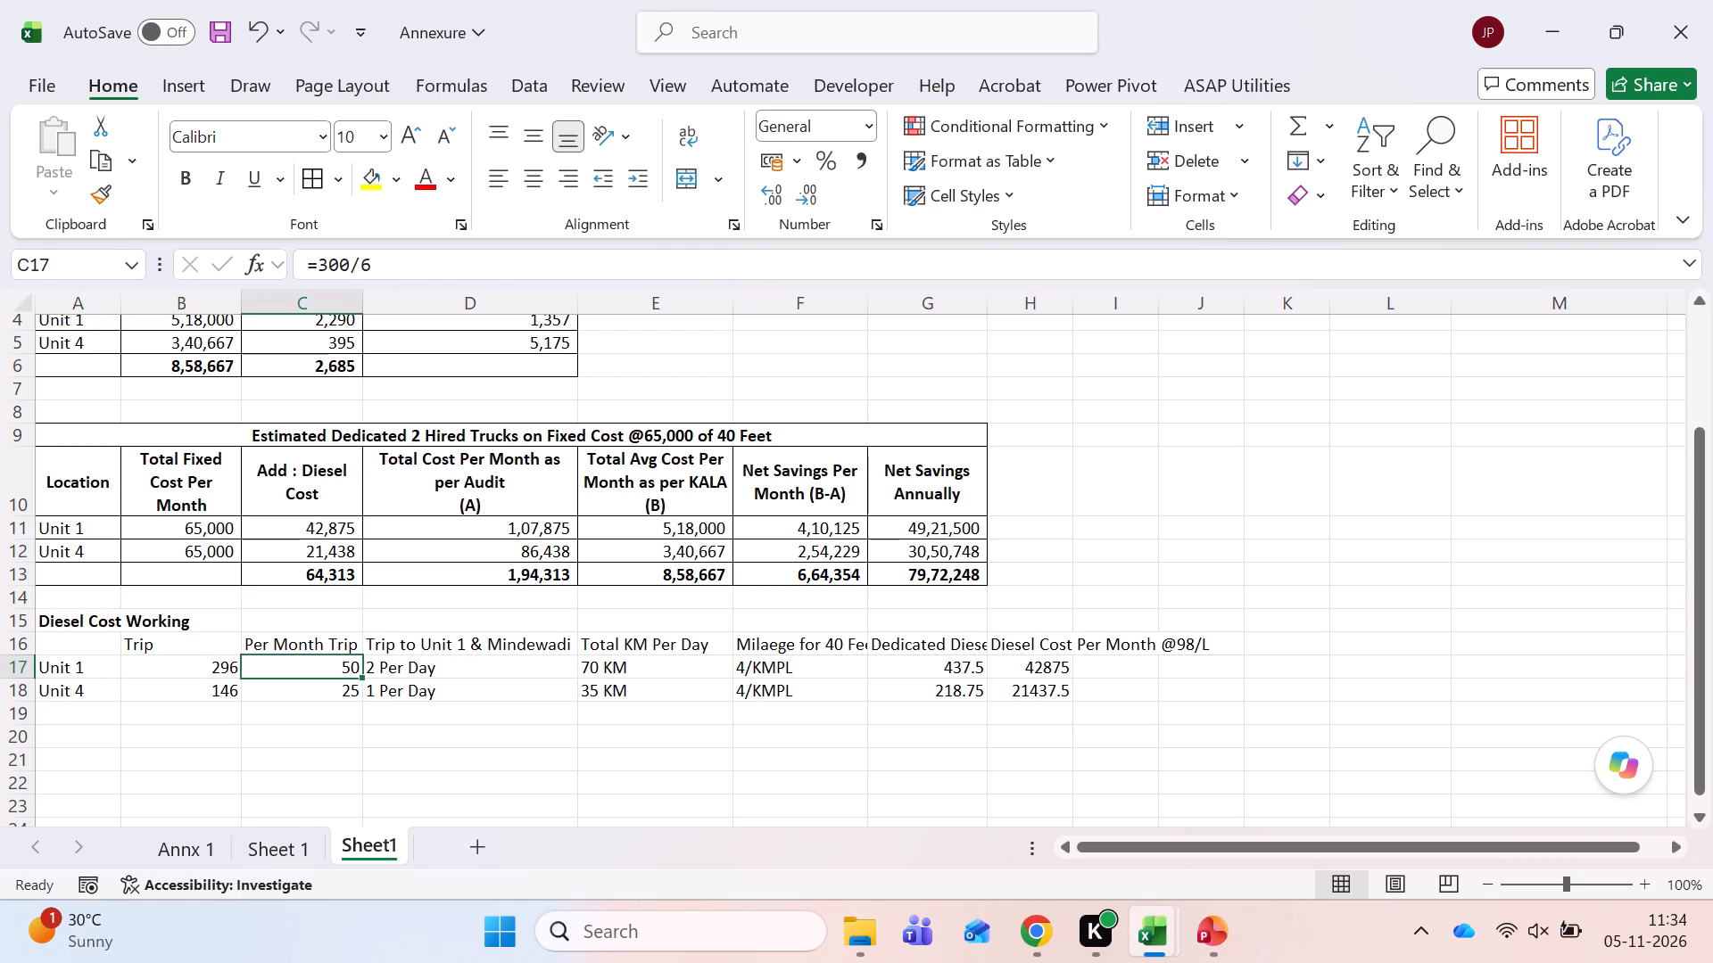
key(F2)
key(Return)
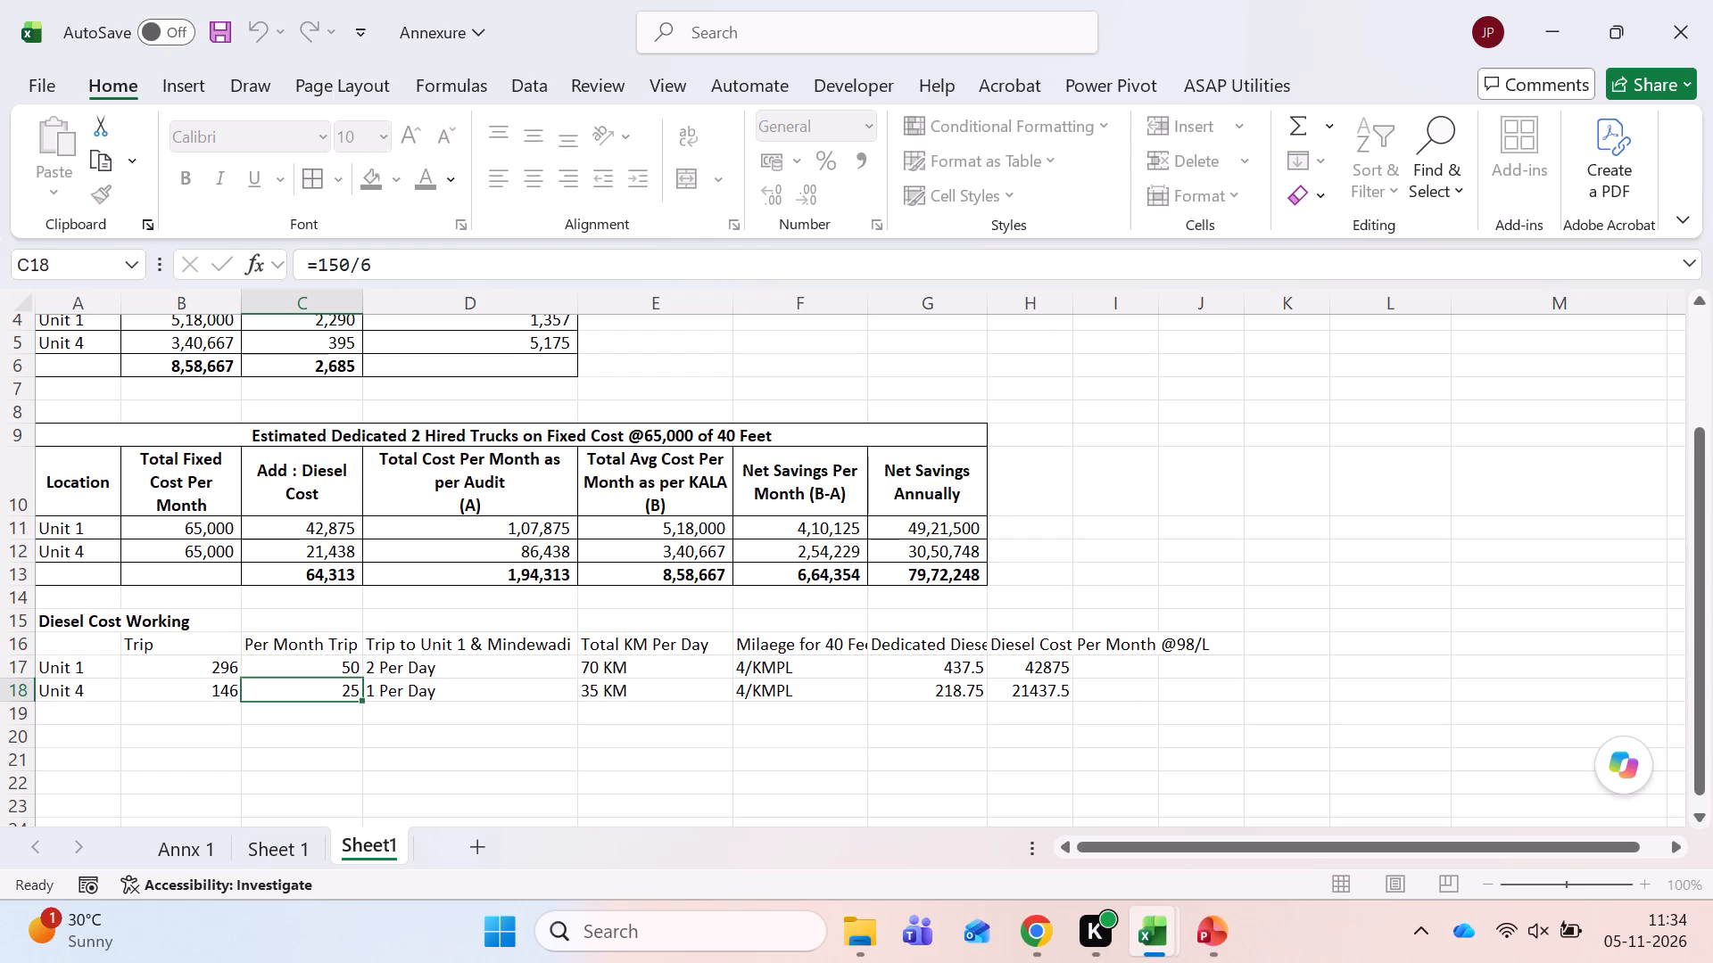
key(F2)
key(Return)
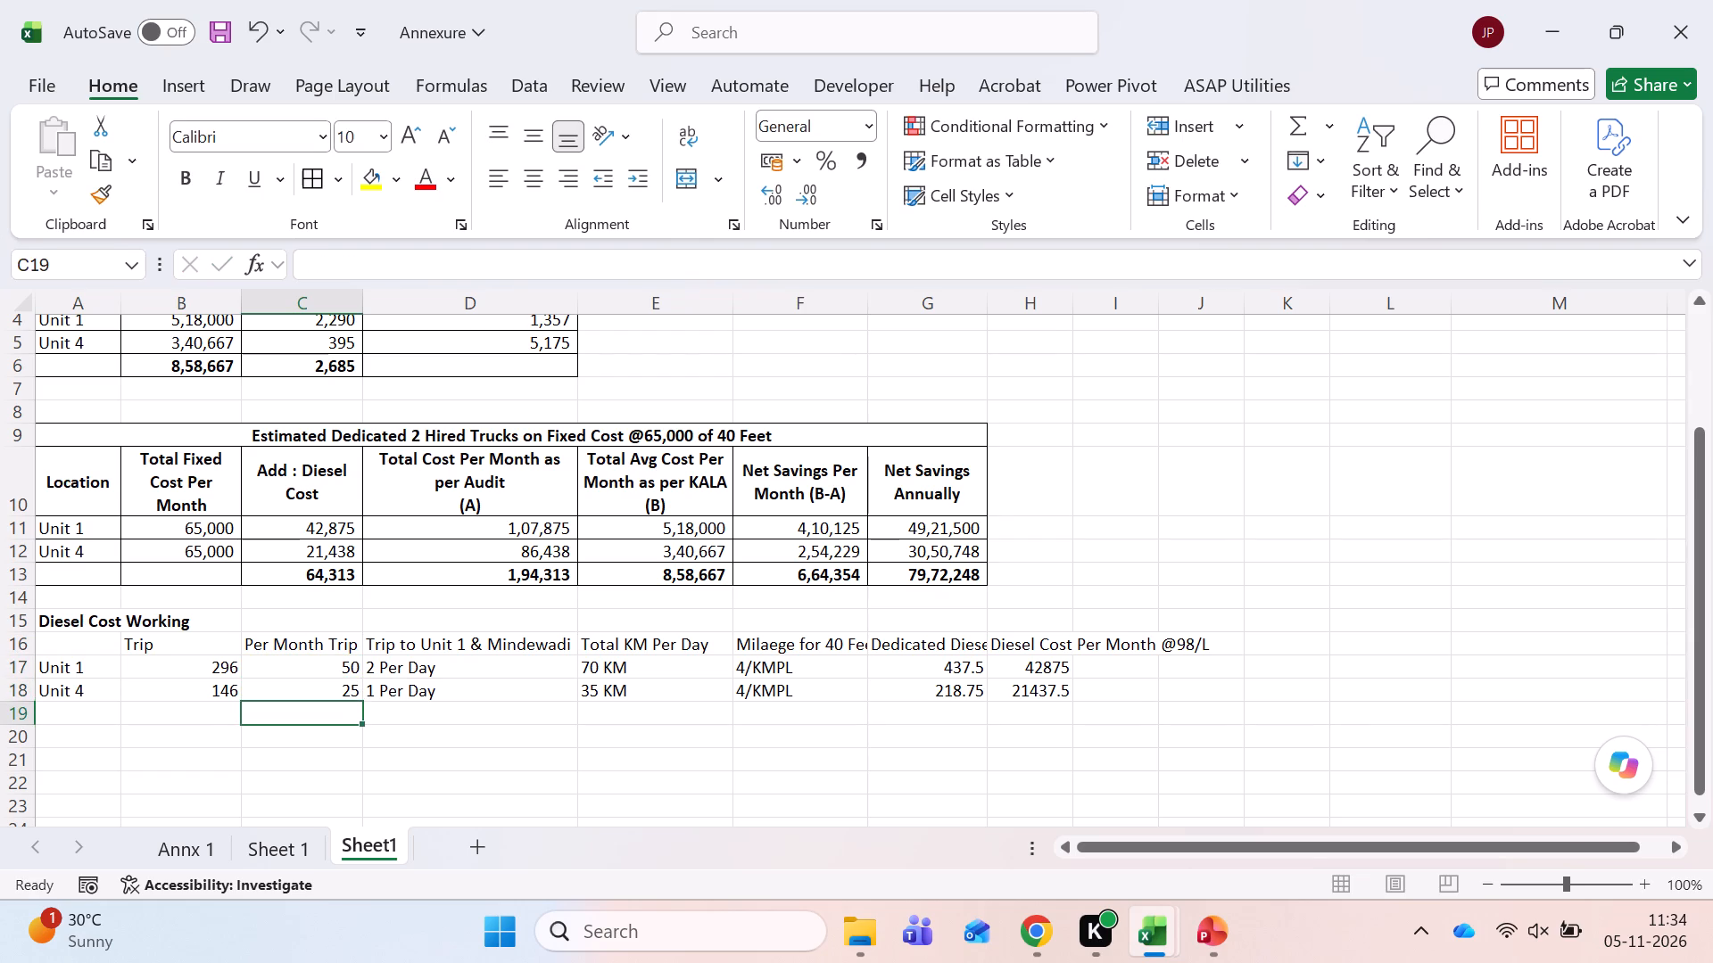
Extend the header in D16 to "Trip to Unit 1 & Mindewadi Per Day" and wrap its text.
key(Up)
key(Up)
key(Right)
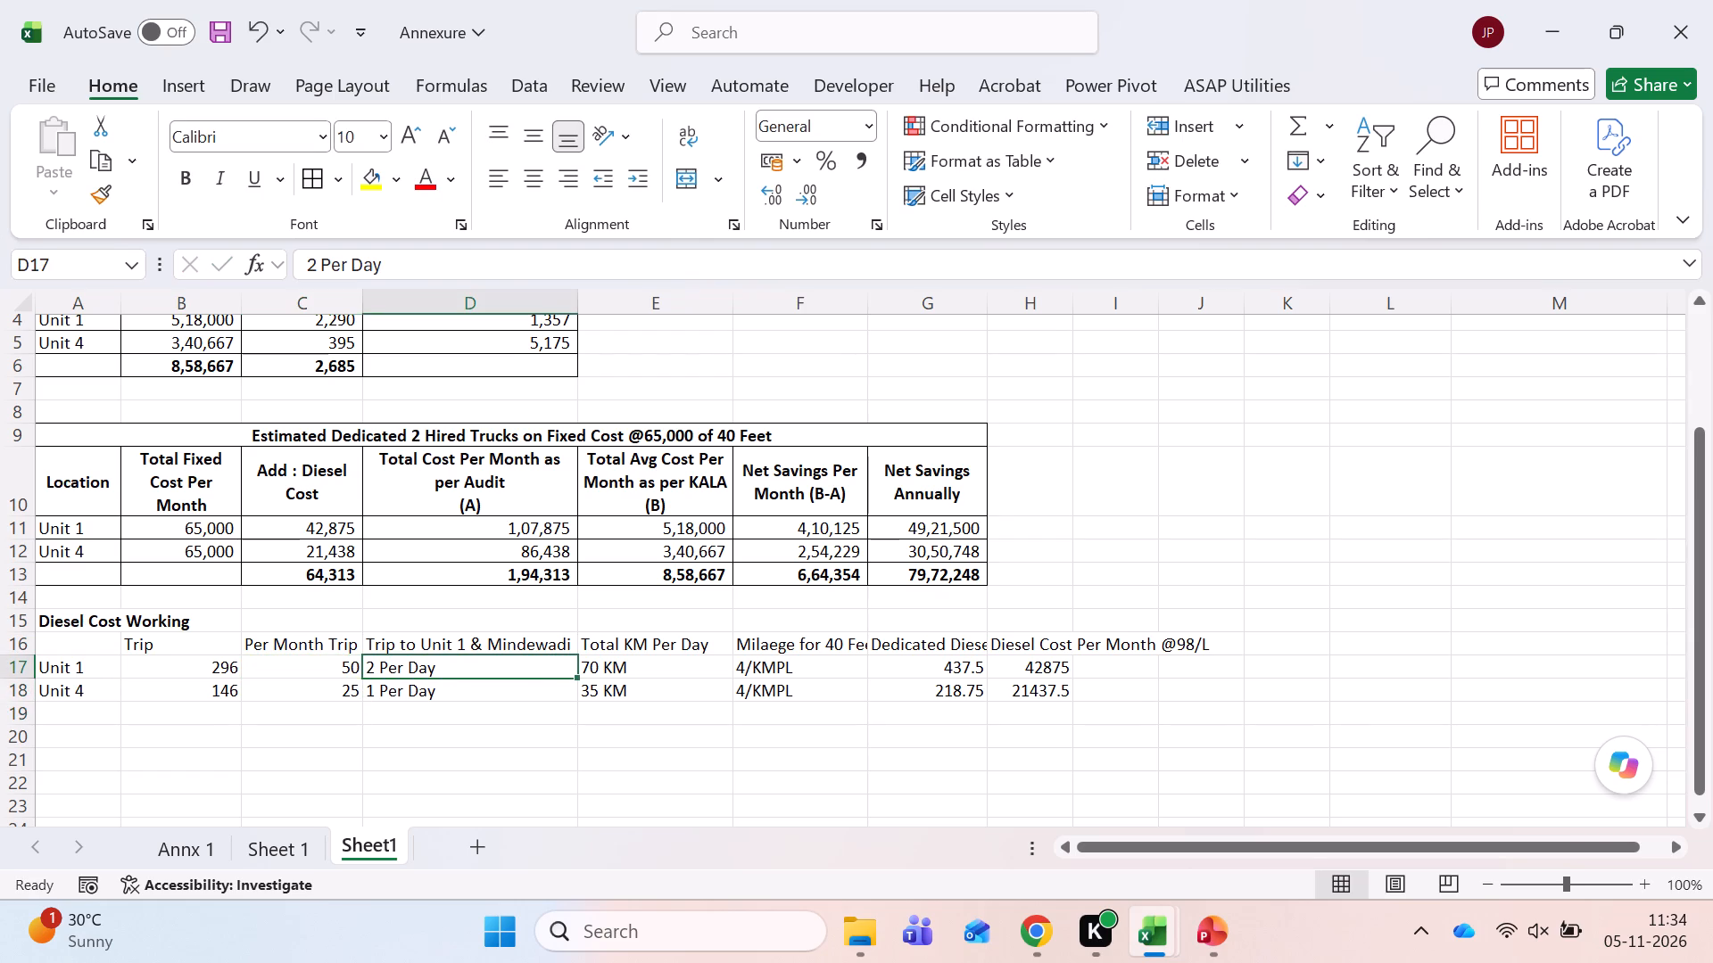
key(Up)
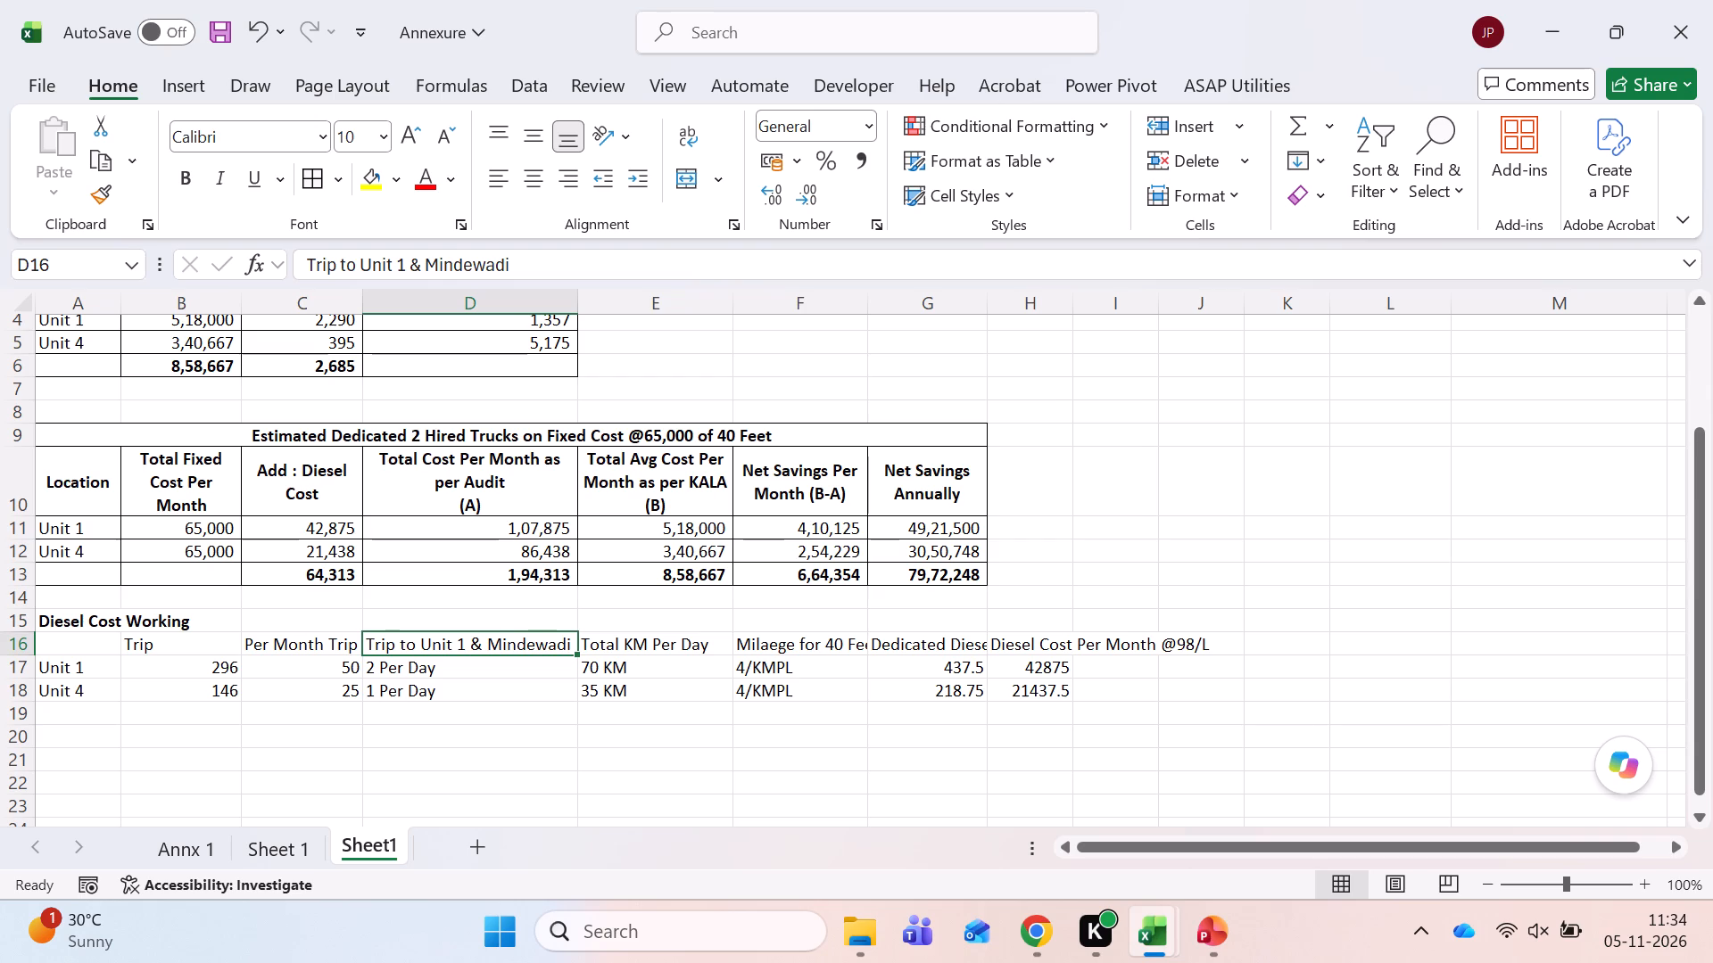
key(F2)
key(space)
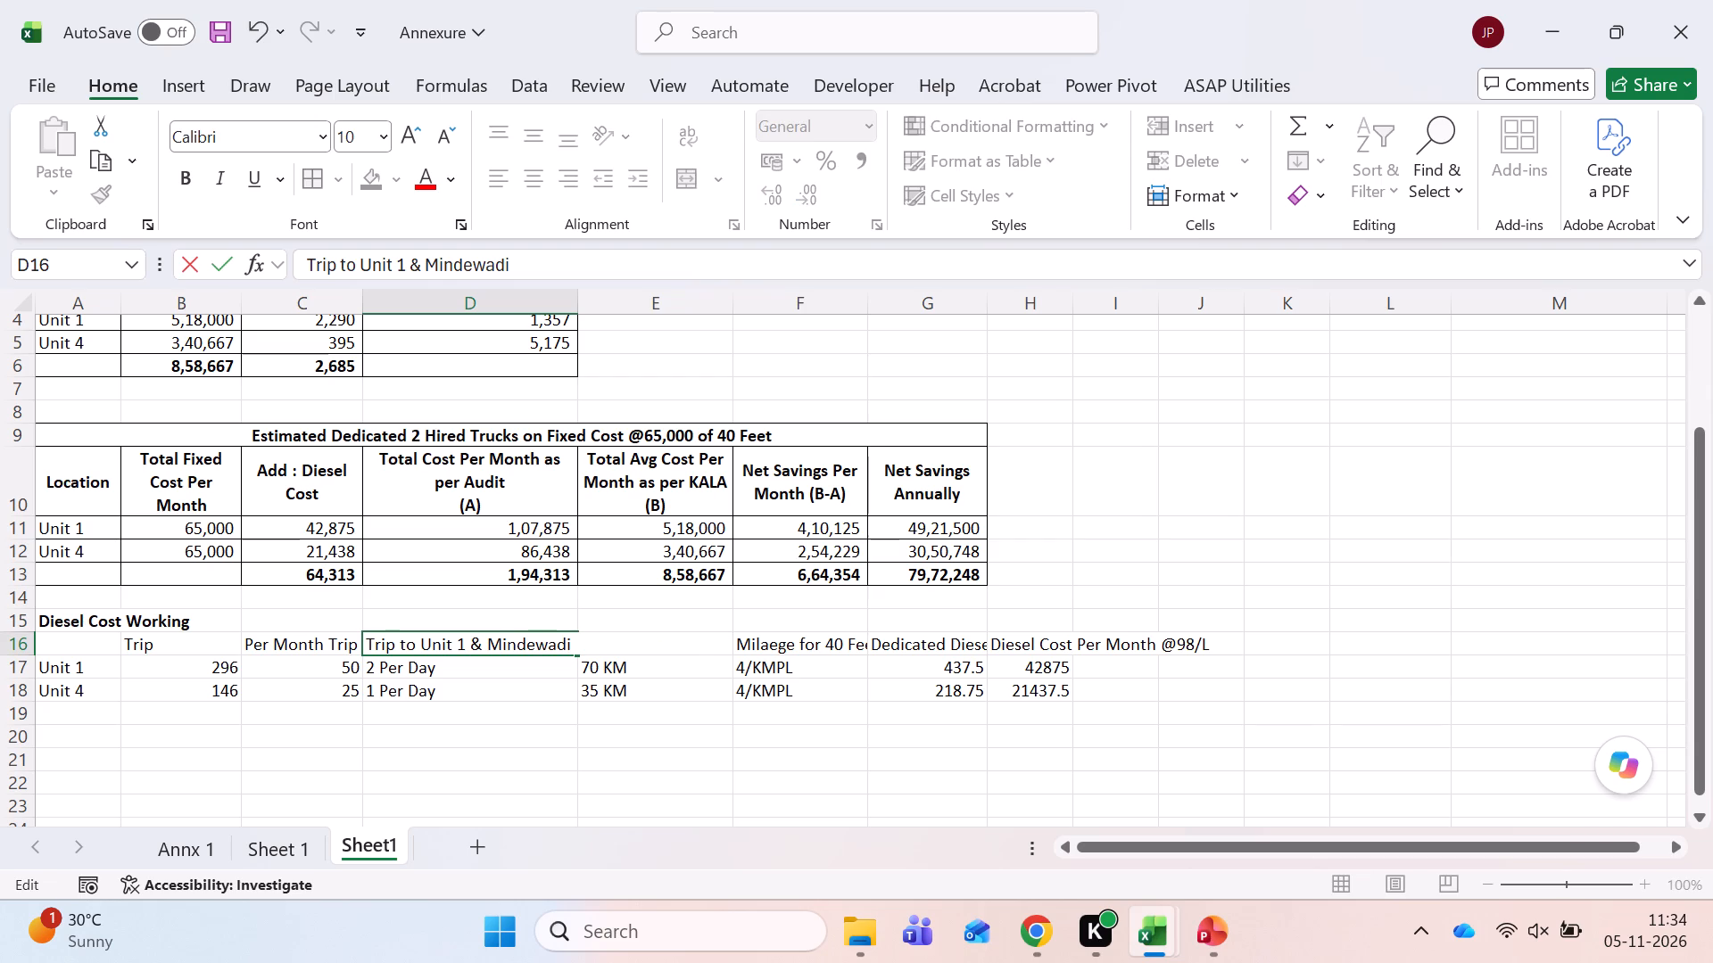
text(Per Day)
key(Return)
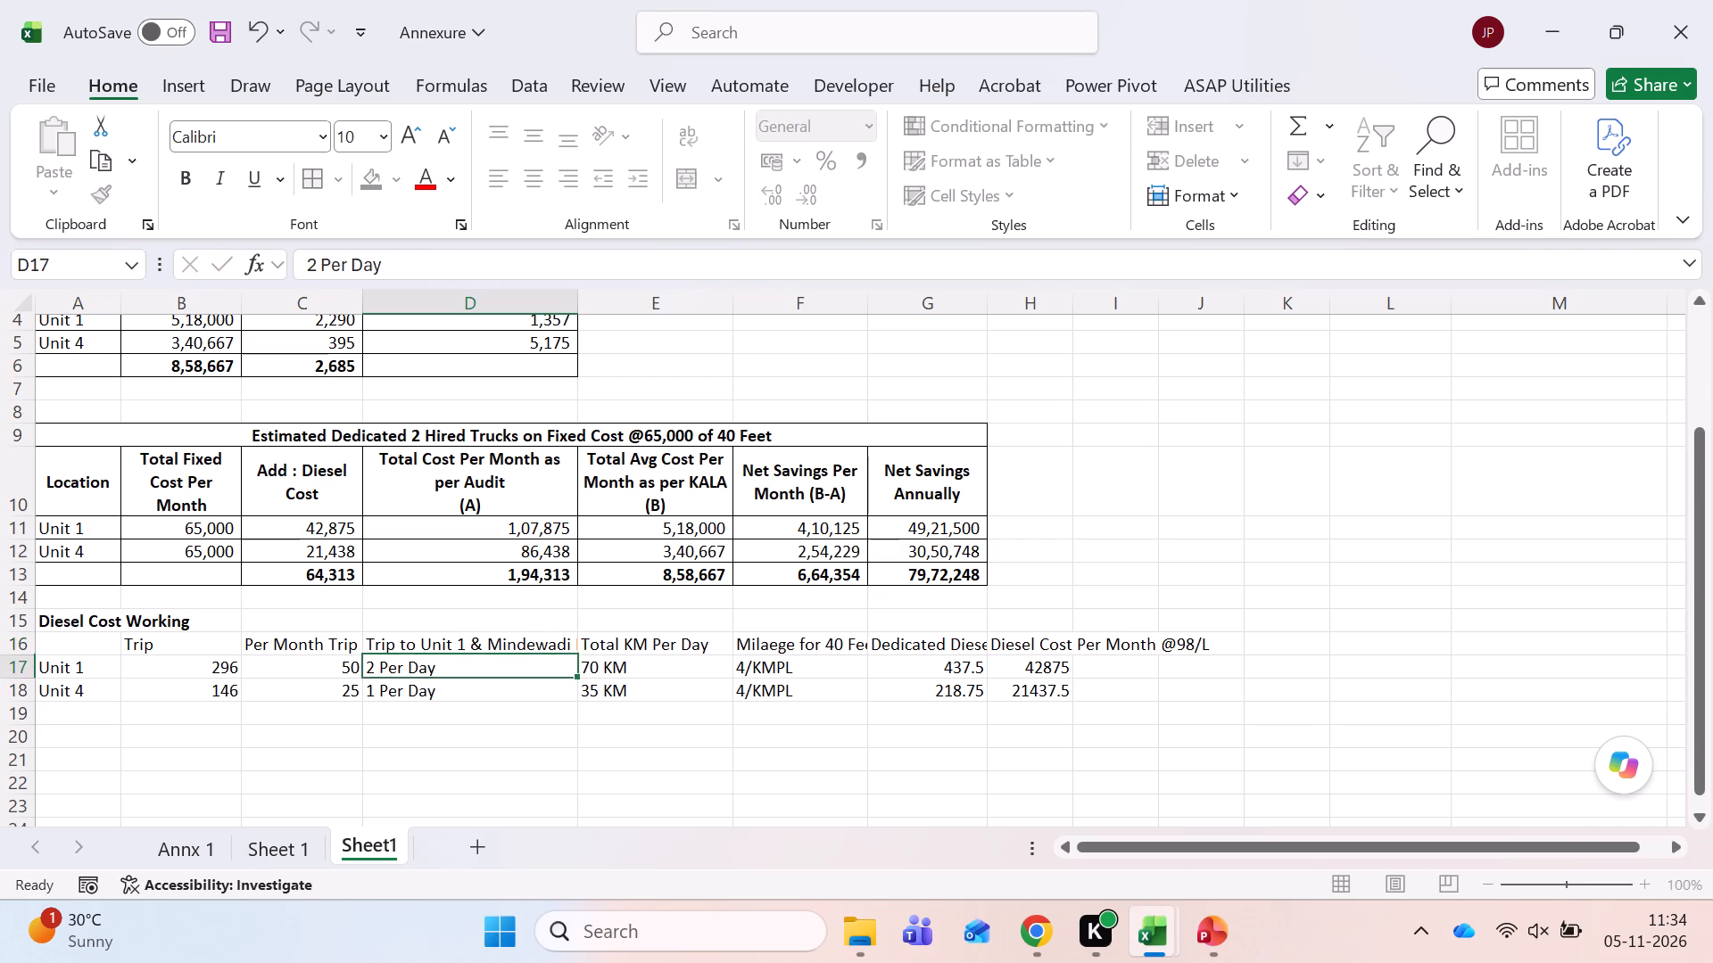
key(Up)
key(alt+h)
key(alt+w)
Replace the Unit 1 and Unit 4 trips-per-day text with formulas dividing each Per Month Trip value by 25.
key(Down)
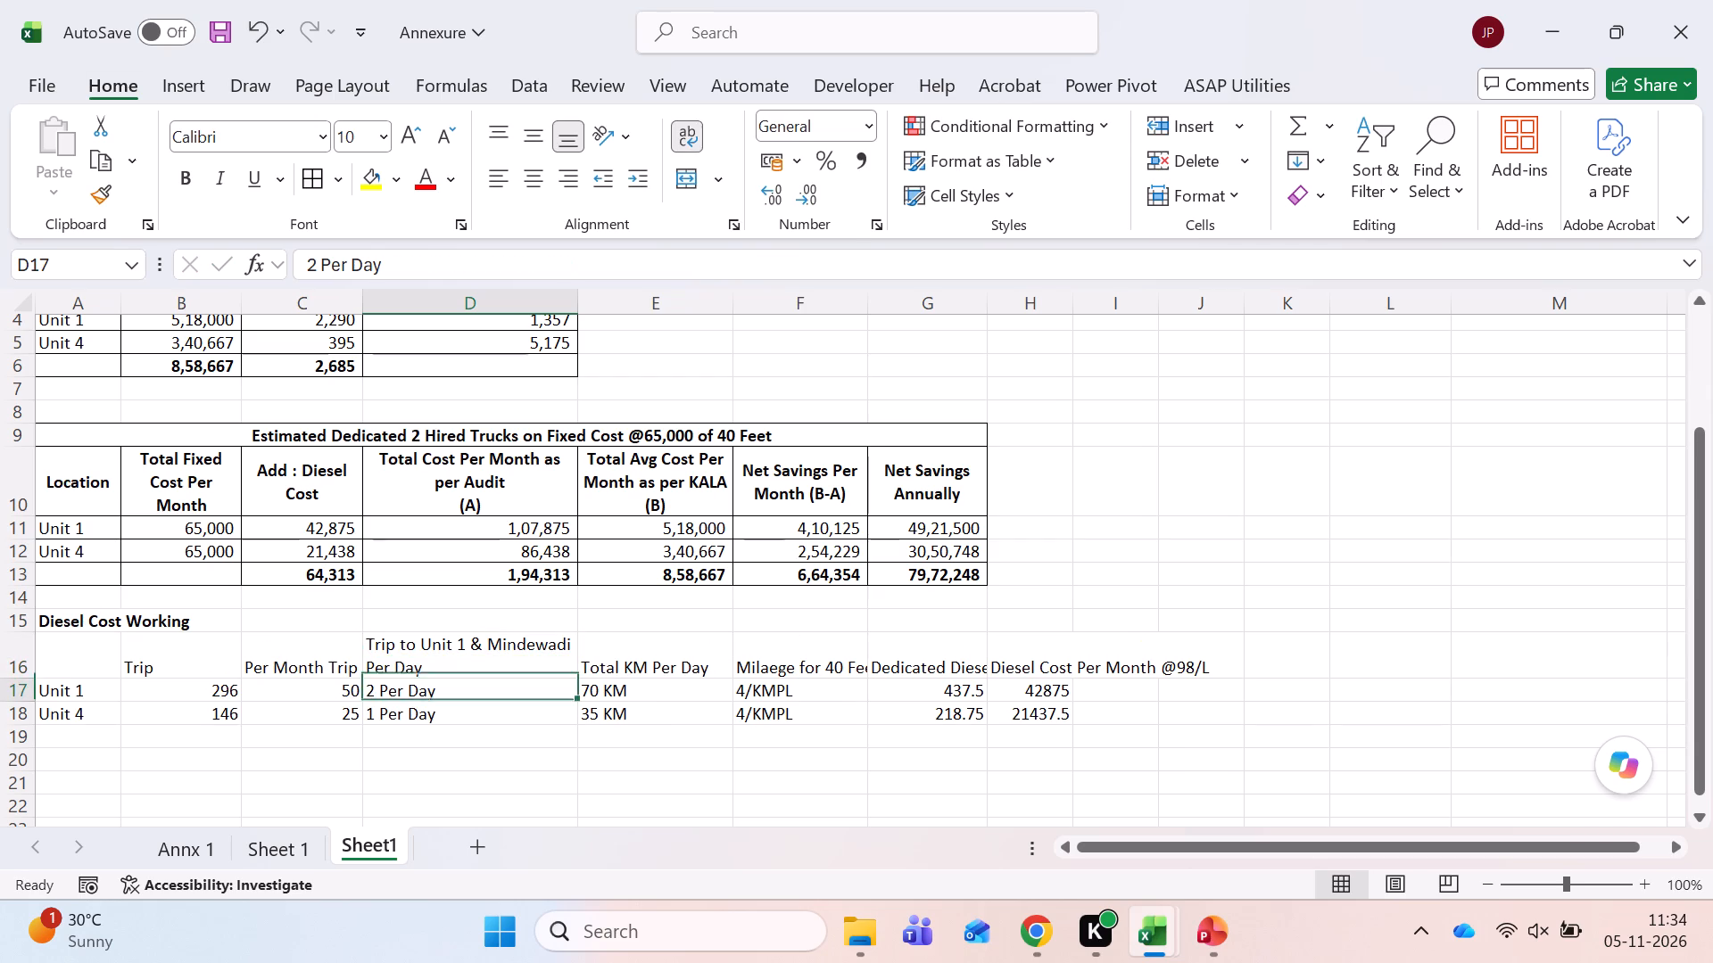
key(equal)
key(Left)
text(/25)
key(Return)
key(equal)
key(Left)
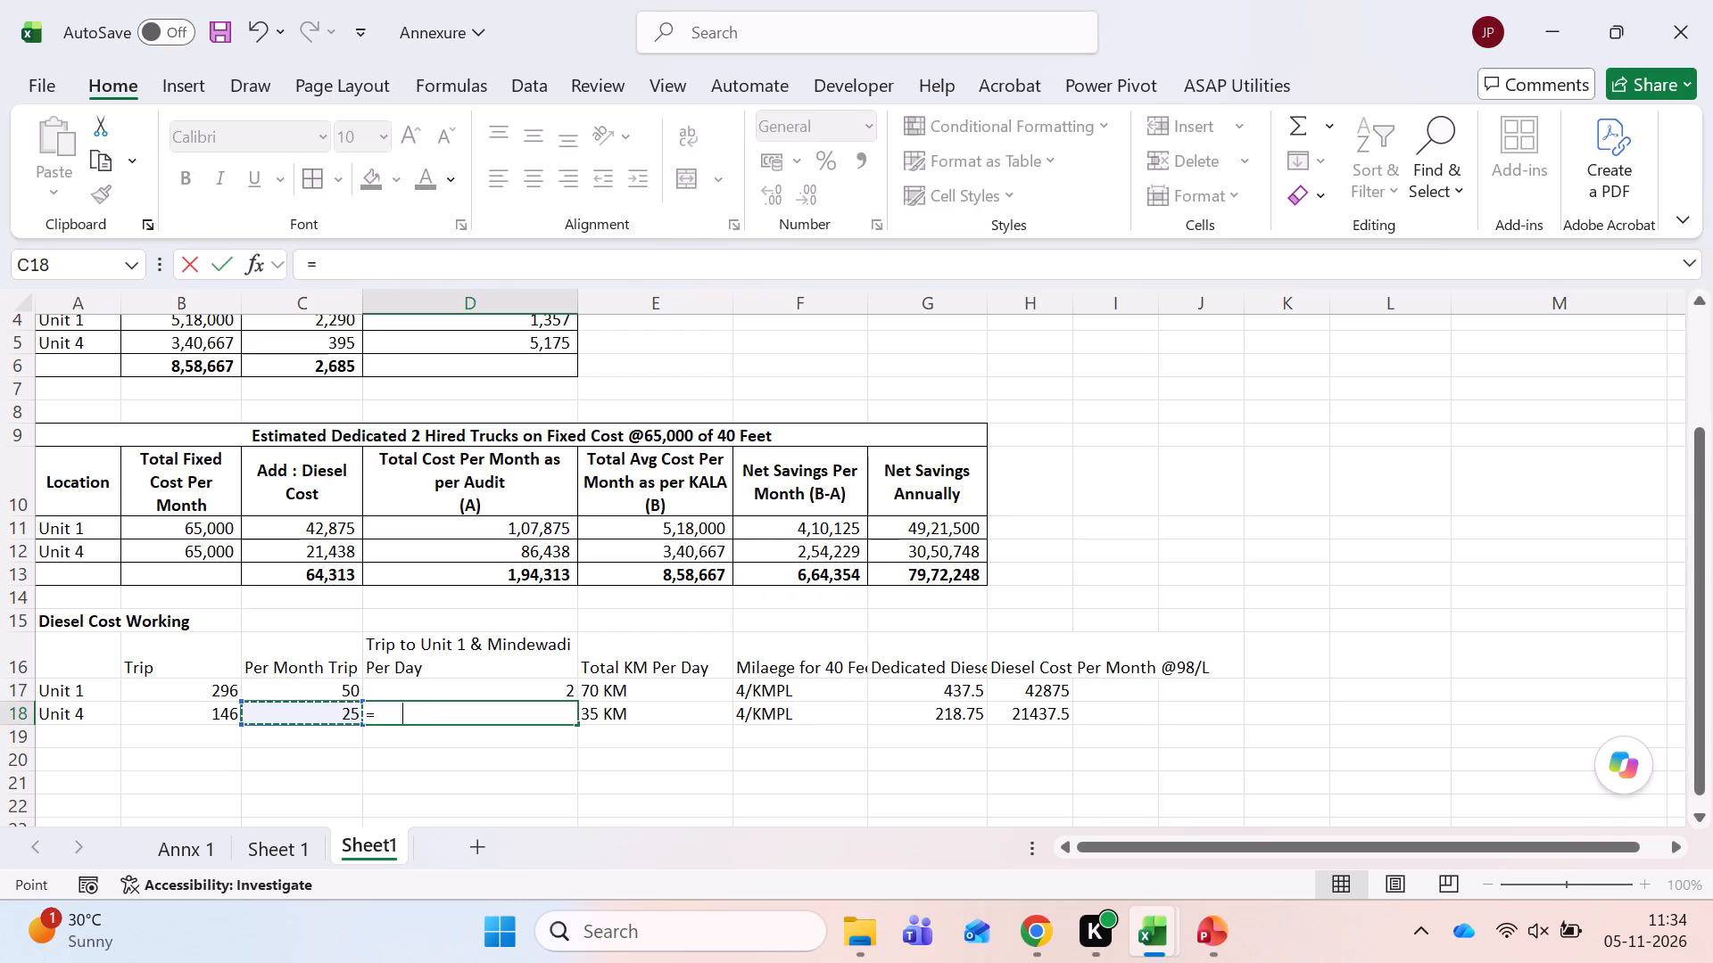
text(/25)
key(Return)
Extend the header in E16 to "Total KM Per Day to Mindewadi Round Trip".
key(Up)
key(Up)
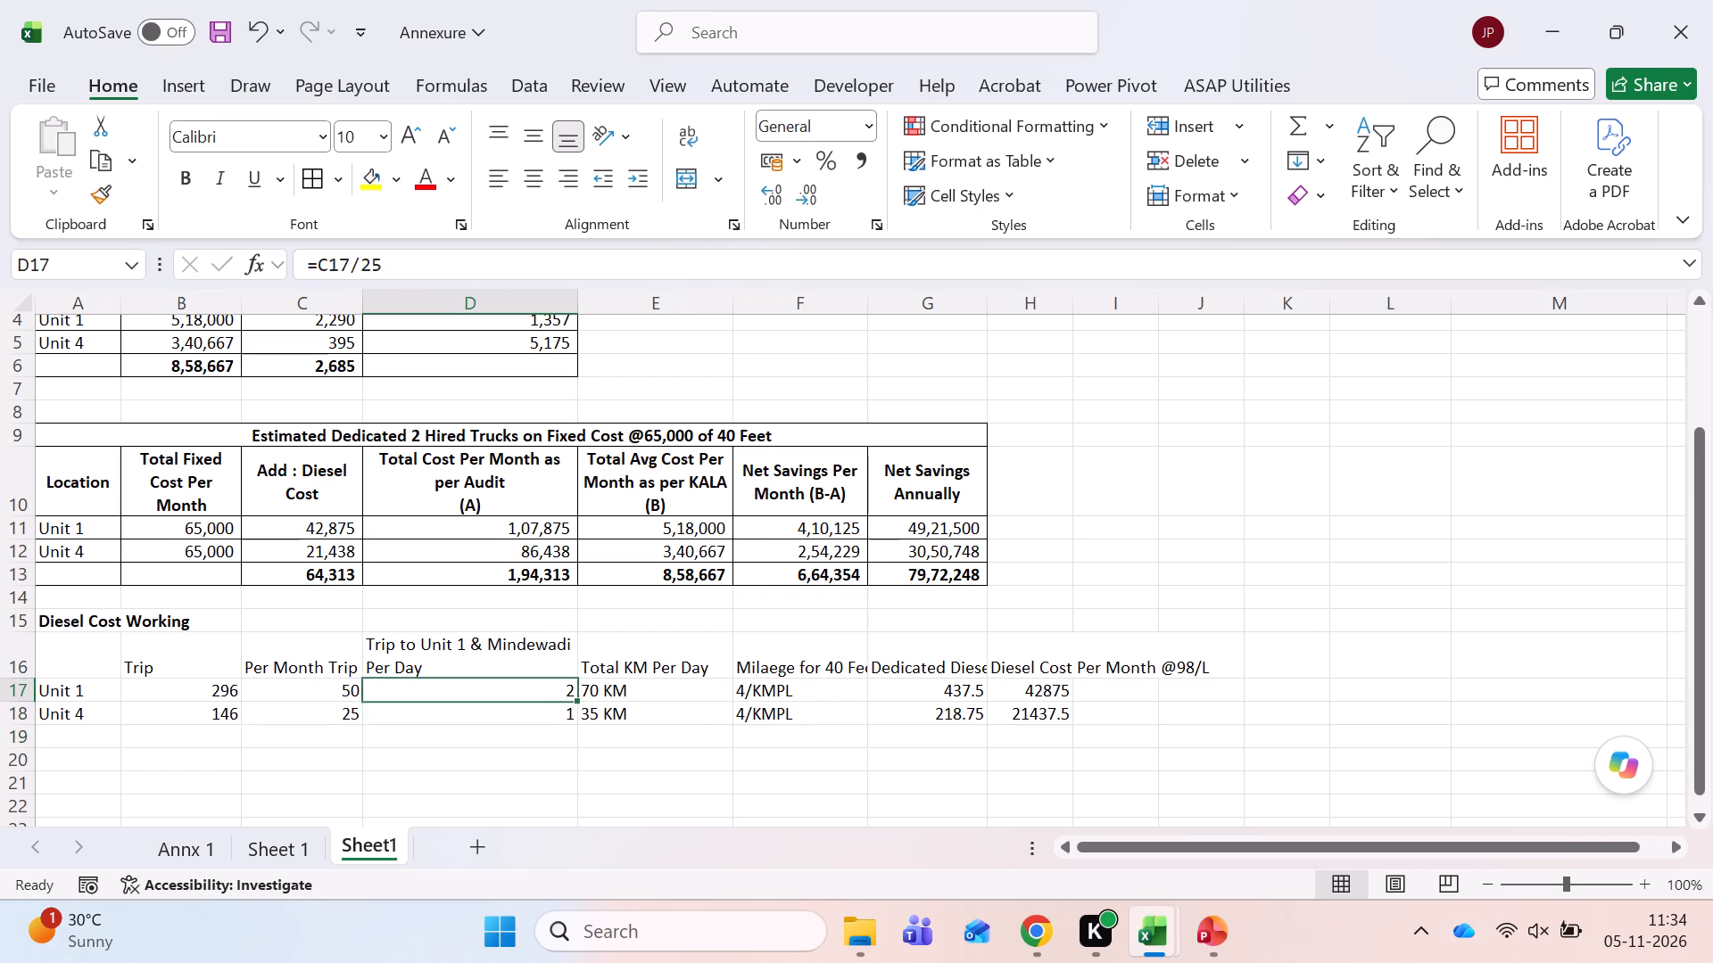
key(Up)
key(Right)
key(Down)
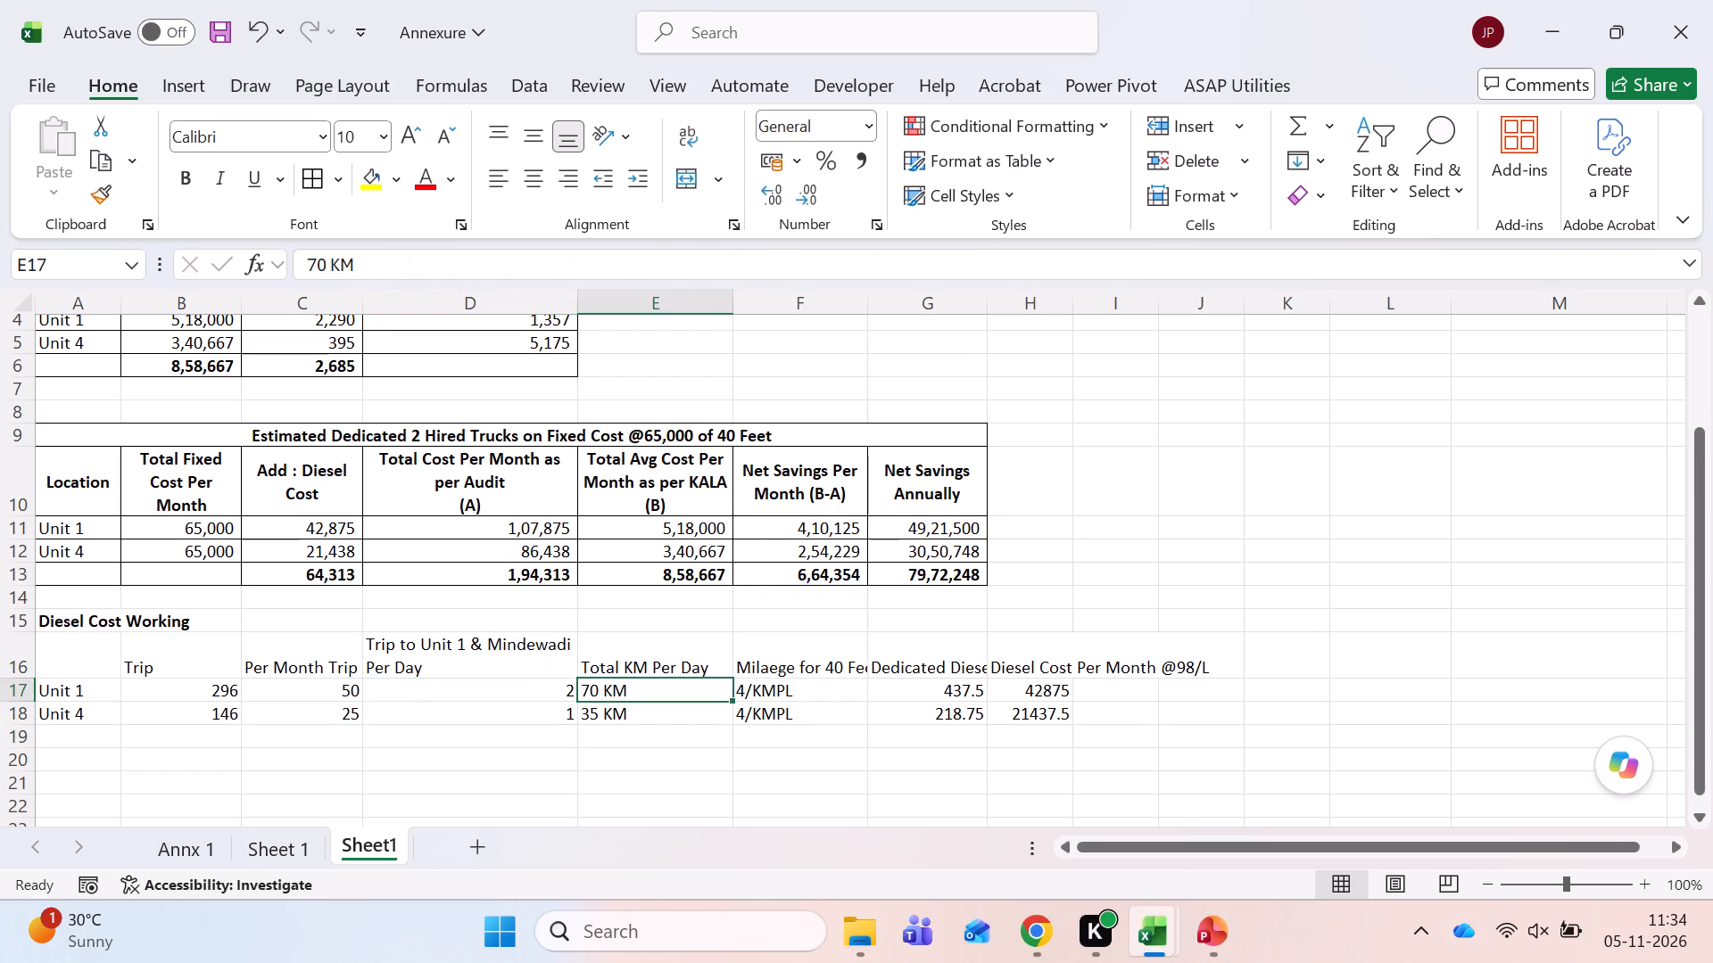
key(Up)
key(F2)
key(space)
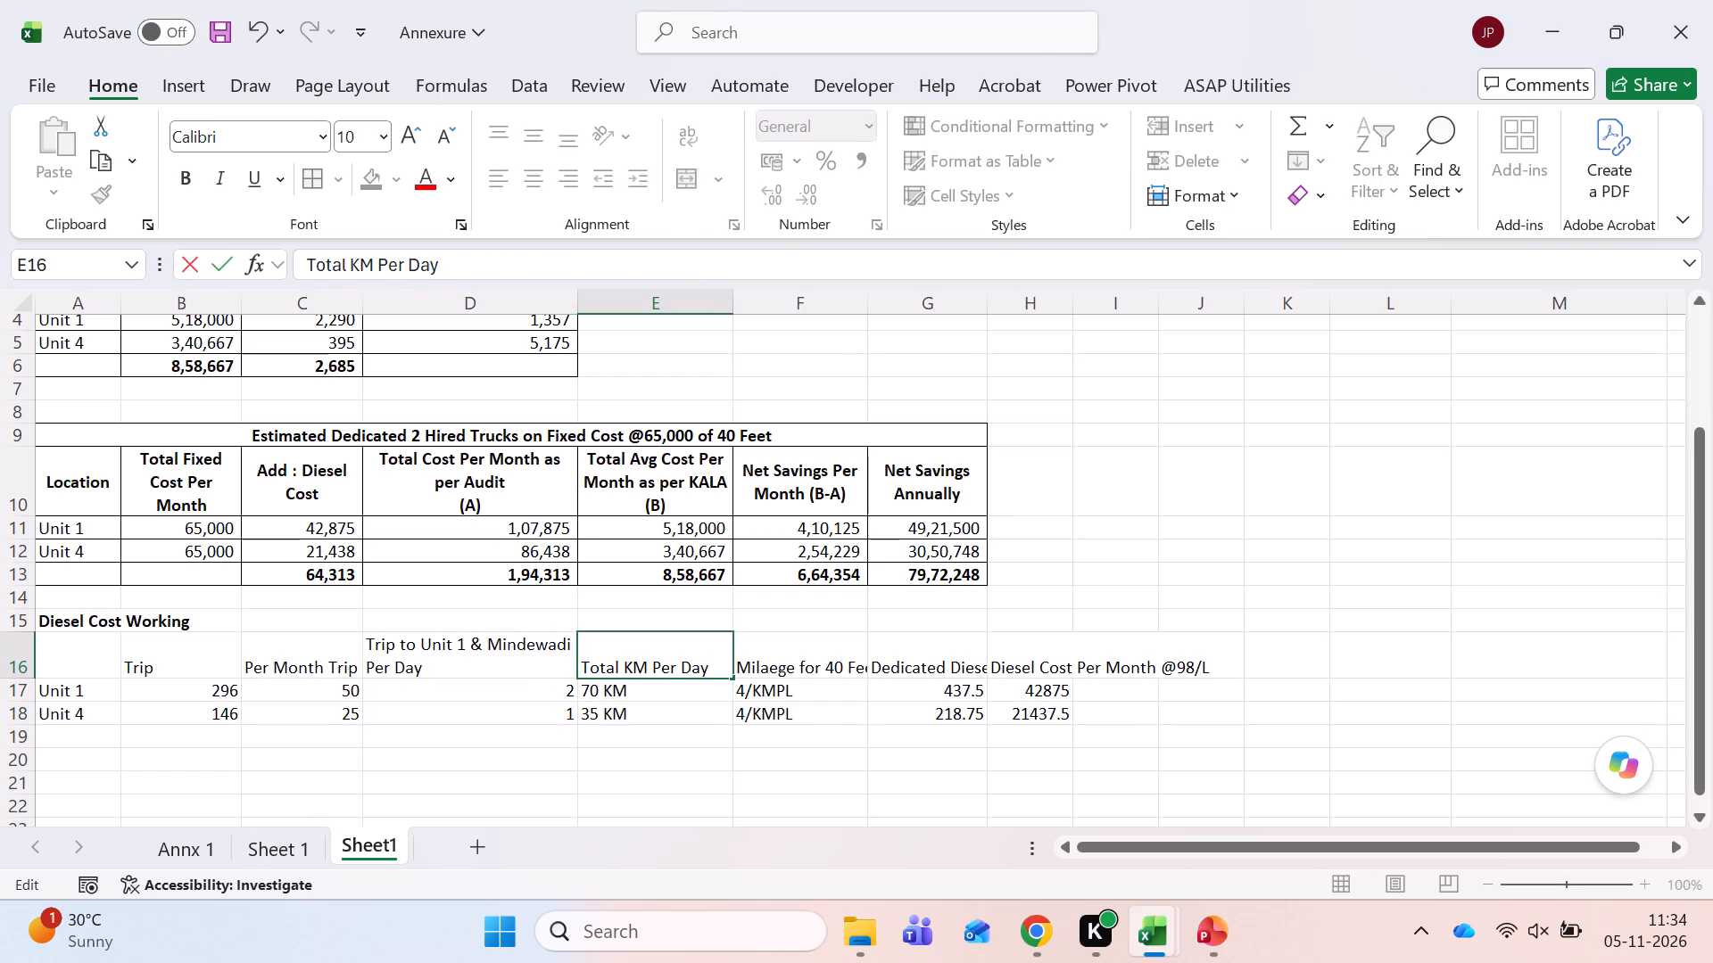
text(to Mindewadi Roud)
key(space)
key(BackSpace)
key(BackSpace)
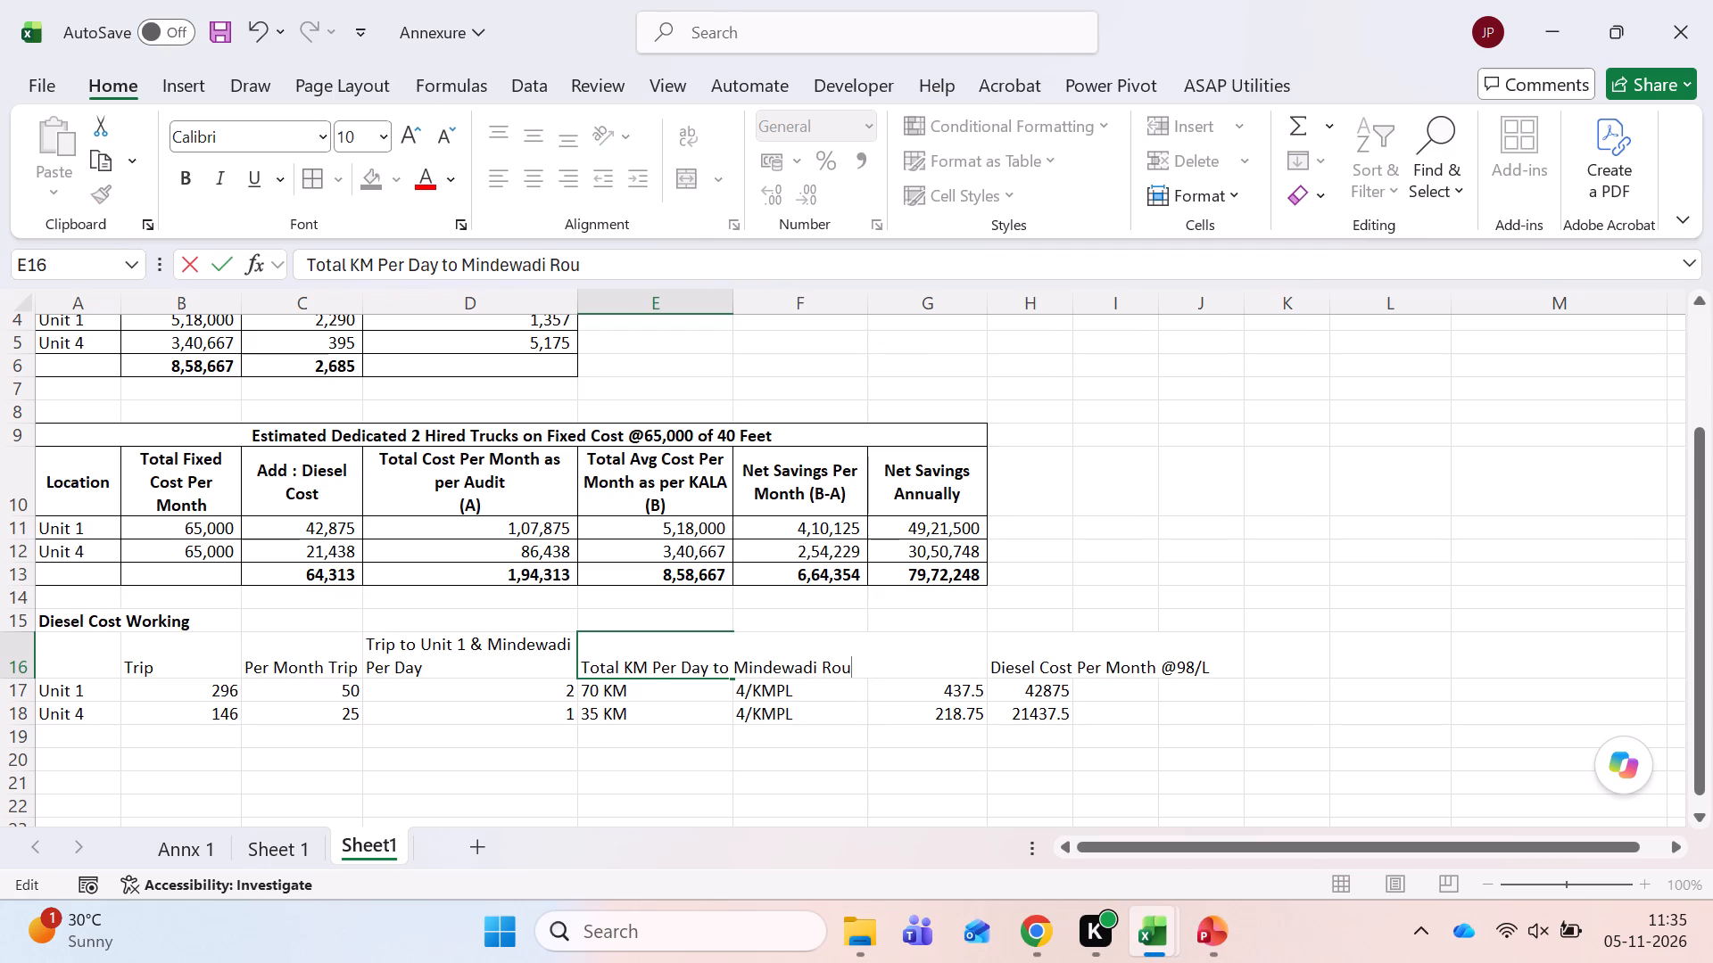
text(nf)
key(space)
key(BackSpace)
key(BackSpace)
text(d Trip)
key(Return)
Wrap the E16 kilometre header, centre it horizontally, align it to the middle vertically, and make it bold.
key(Up)
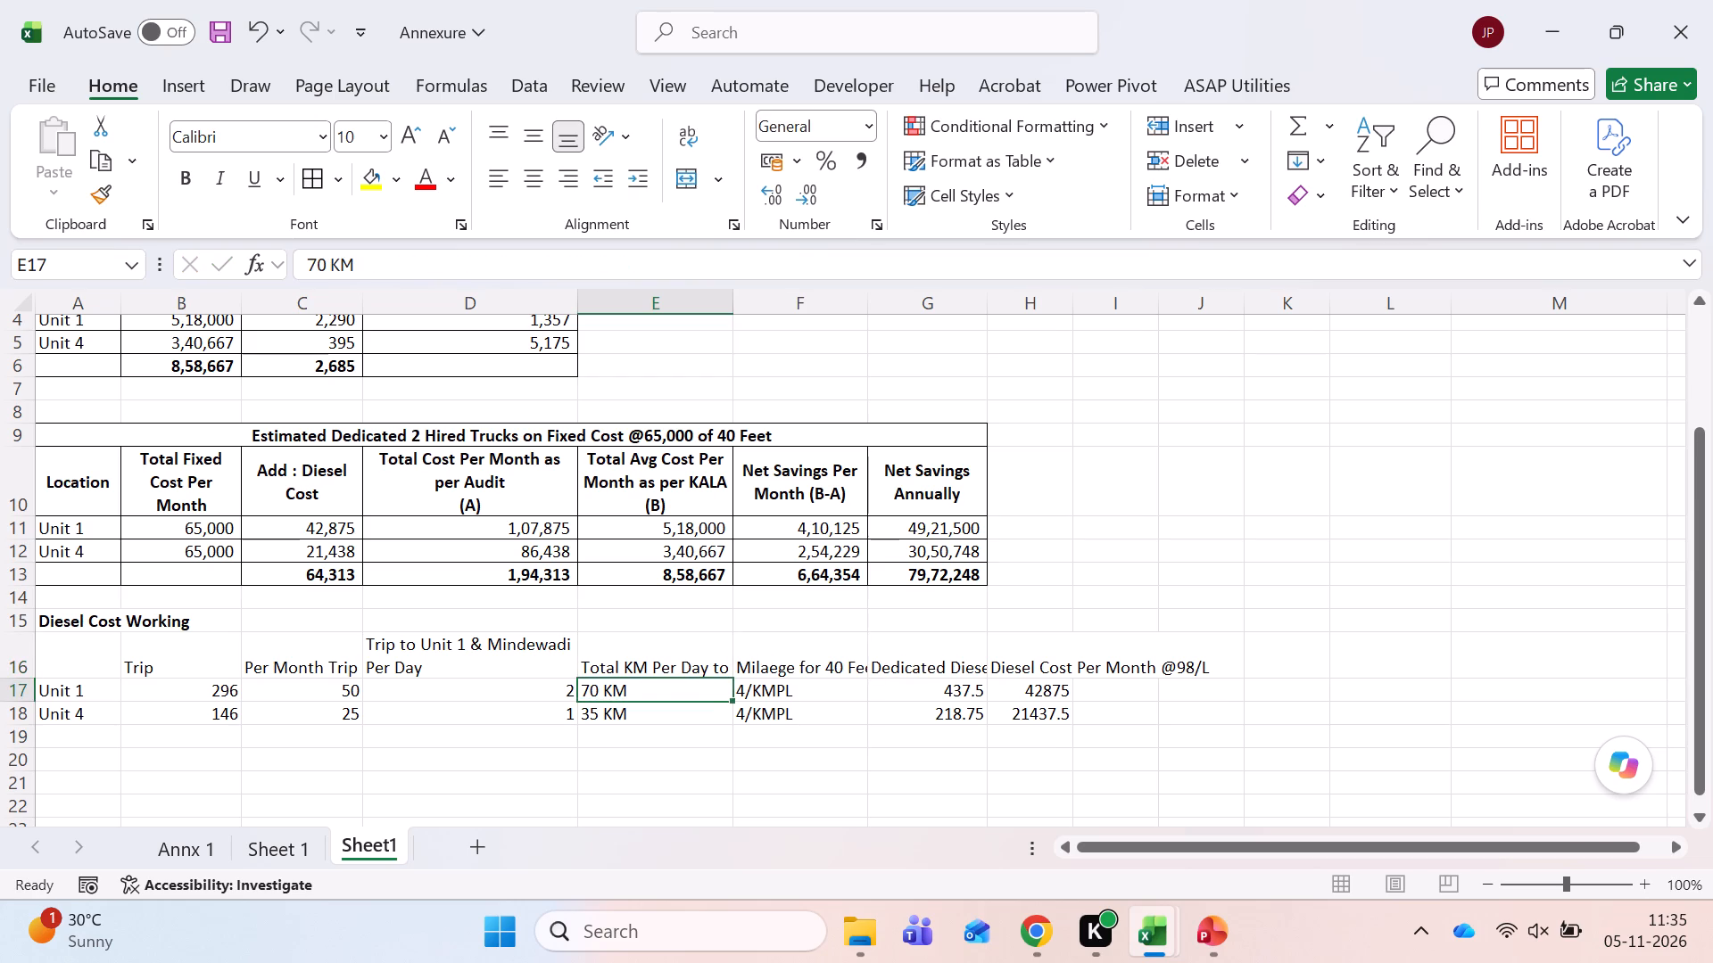
key(alt+h)
key(w)
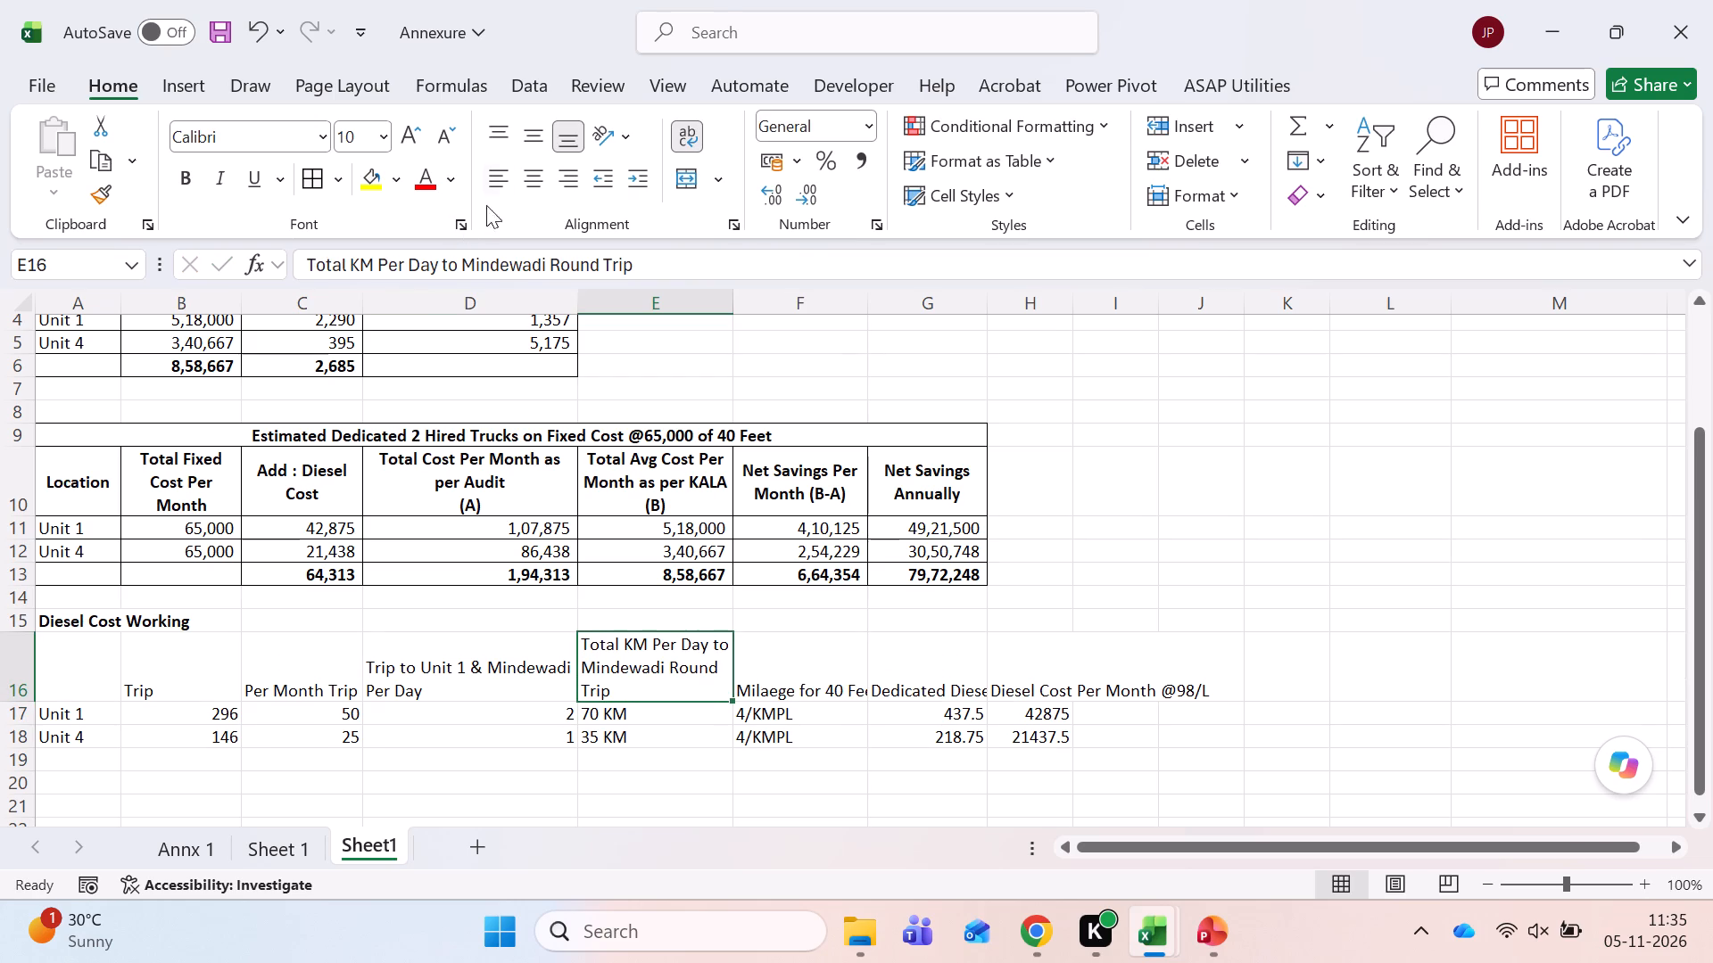
click(527, 136)
click(534, 170)
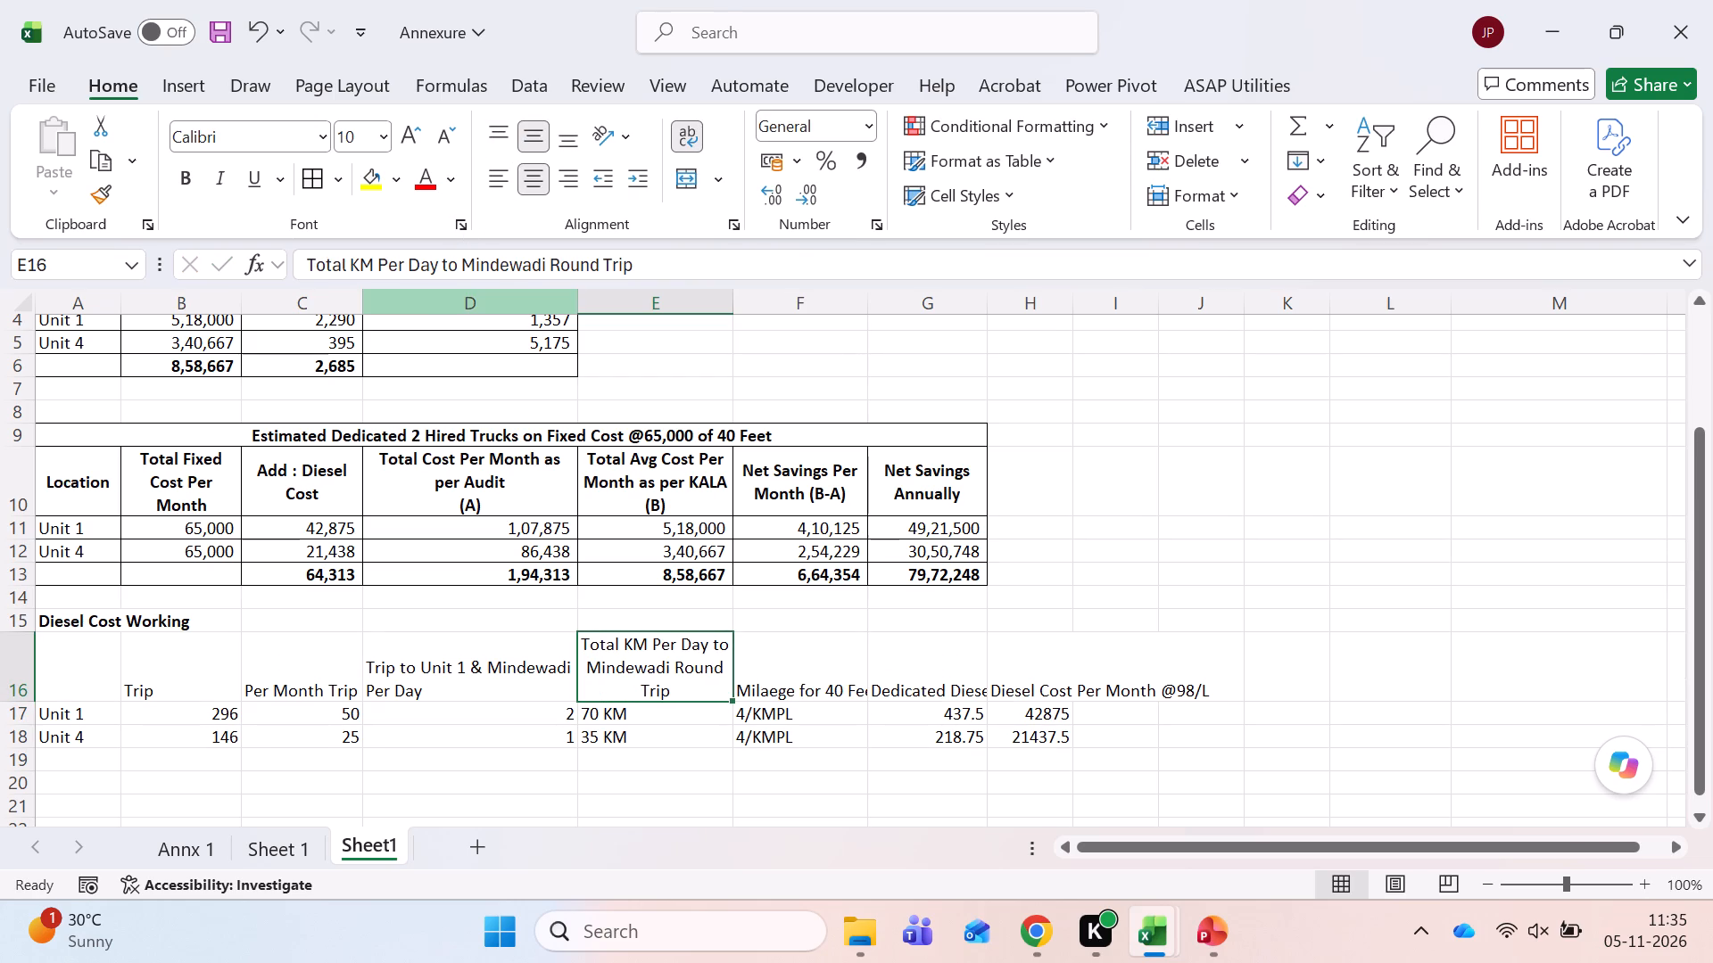
key(ctrl+b)
Wrap the "Milaege for 40 Feet Truck" header in F16, make it bold, and centre it horizontally and vertically.
scroll(517, 572, down, 1)
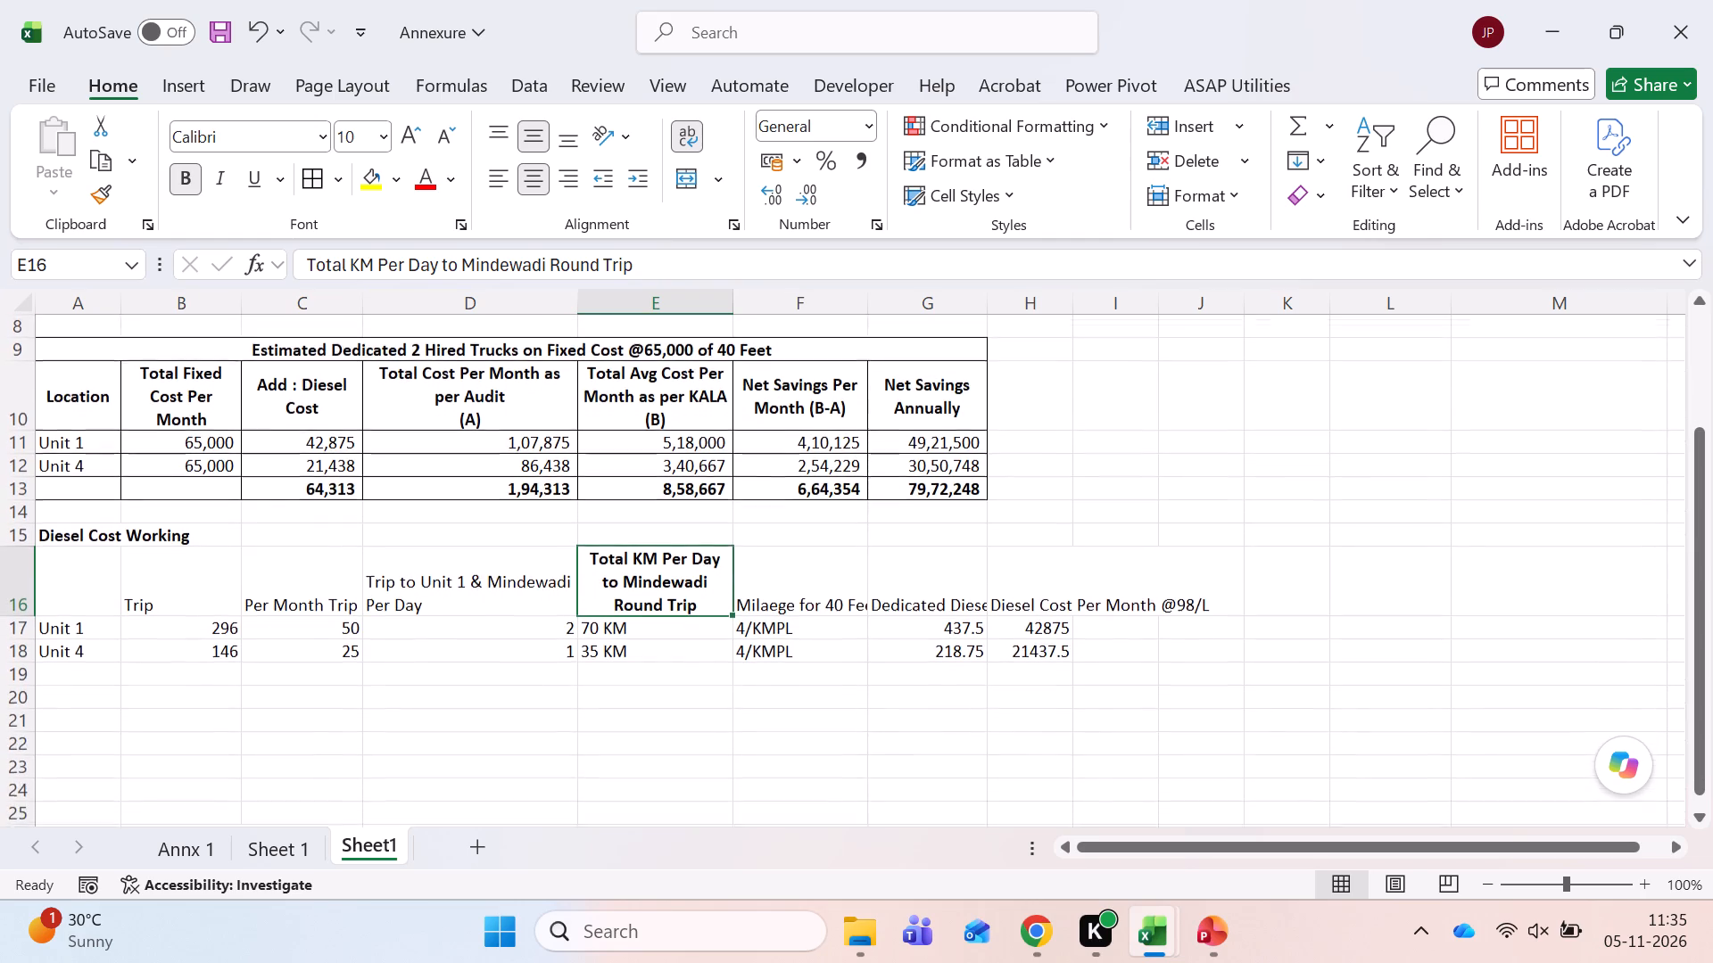
scroll(517, 572, down, 1)
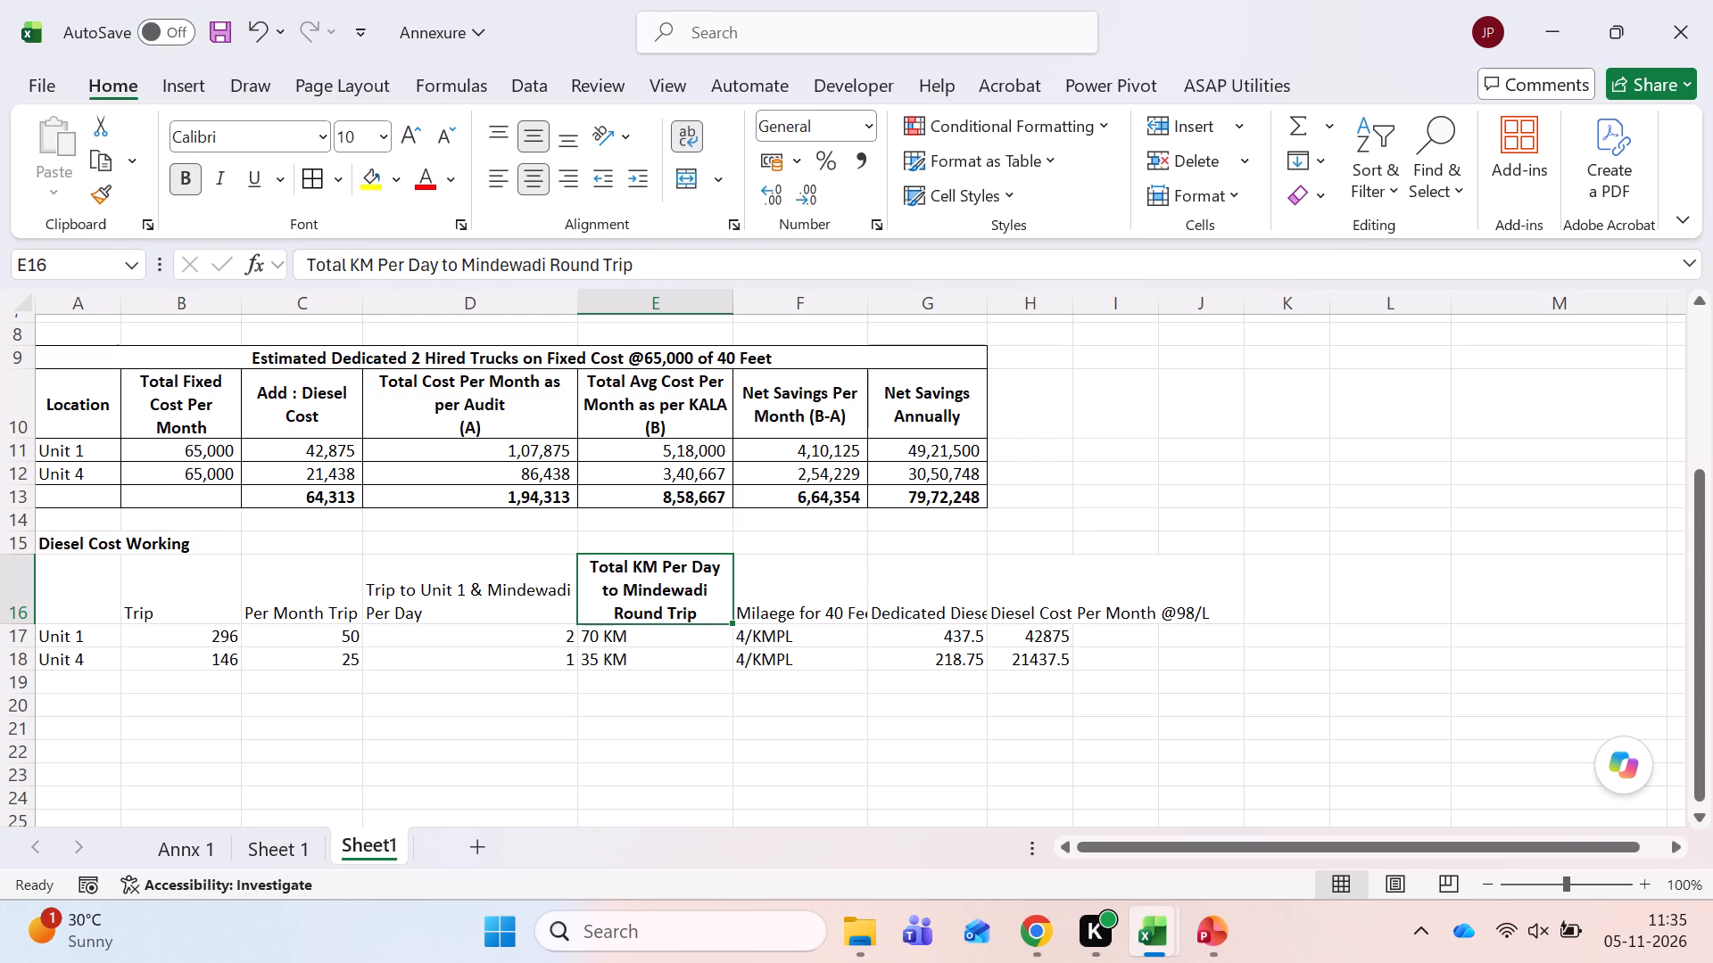
key(Right)
key(alt+h)
key(w)
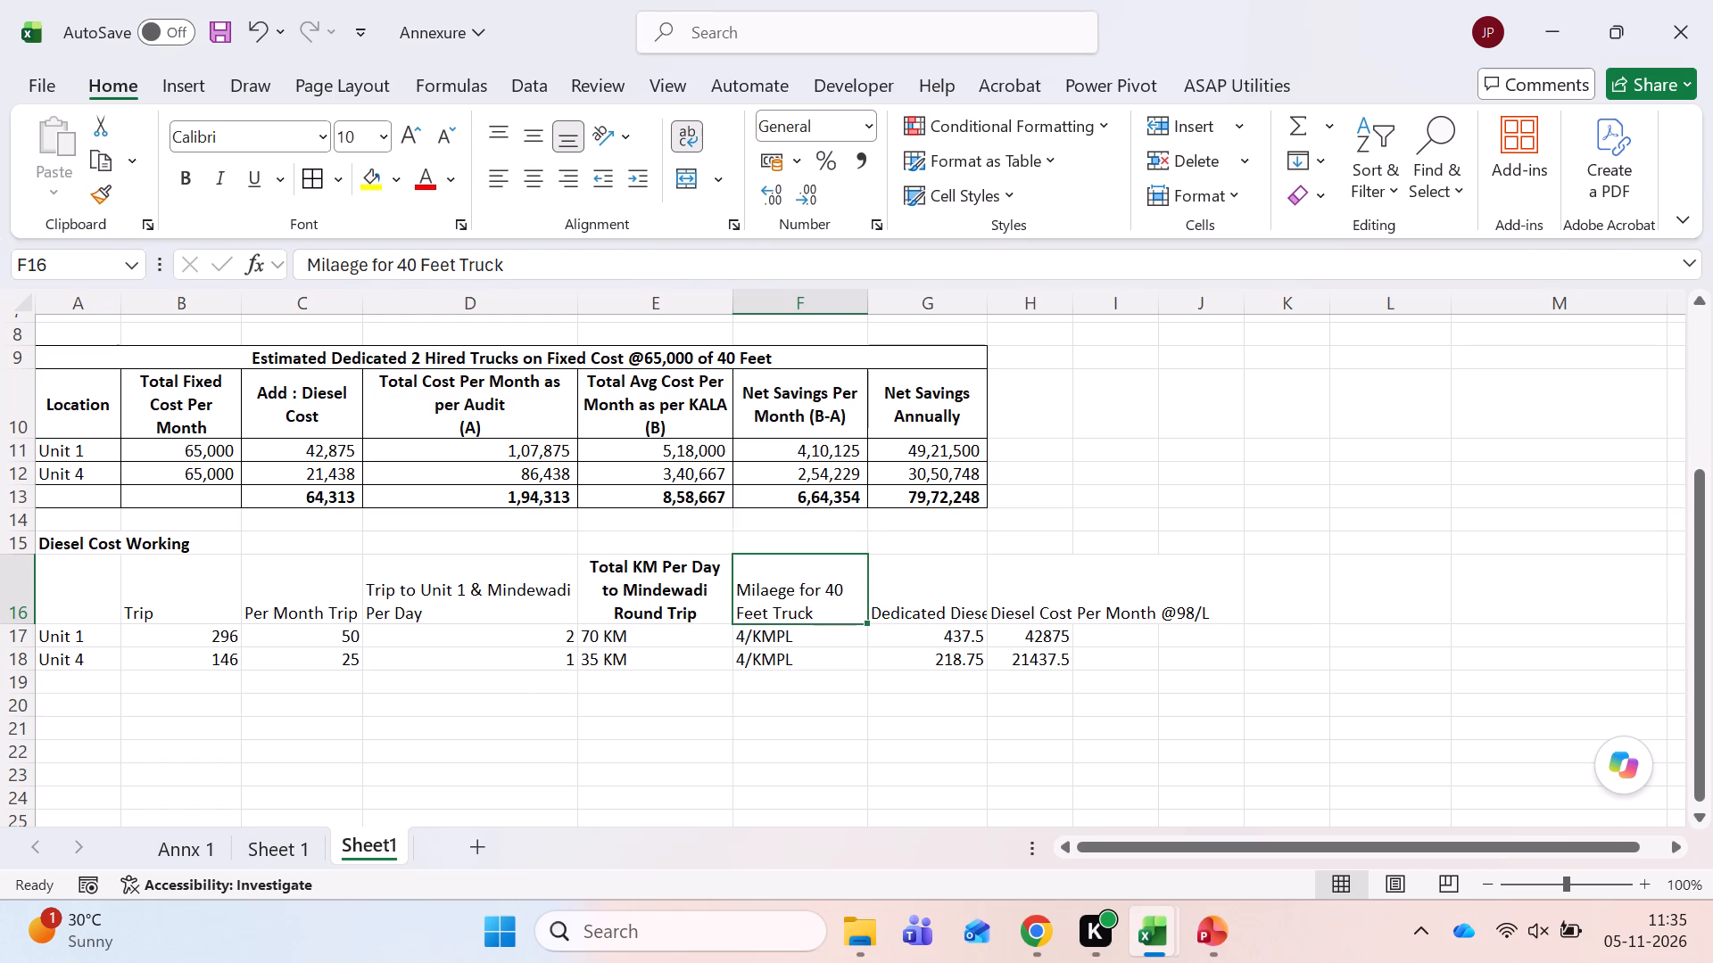
key(ctrl+b)
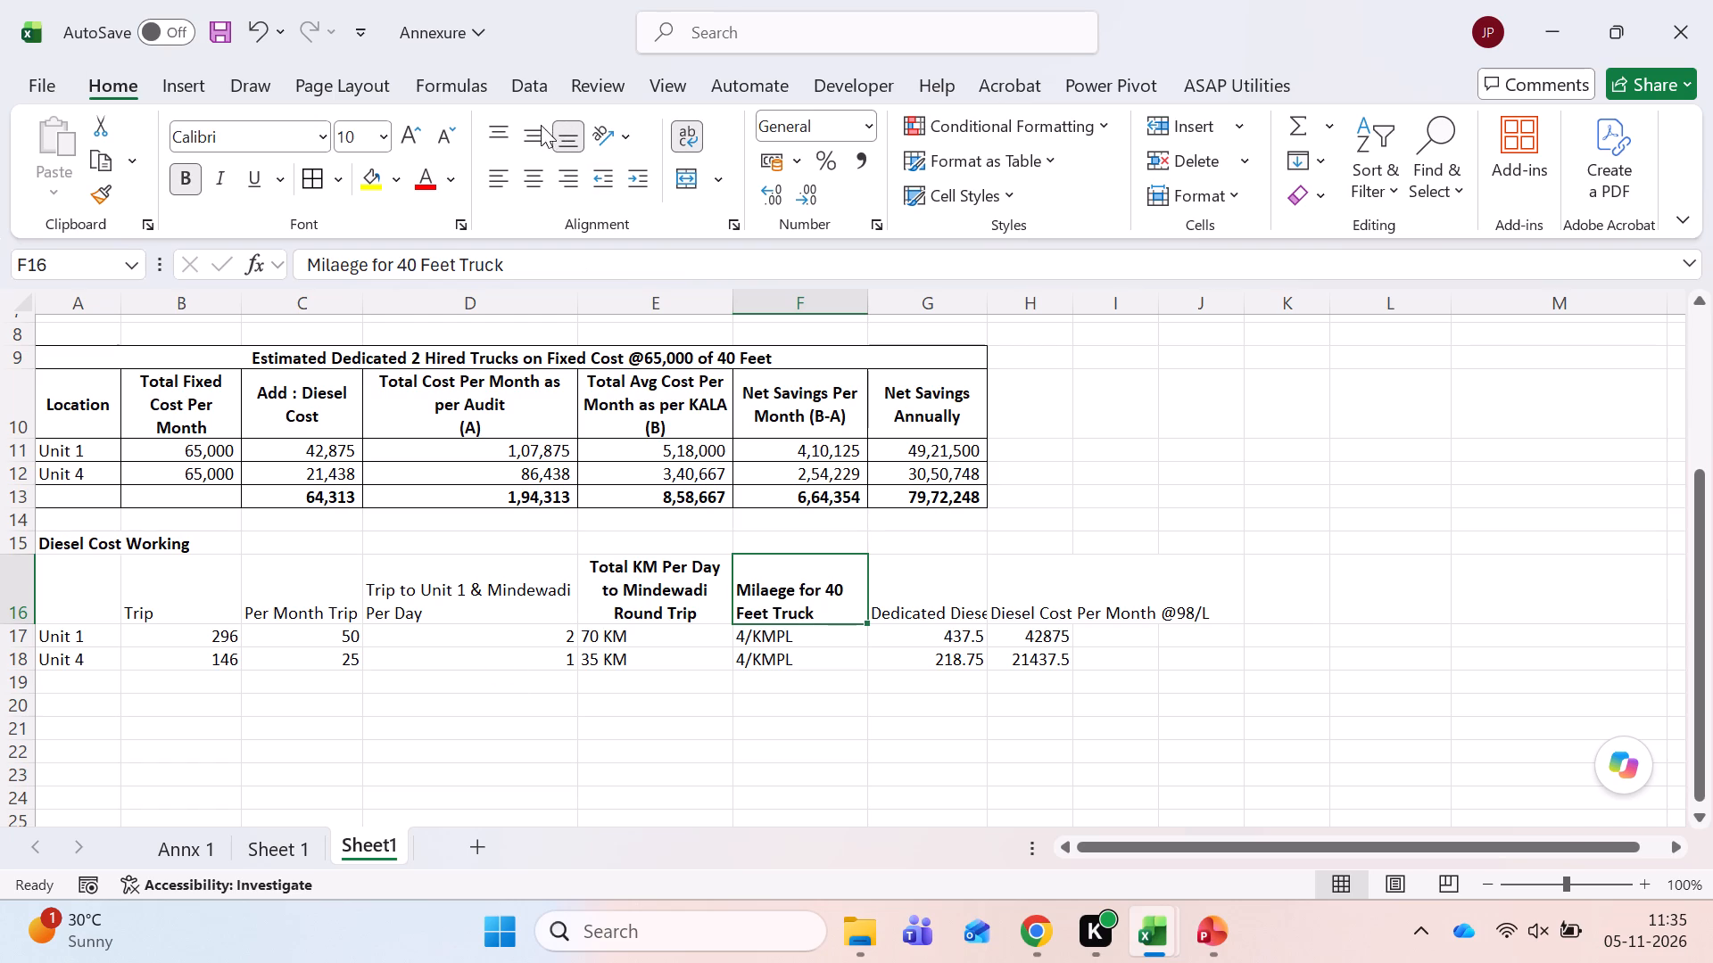
click(535, 125)
click(527, 184)
key(Right)
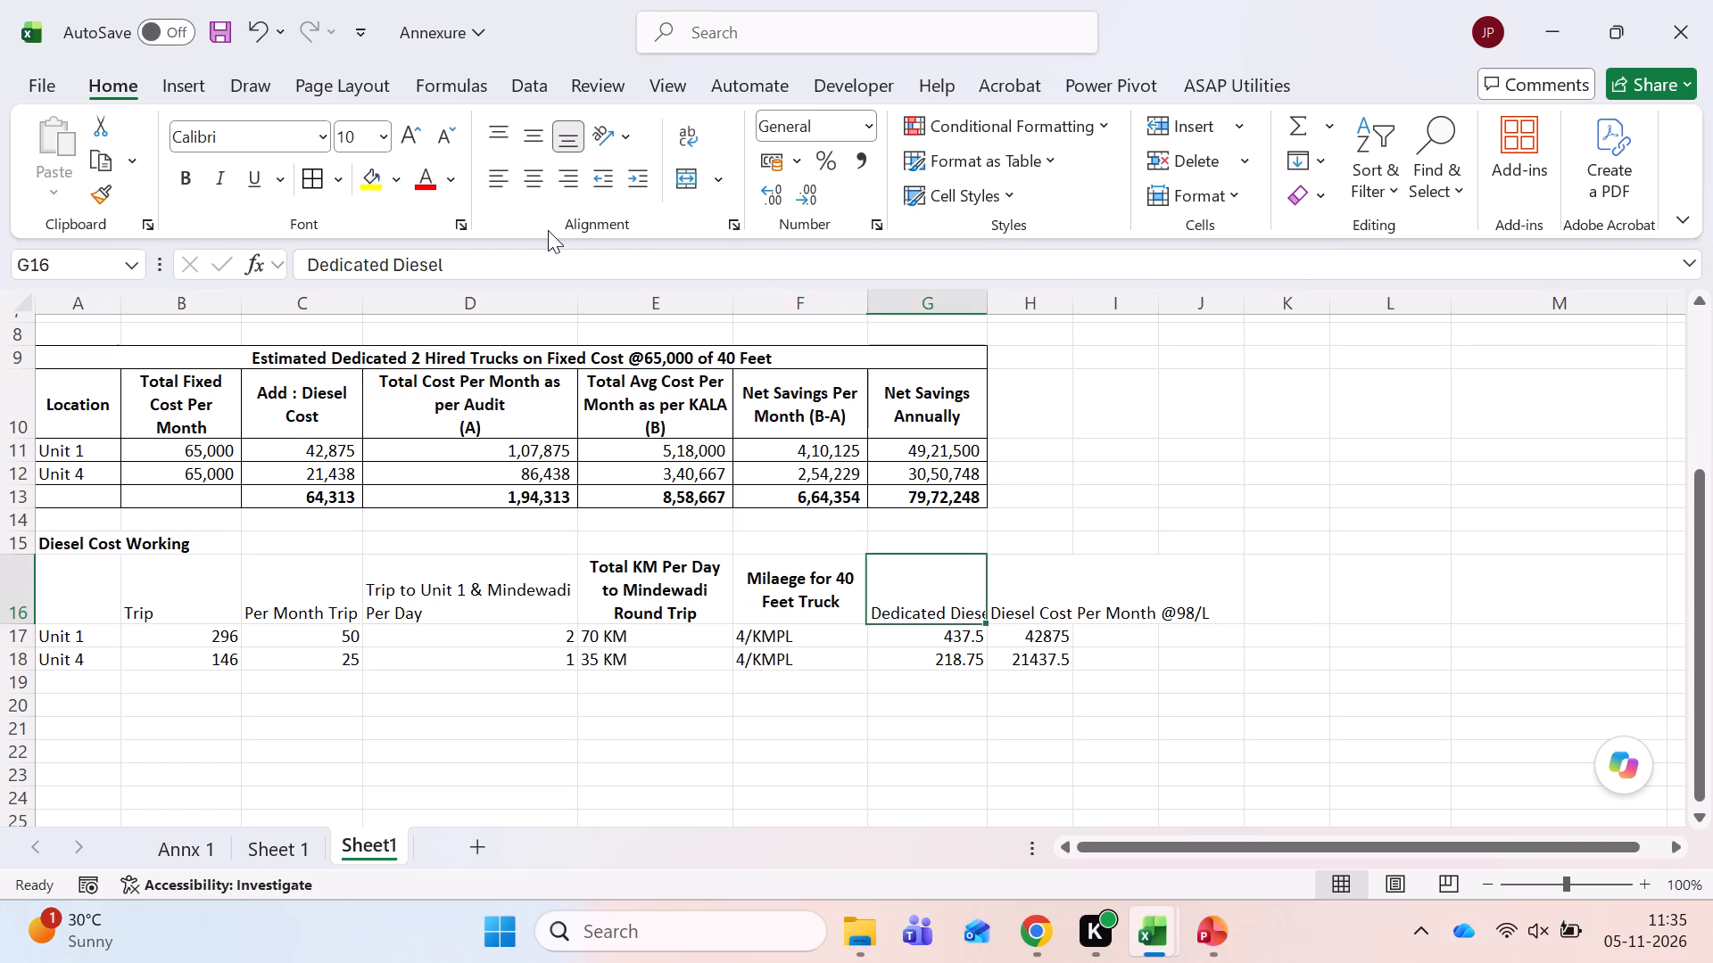
Wrap the "Dedicated Diesel" header in G16, centre it horizontally and vertically, and make it bold.
click(550, 218)
key(alt+h)
key(alt+w)
click(533, 151)
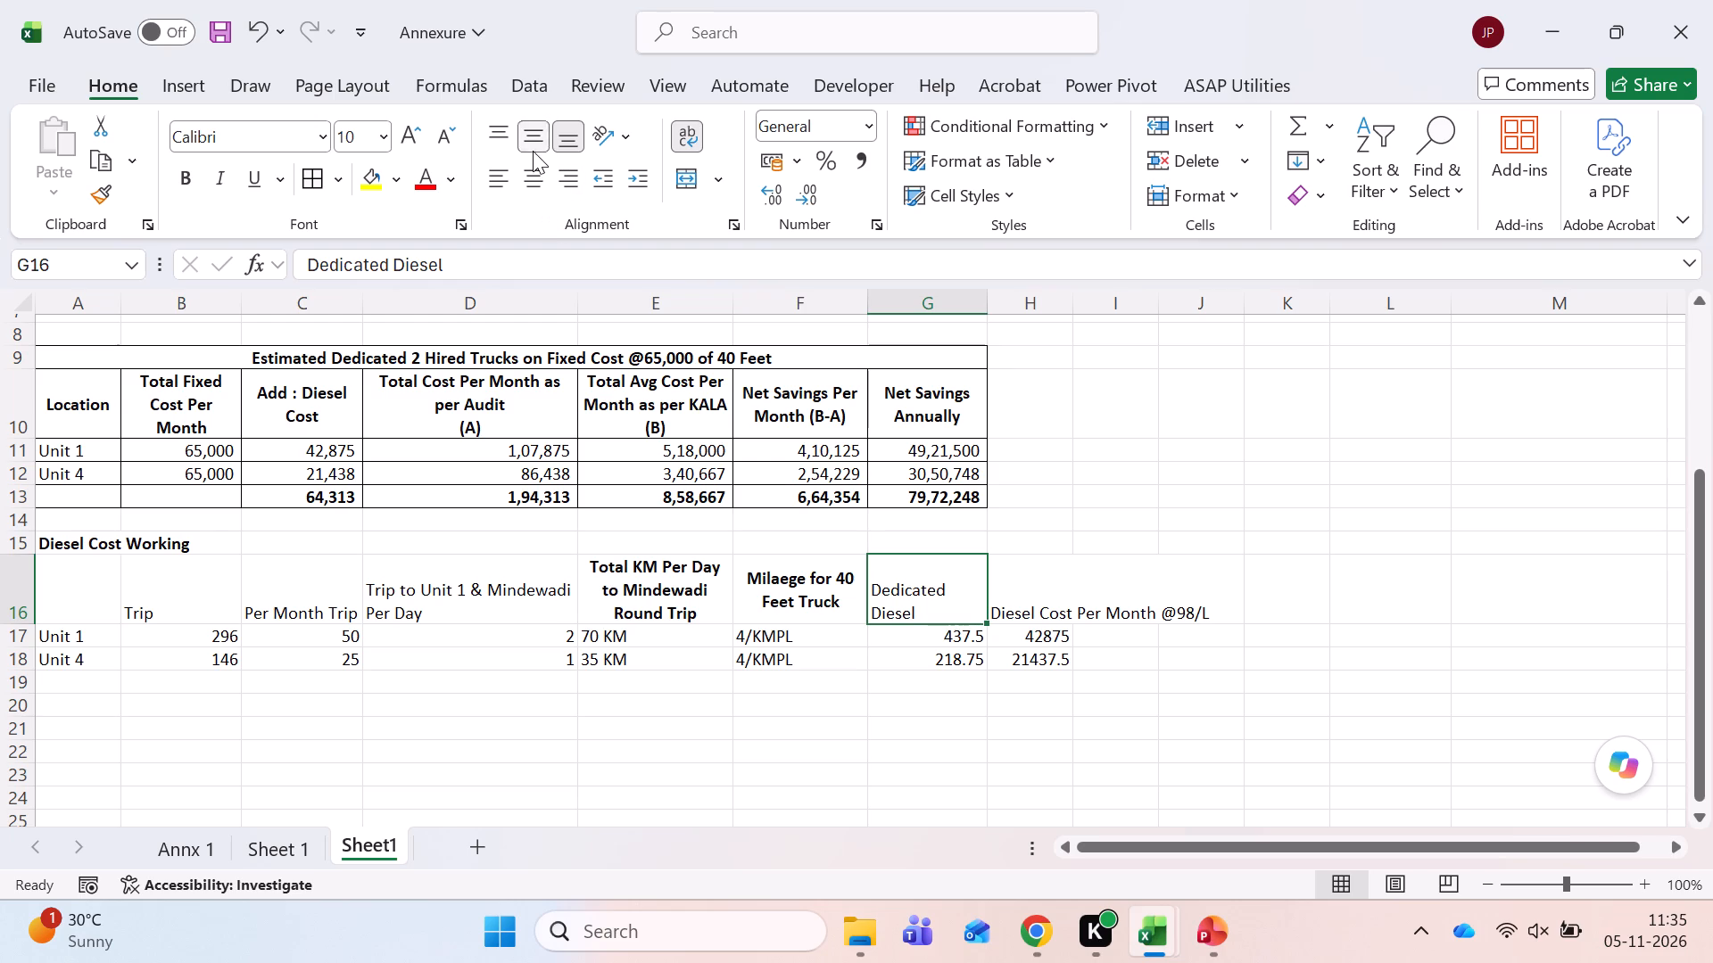
click(533, 175)
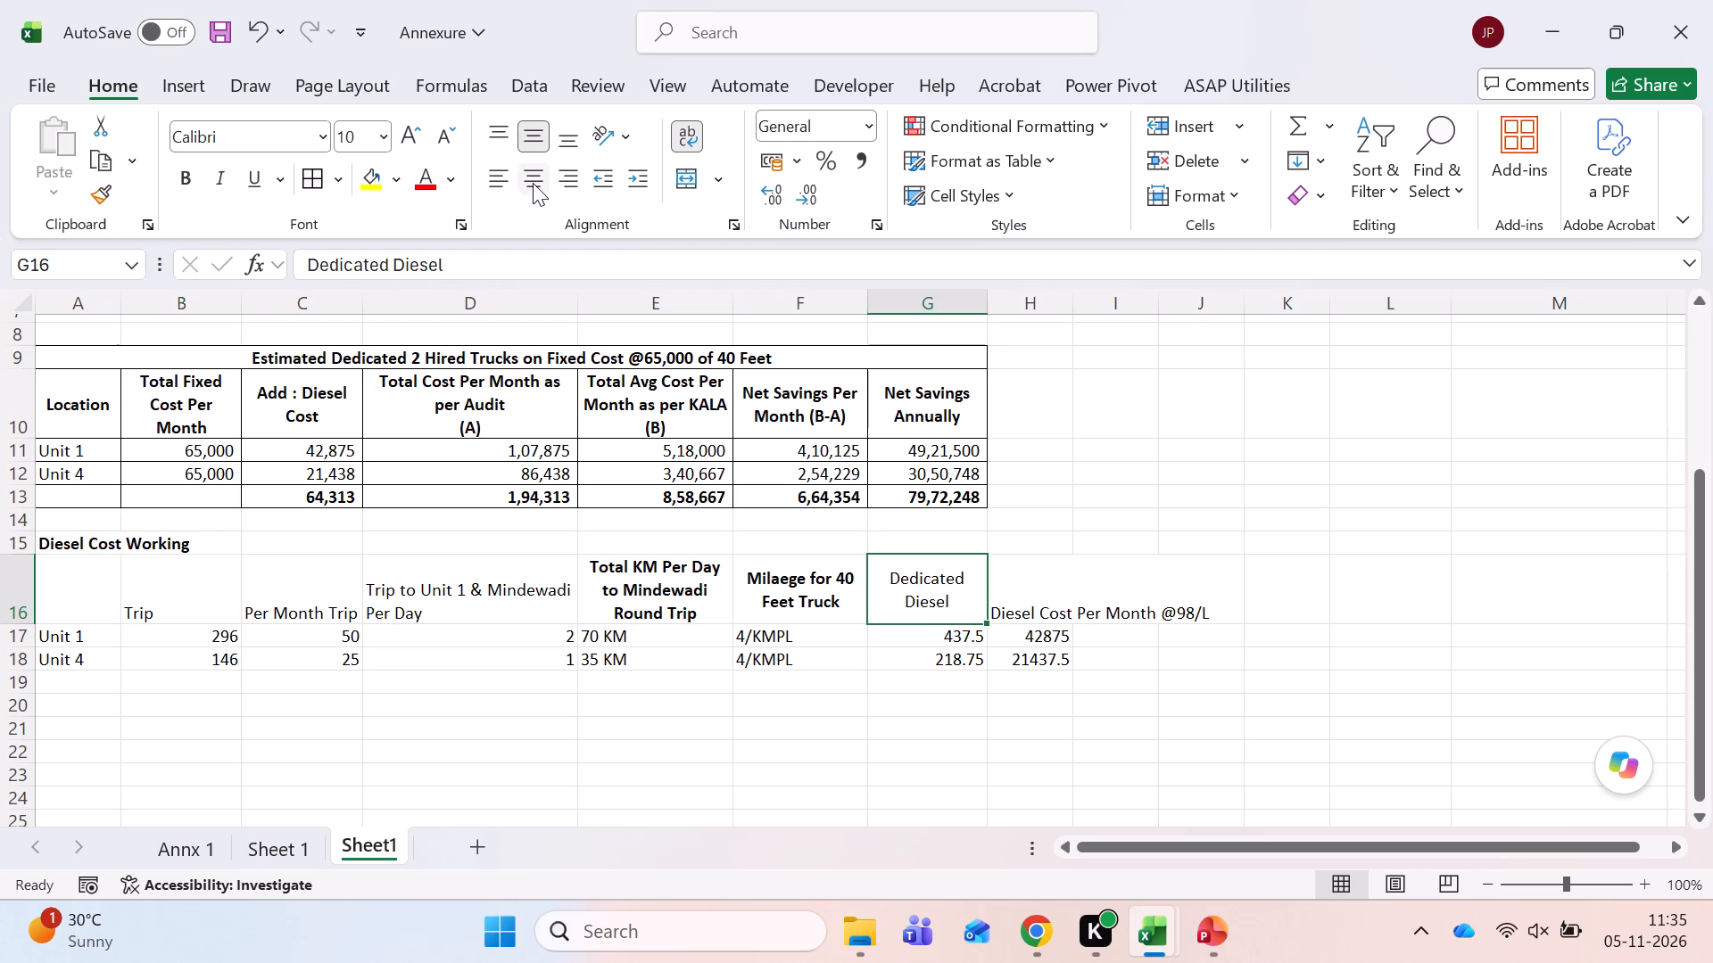
key(ctrl+b)
Append "(4/KMPL)" to the "Milaege for 40 Feet Truck" header in F16.
key(Down)
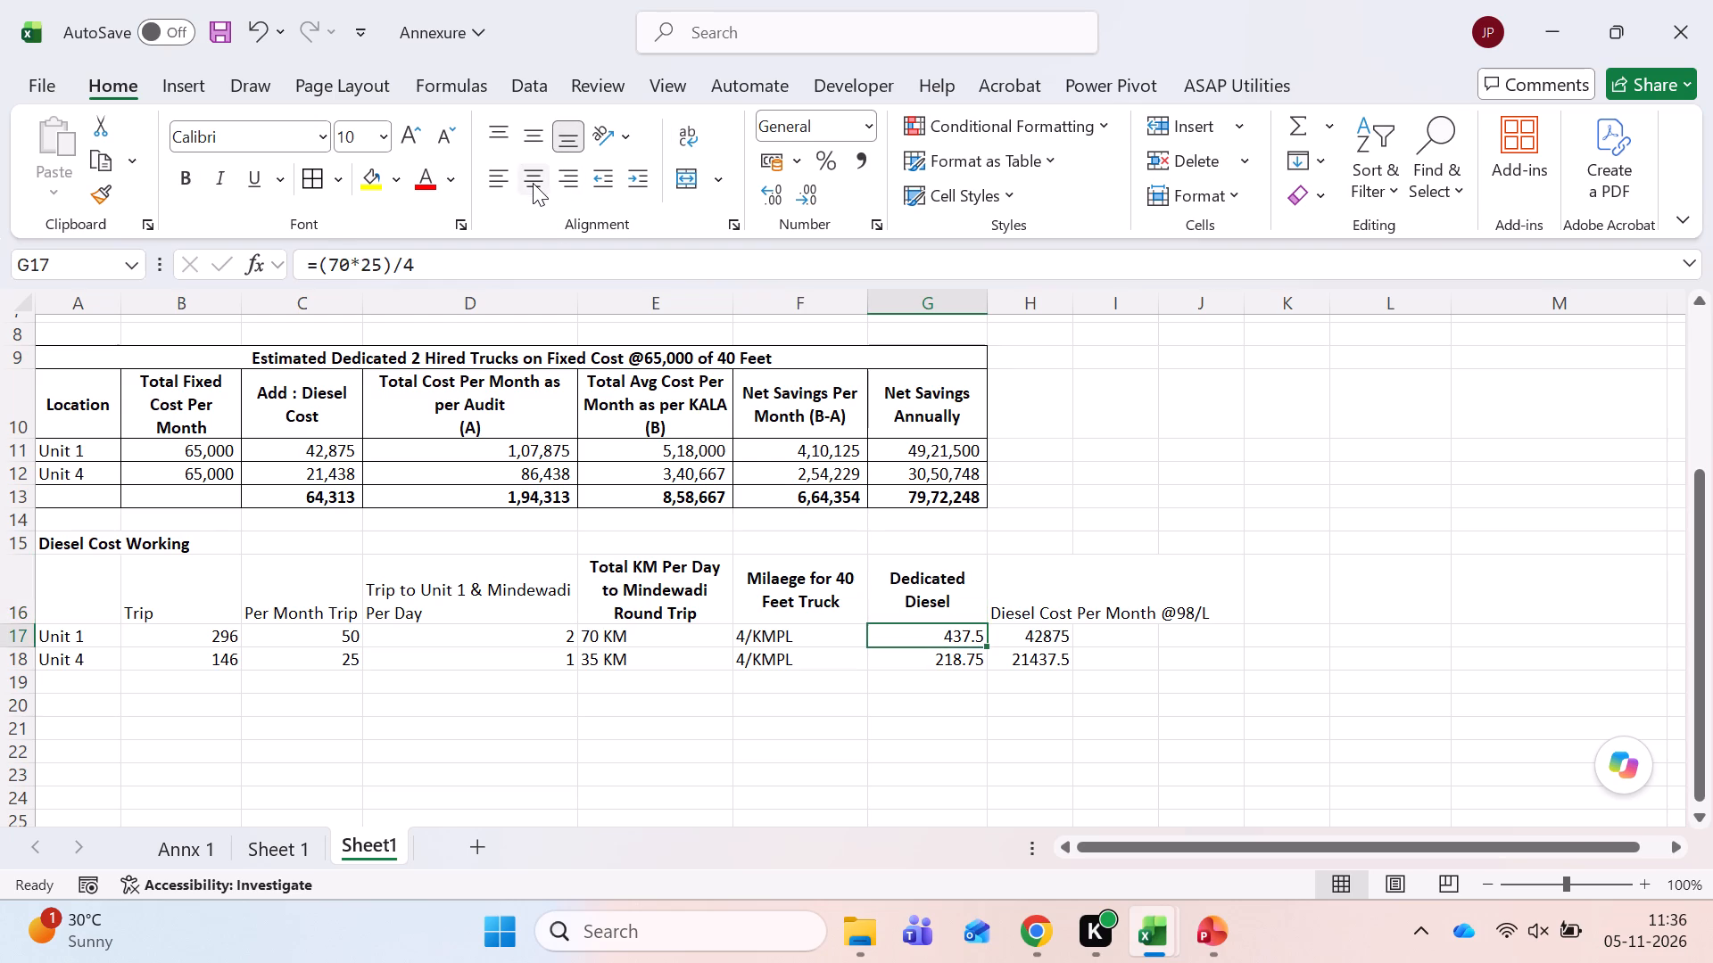
key(F2)
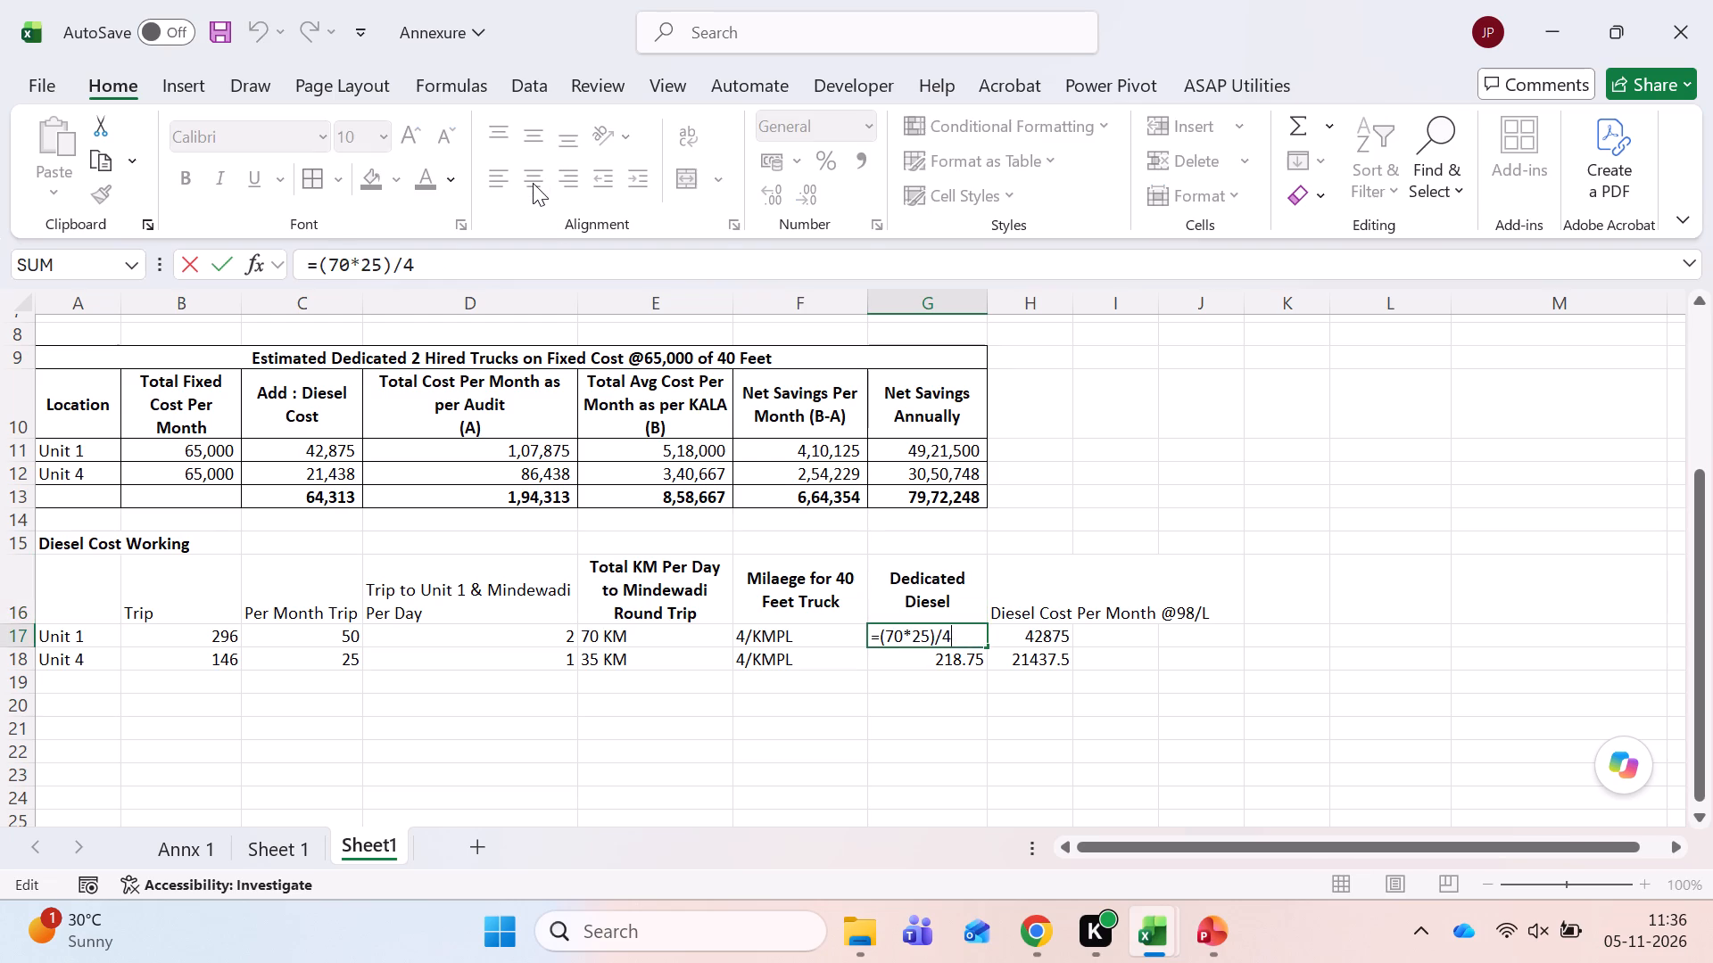
key(Escape)
key(Left)
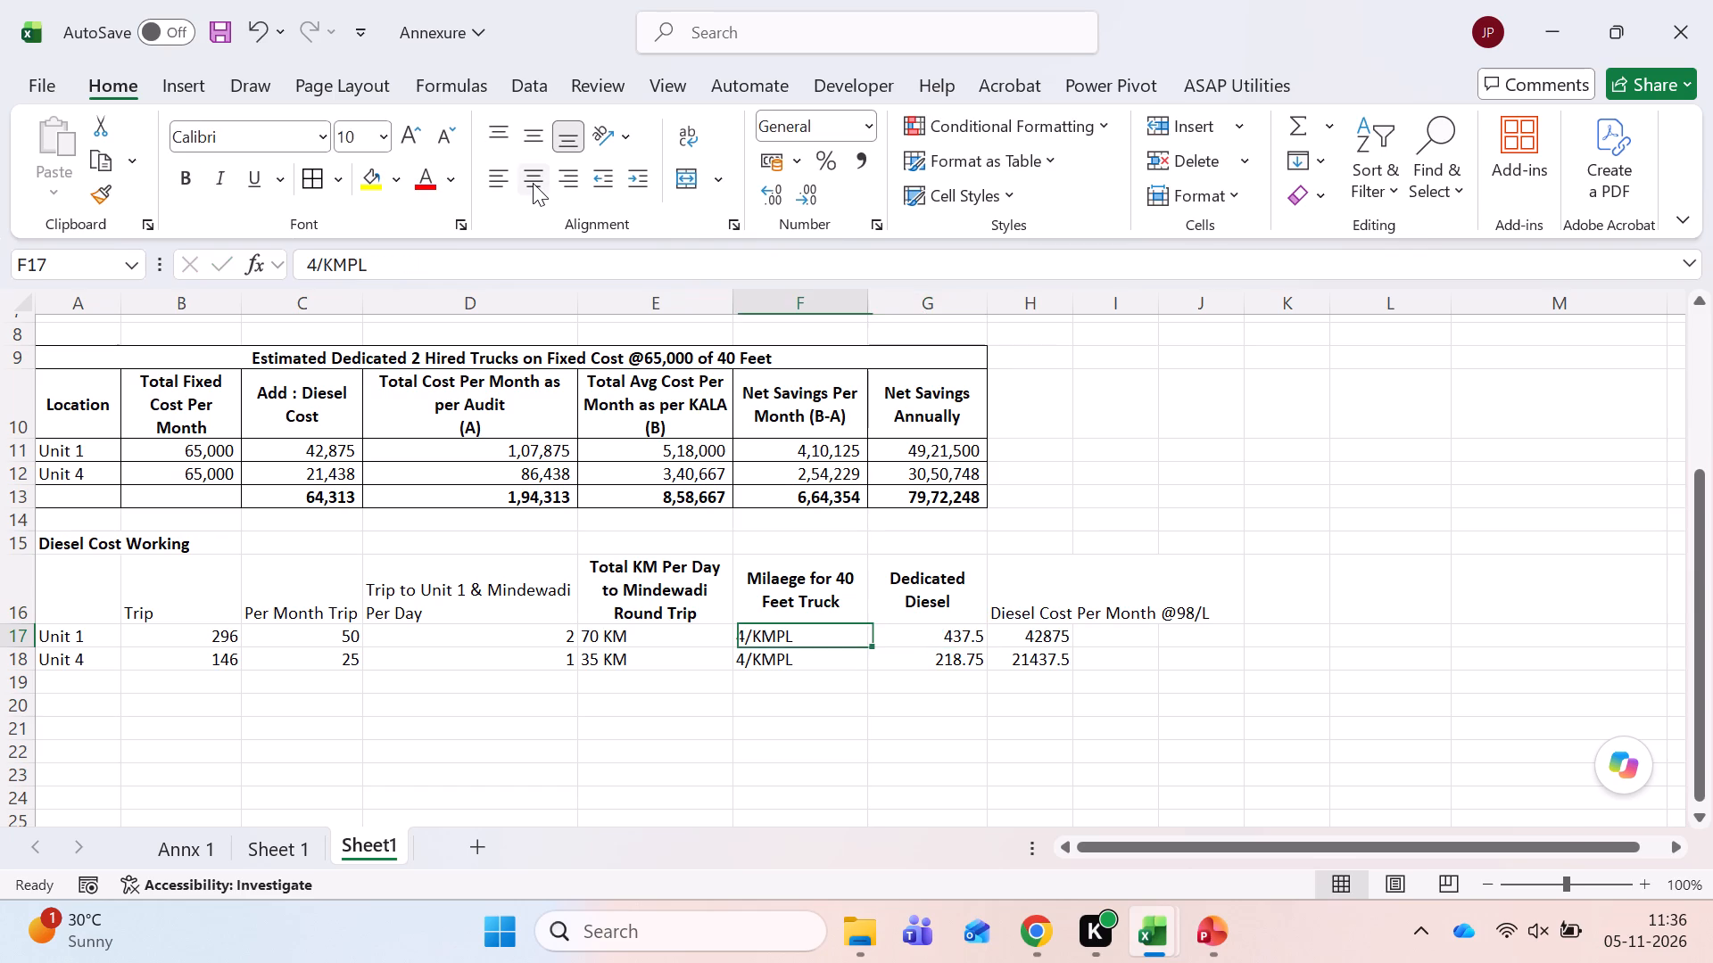
key(Up)
key(F2)
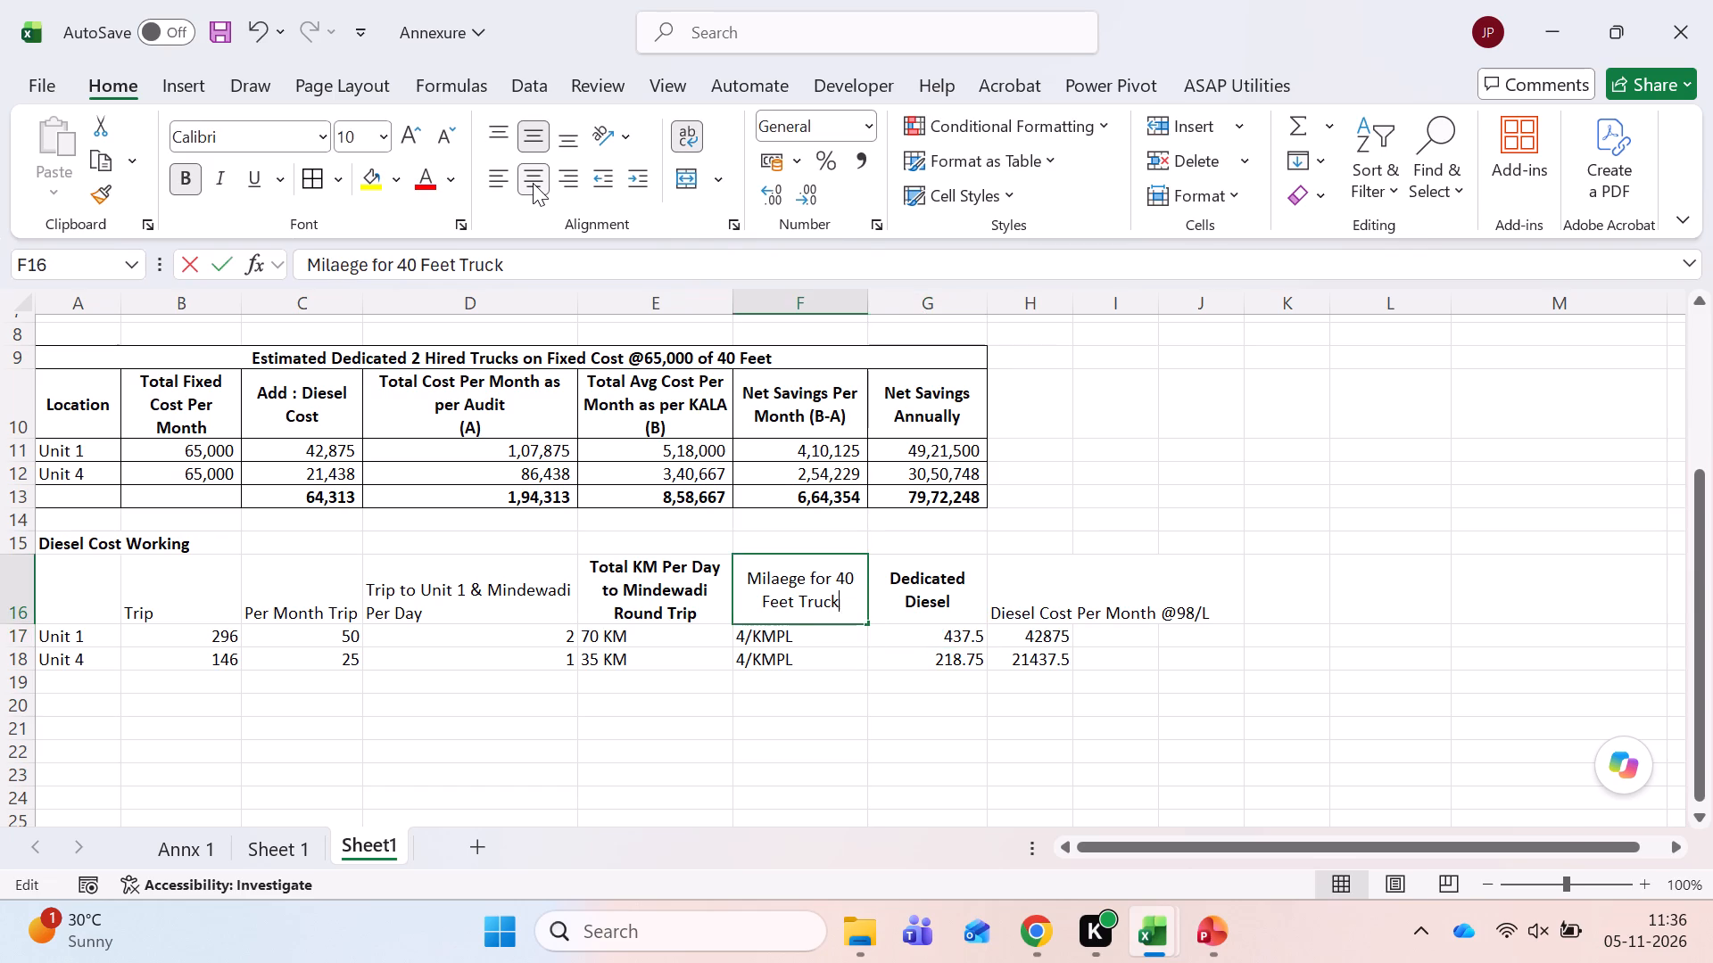
key(space)
text((4)
text(/KMPL))
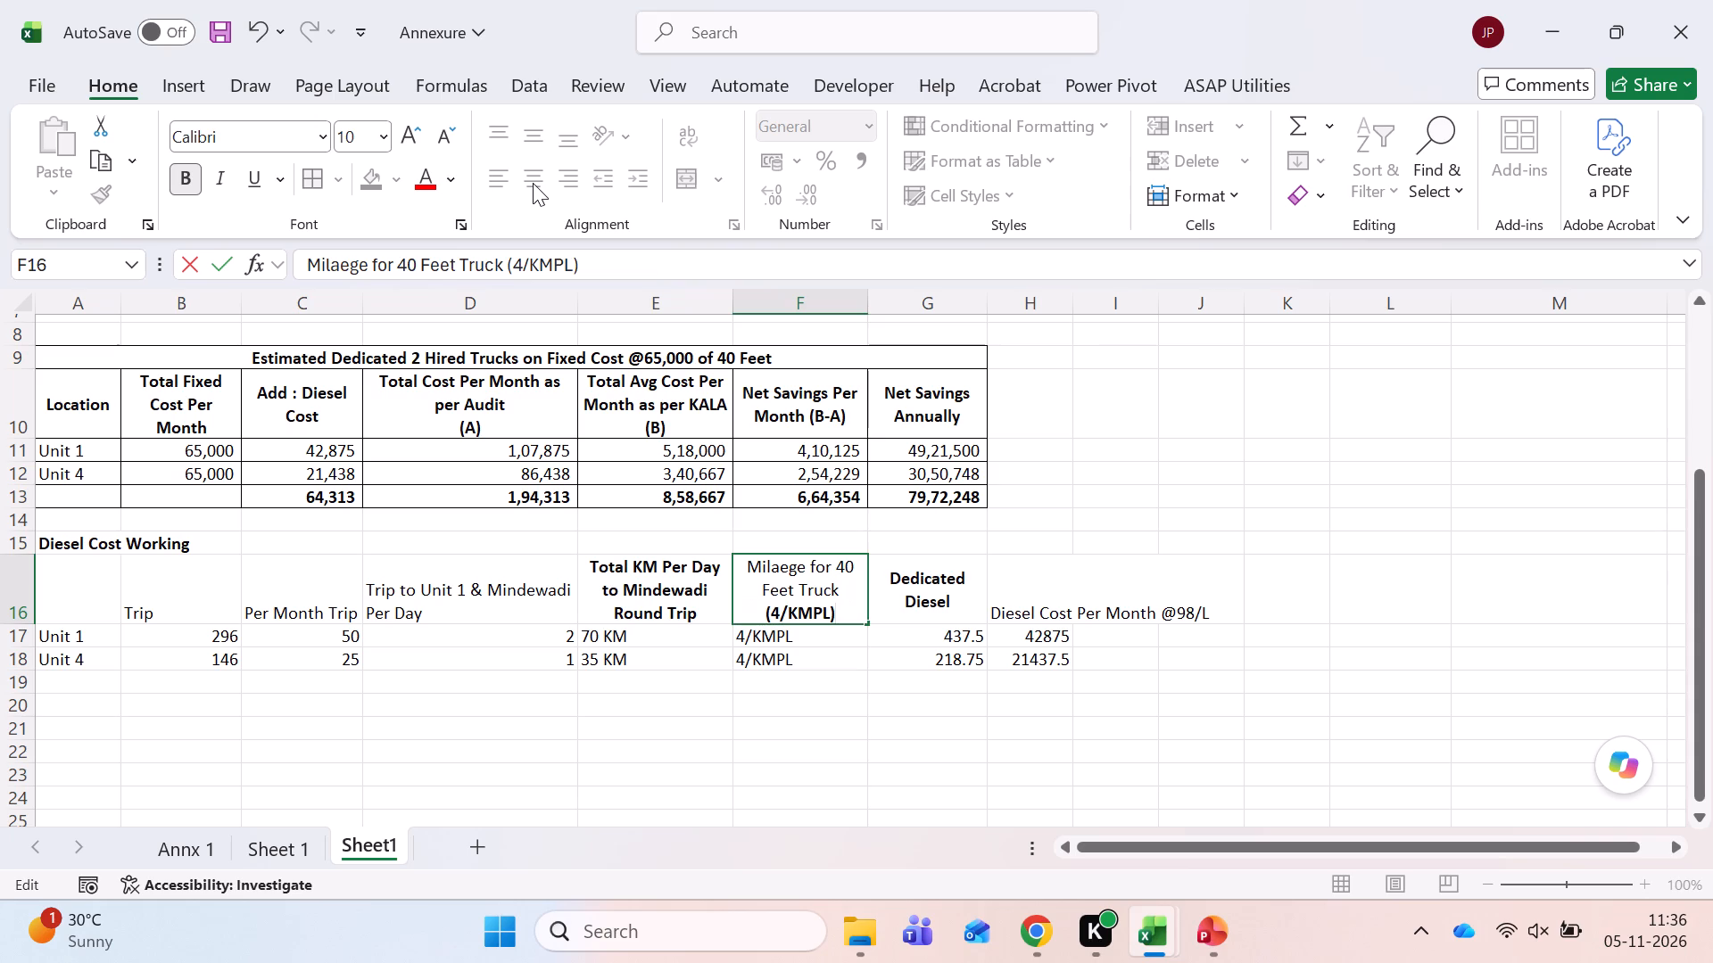
key(Return)
Replace the kilometre text in E17 and E18 with the plain numbers 70 for Unit 1 and 35 for Unit 4.
key(Left)
key(Up)
key(Down)
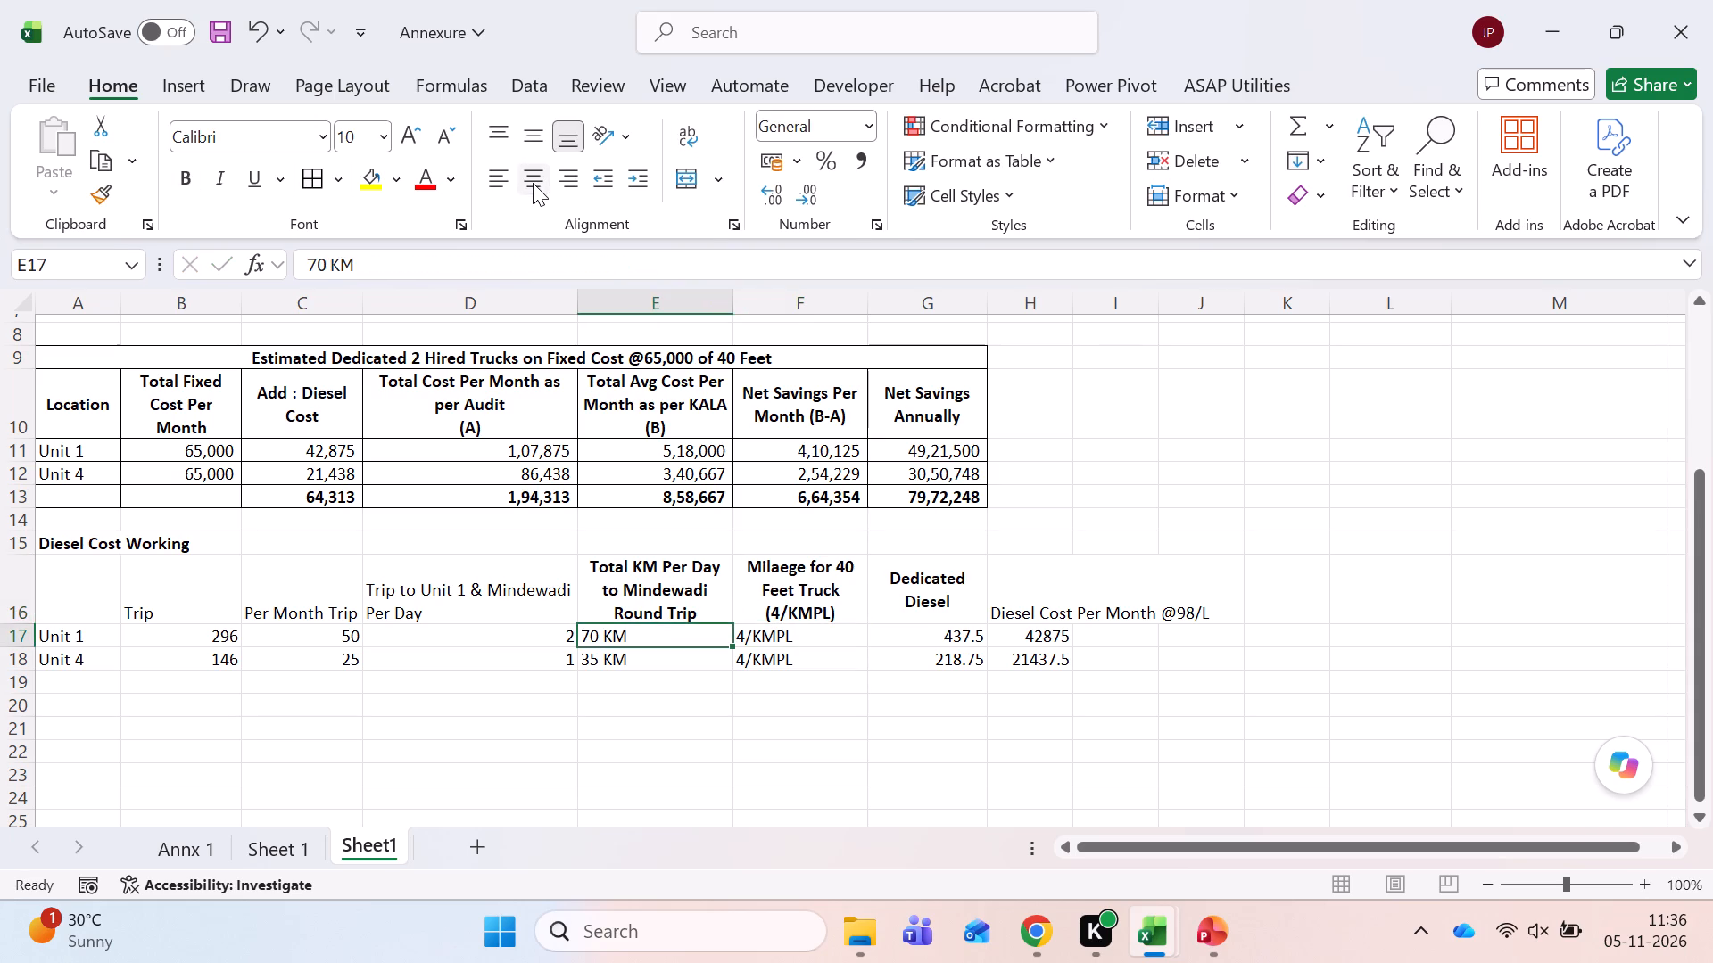
text(70)
key(Return)
text(35)
key(Return)
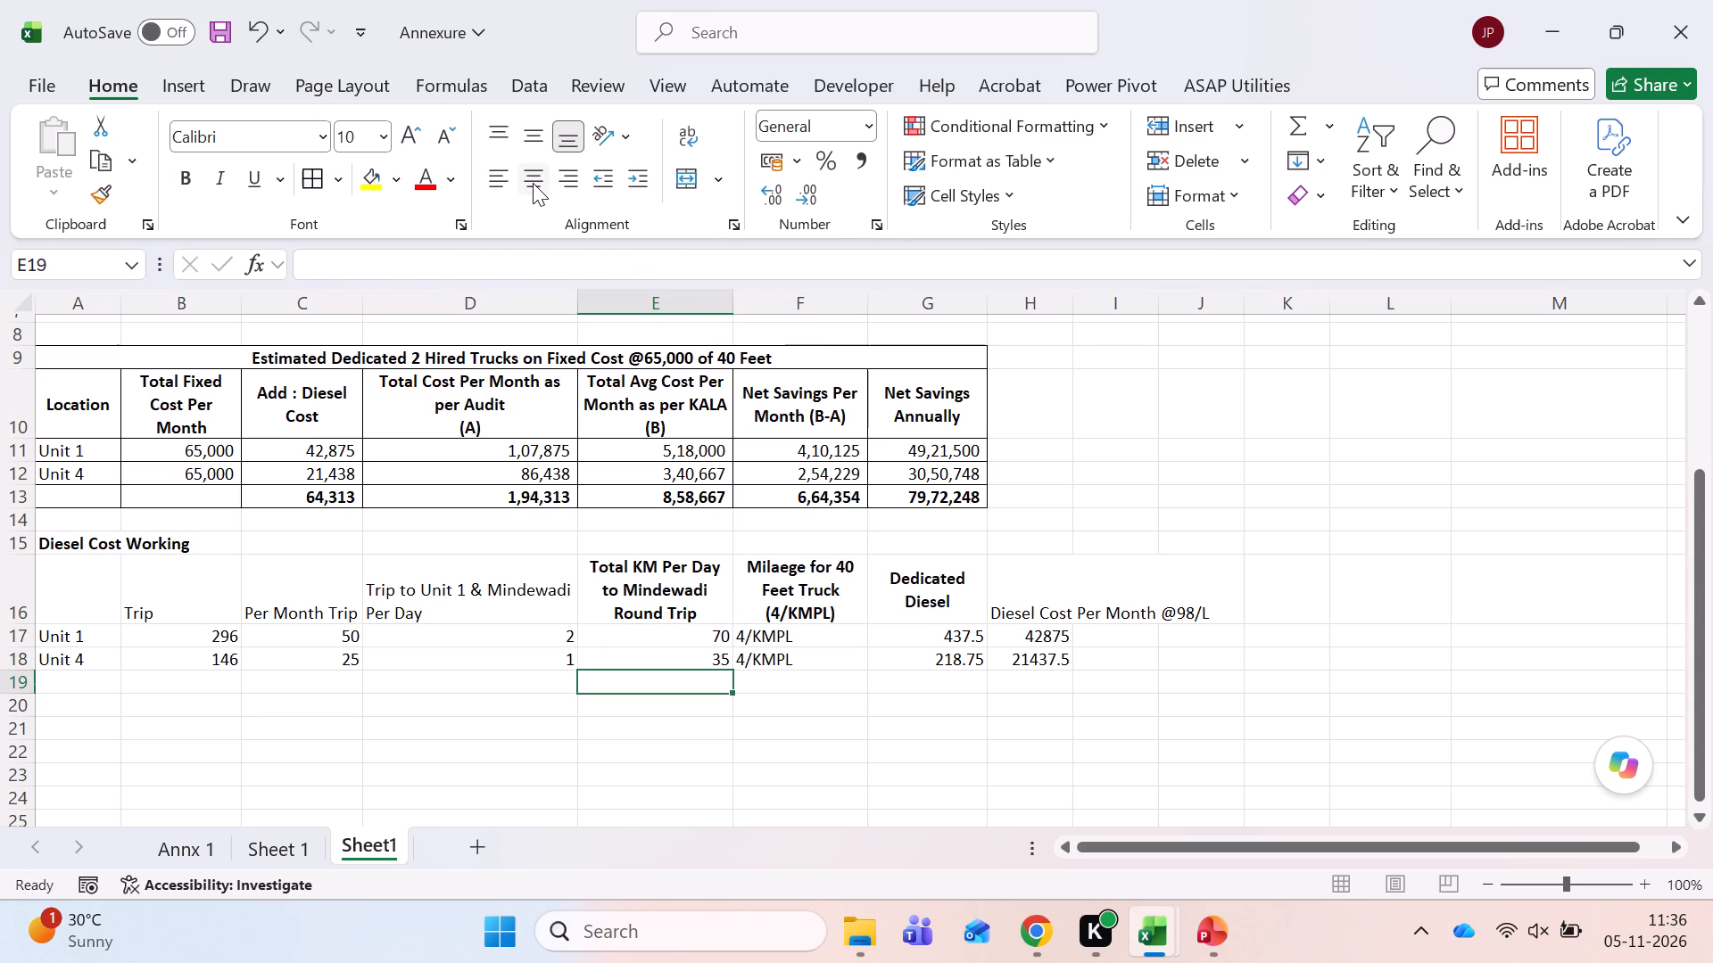
Reduce the Unit 1 mileage entry in F17 to the plain number 4 and copy it down to Unit 4.
key(Up)
key(Up)
key(Right)
key(F2)
key(BackSpace)
key(BackSpace)
key(BackSpace)
key(BackSpace)
key(BackSpace)
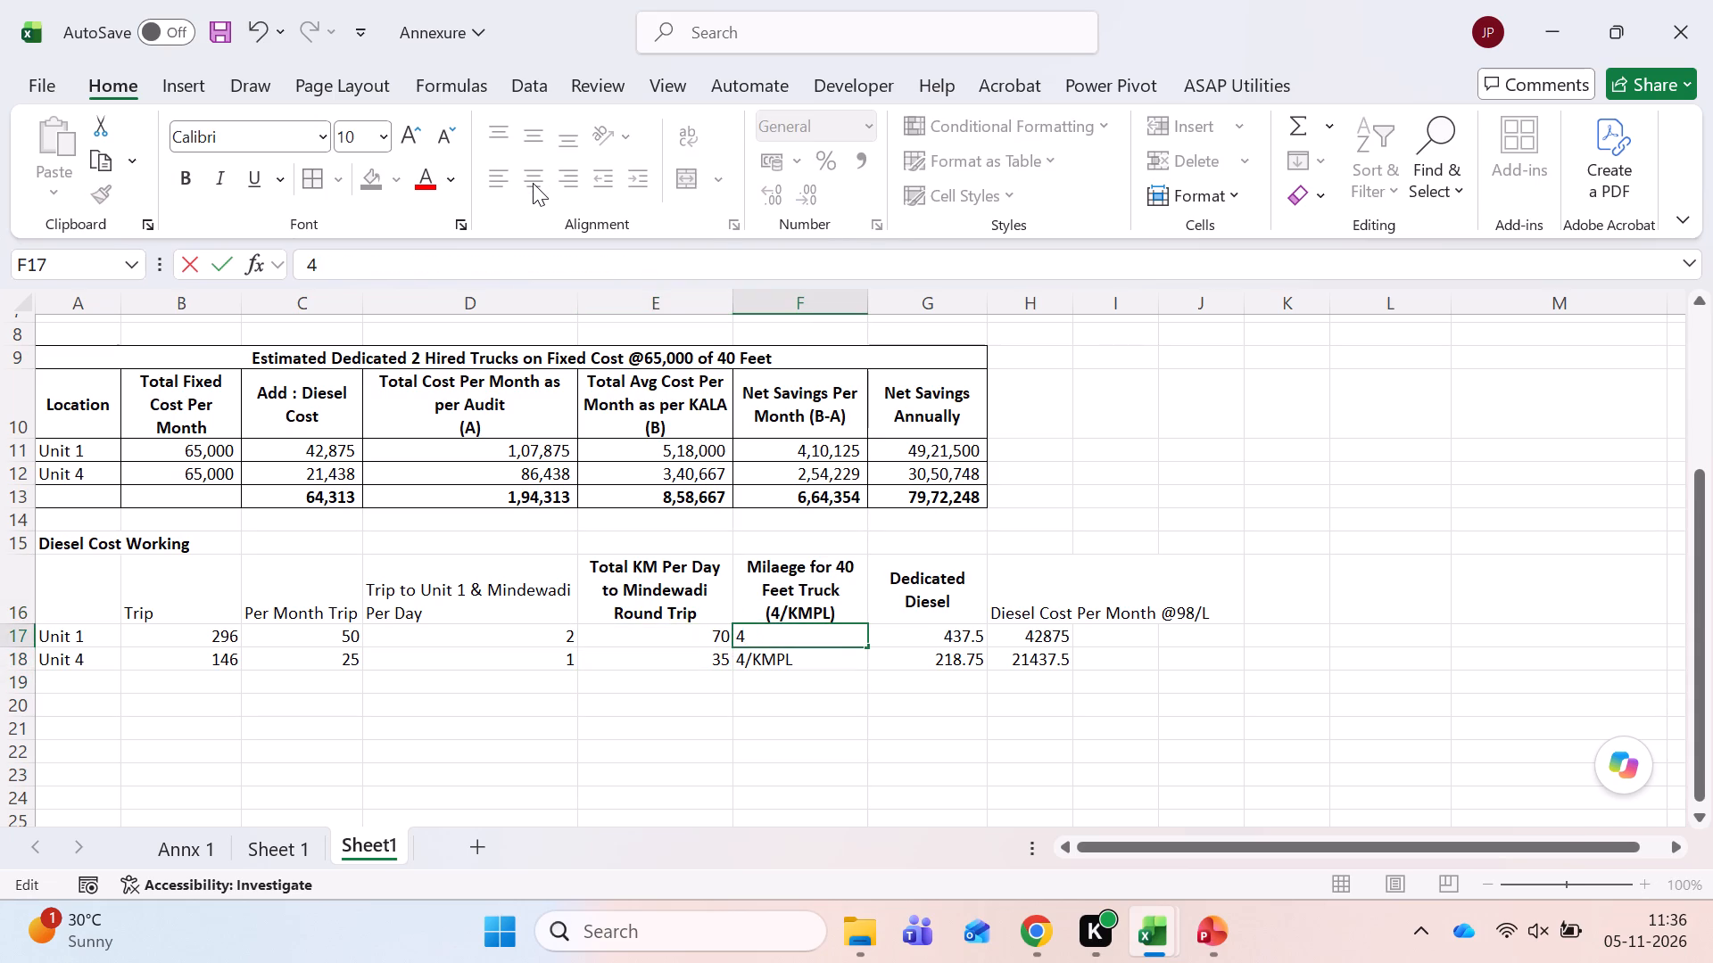
key(Return)
key(ctrl+d)
Add "(for 25 Days)" on a new line within the "Dedicated Diesel" header in G16.
key(Up)
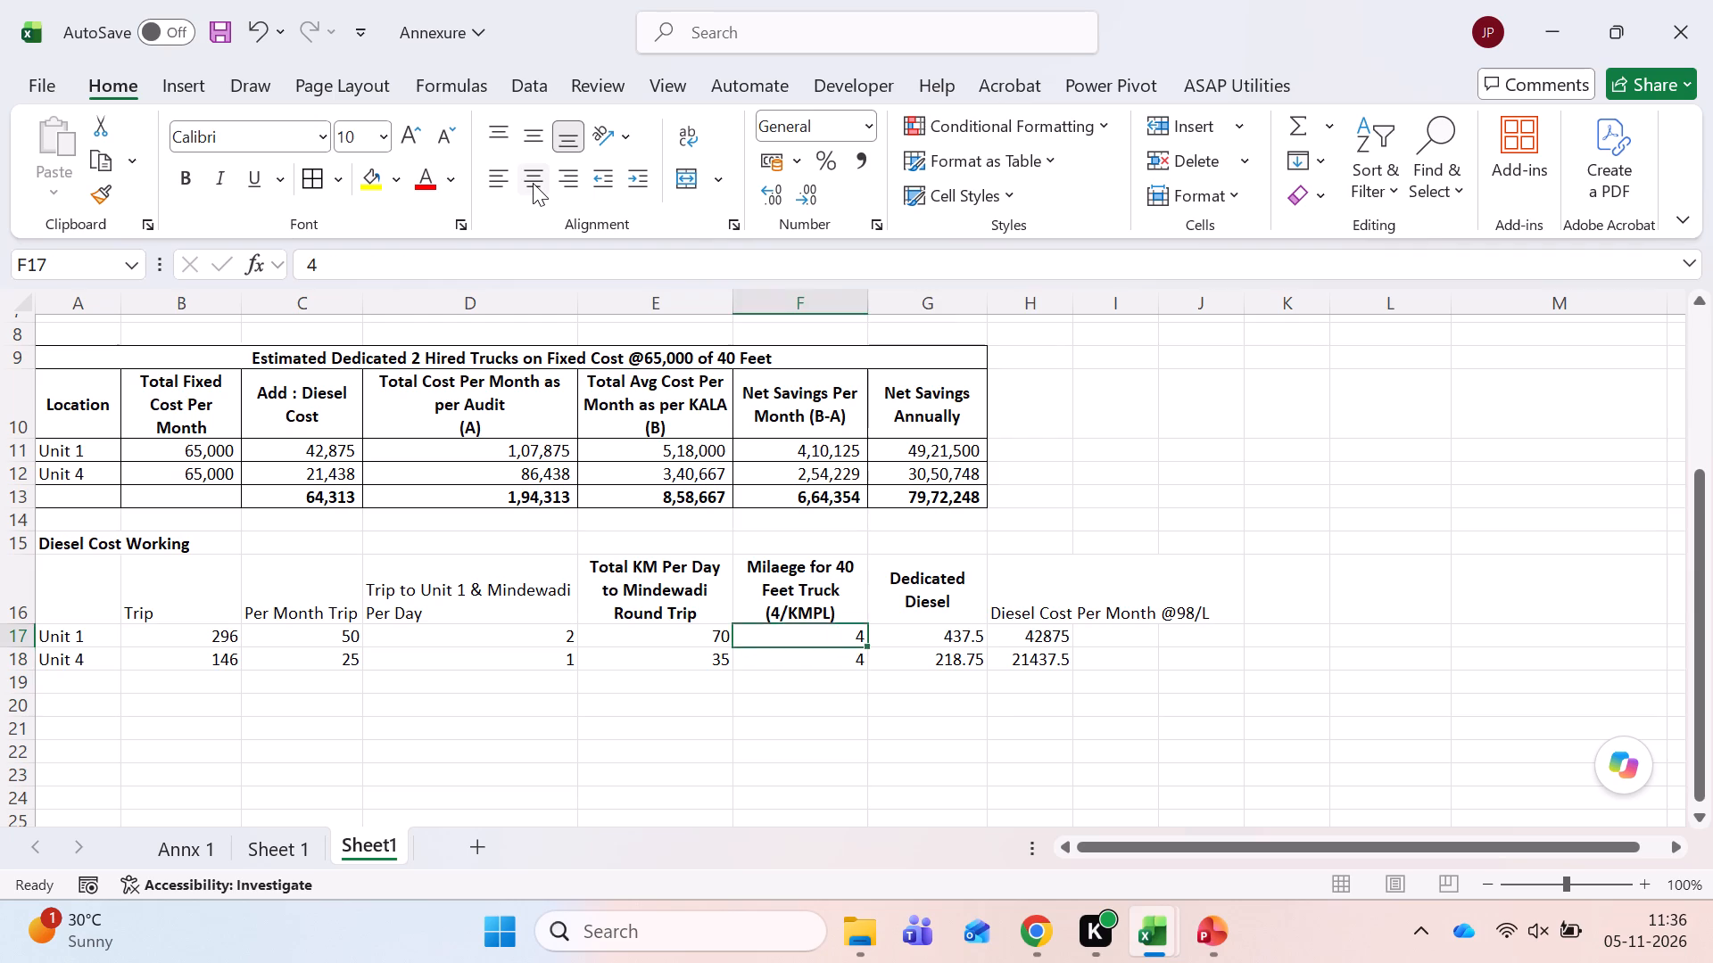
key(Right)
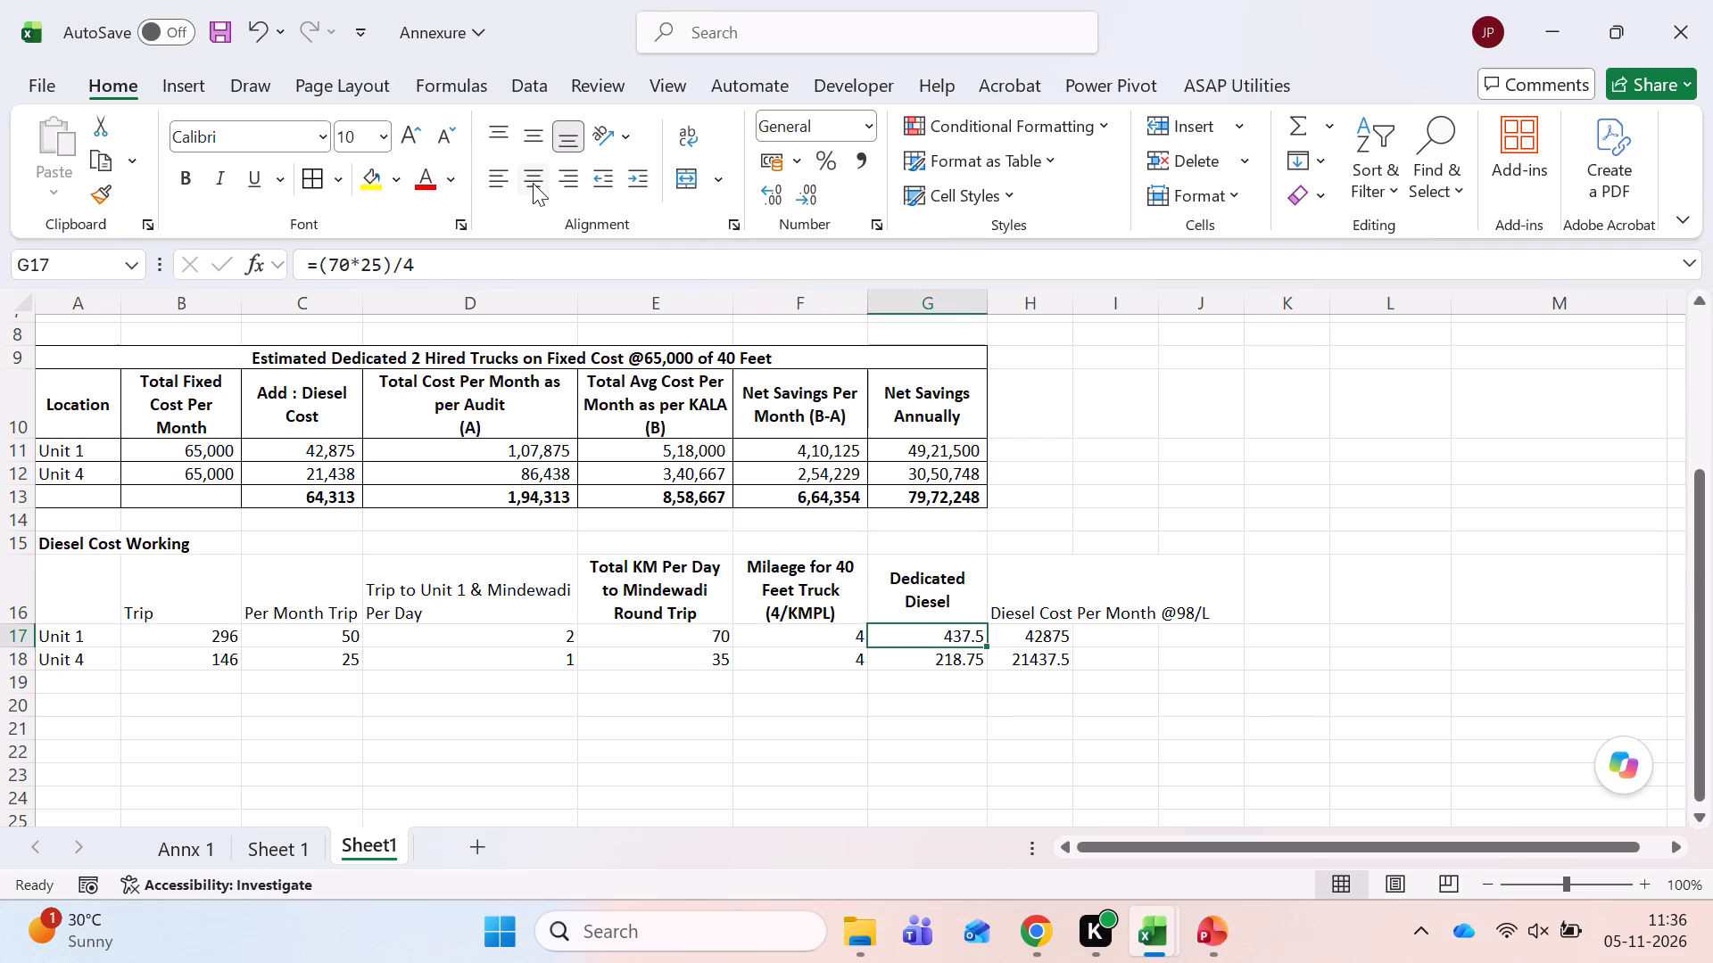
key(Up)
key(F2)
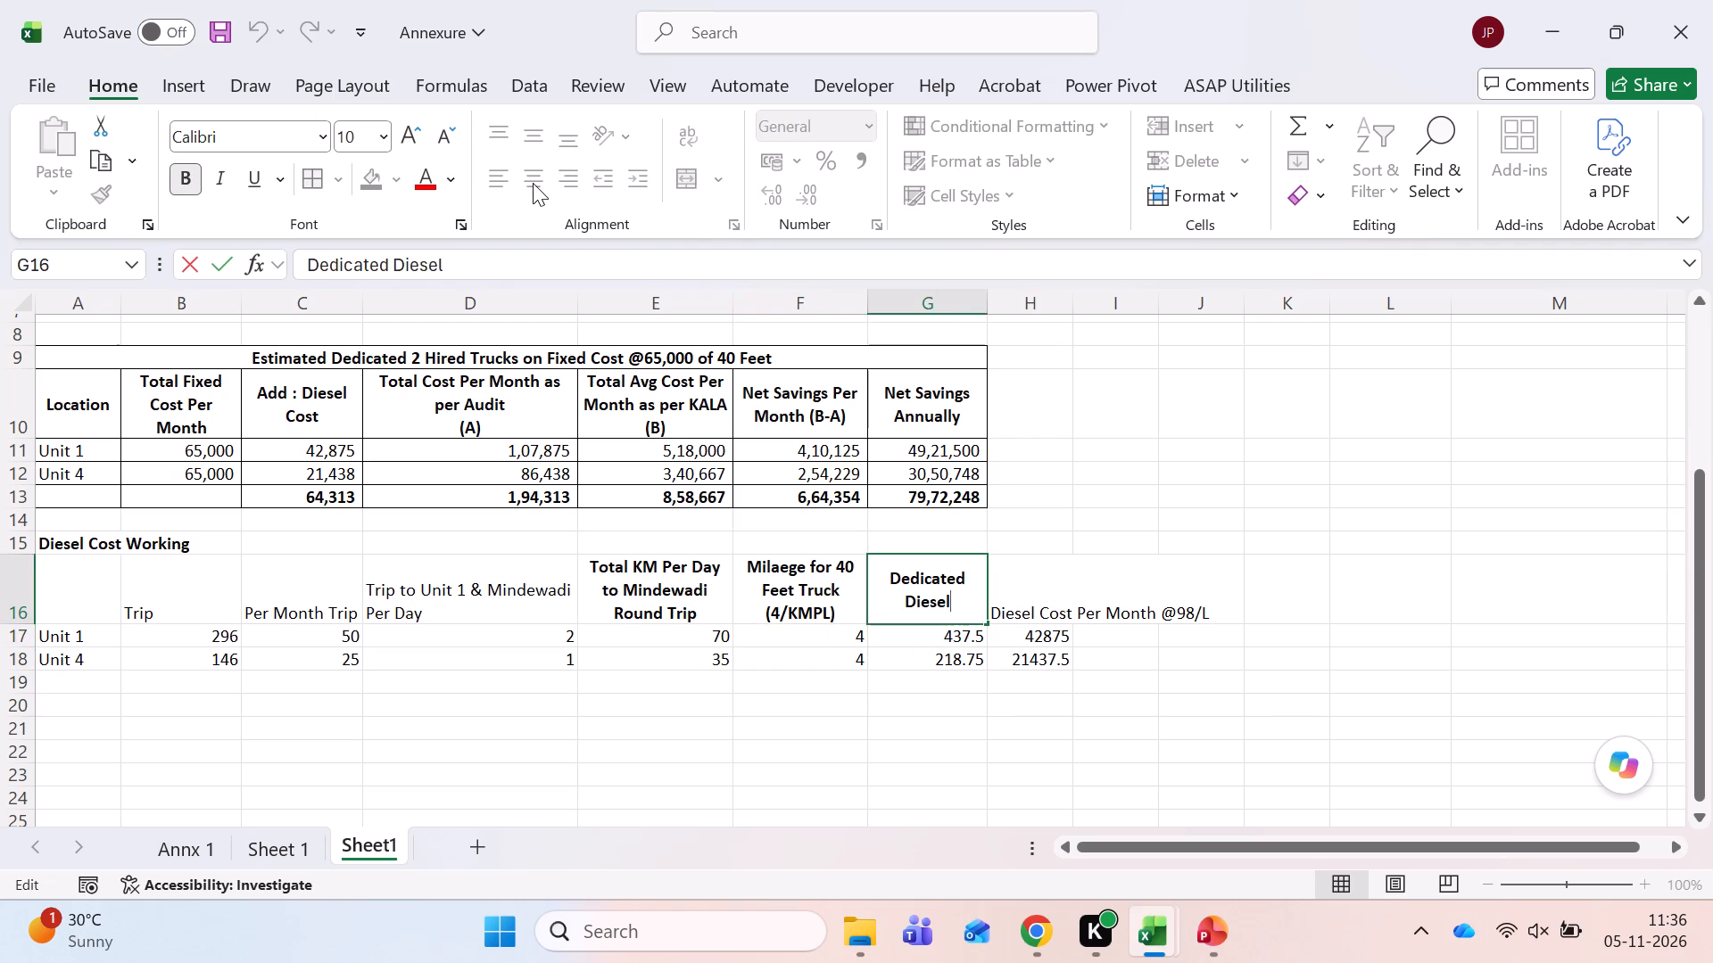
key(alt+Return)
text((for 25 Days)
key(shift+parenright)
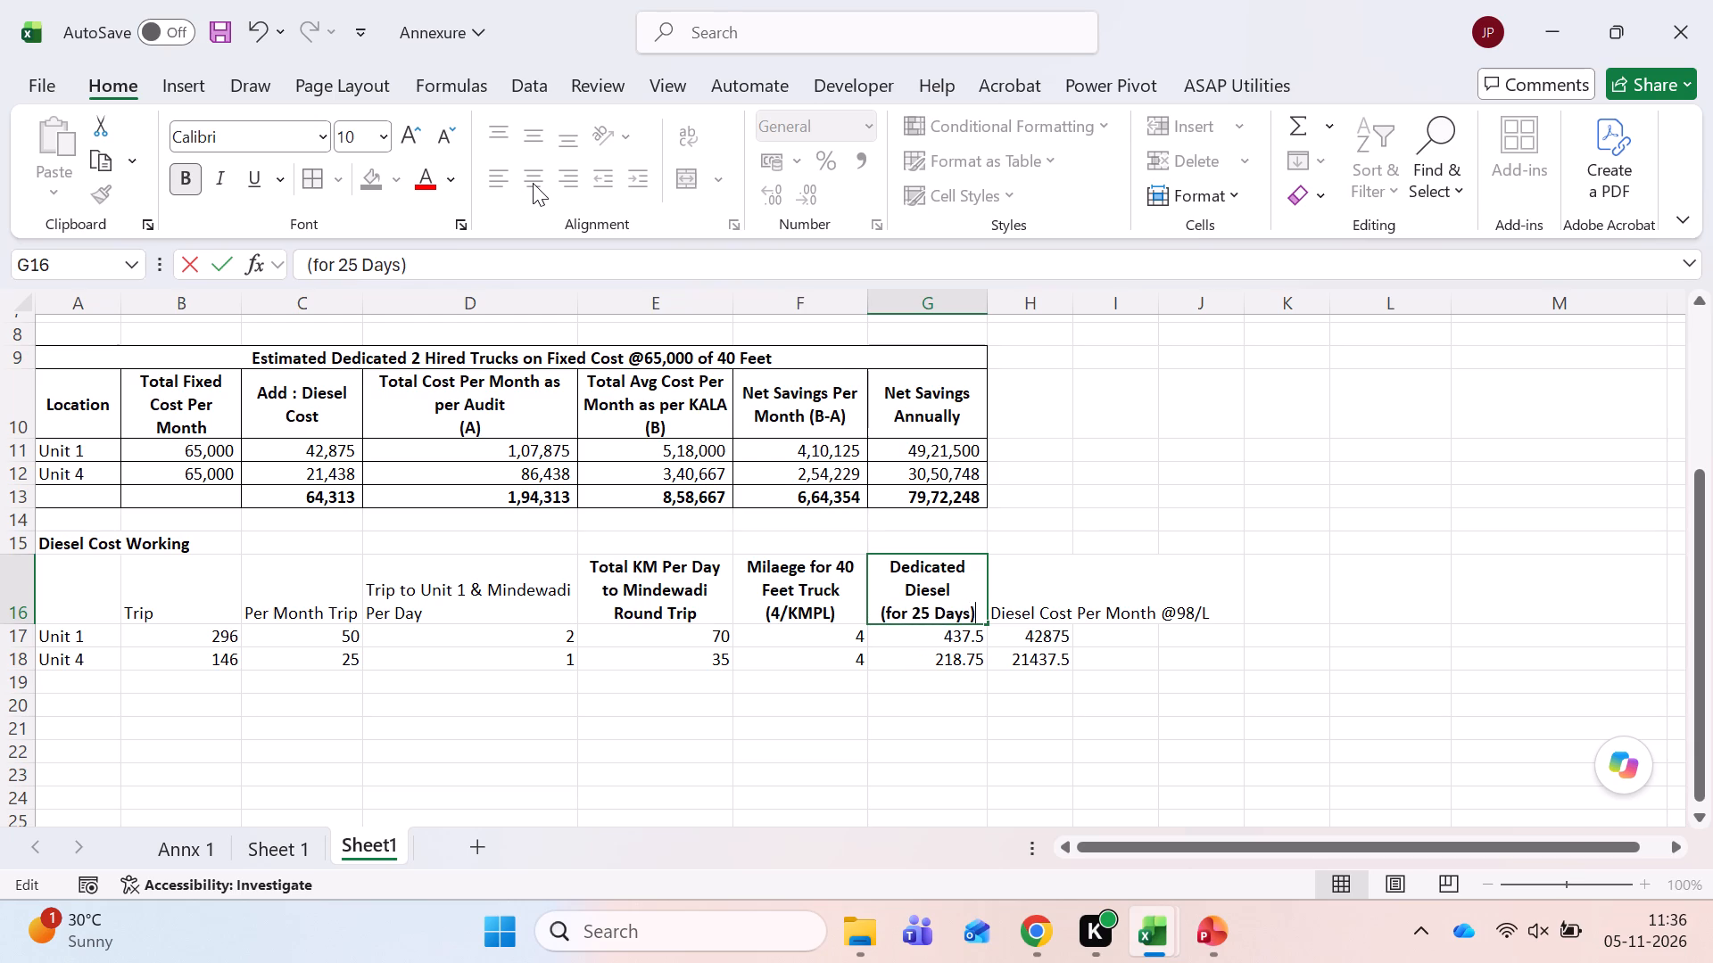
key(Return)
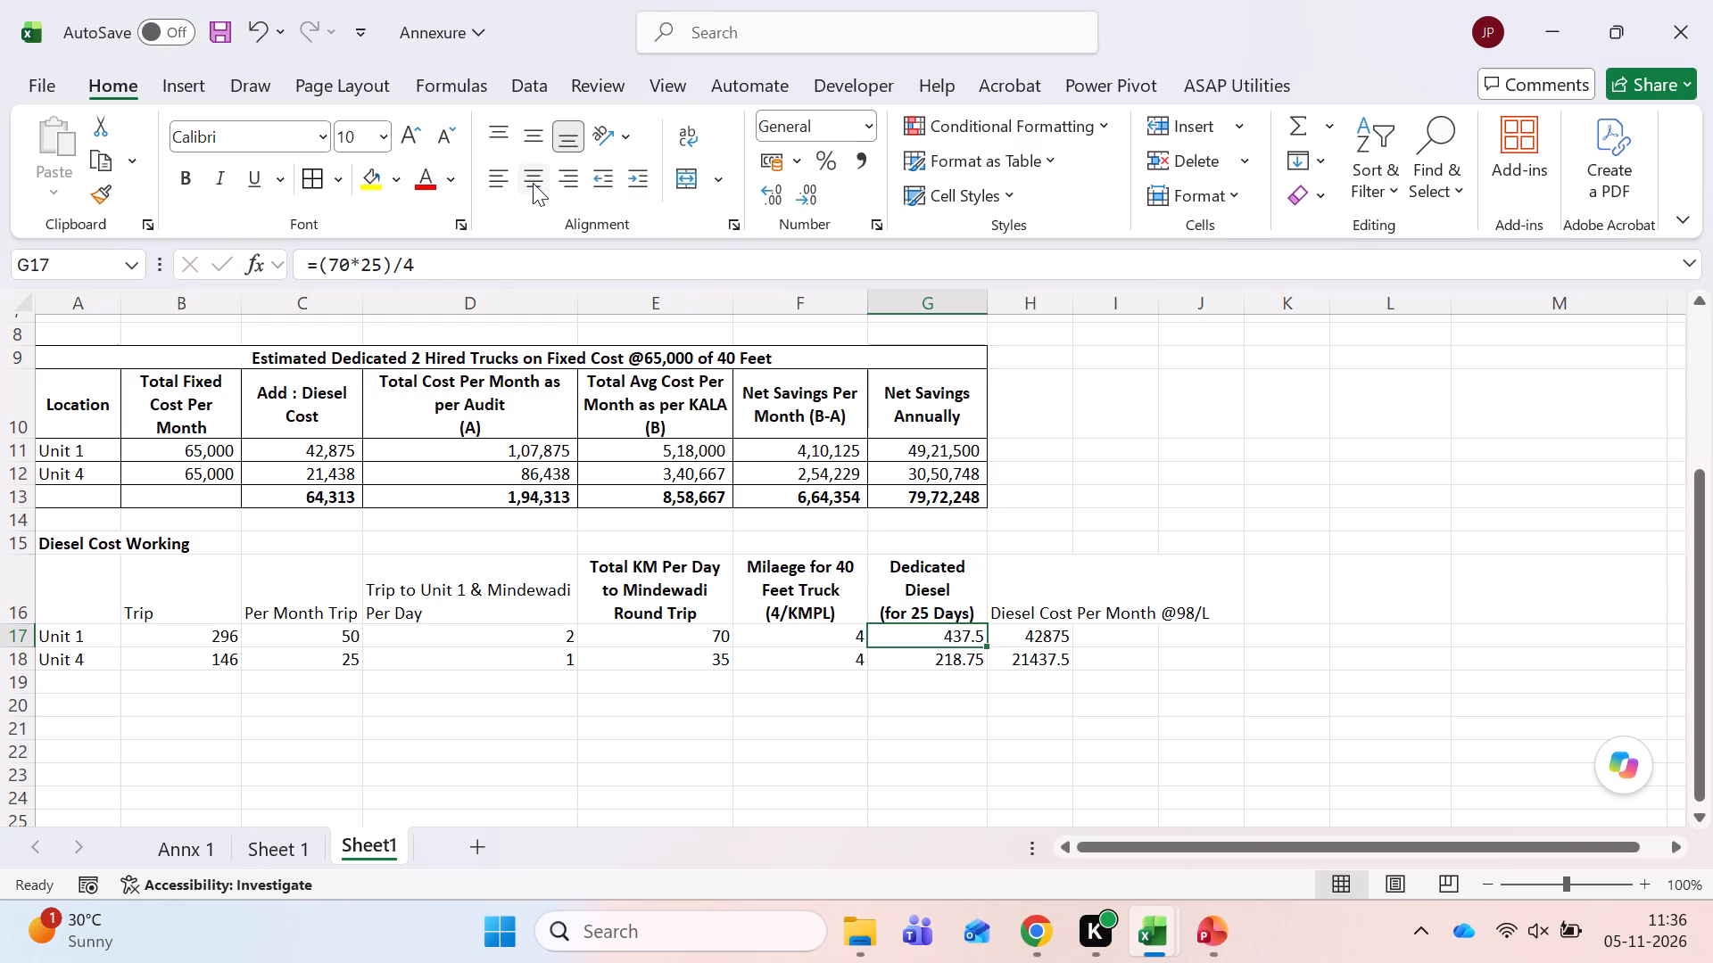
Save the Annexure workbook with the updated diesel cost working.
key(Up)
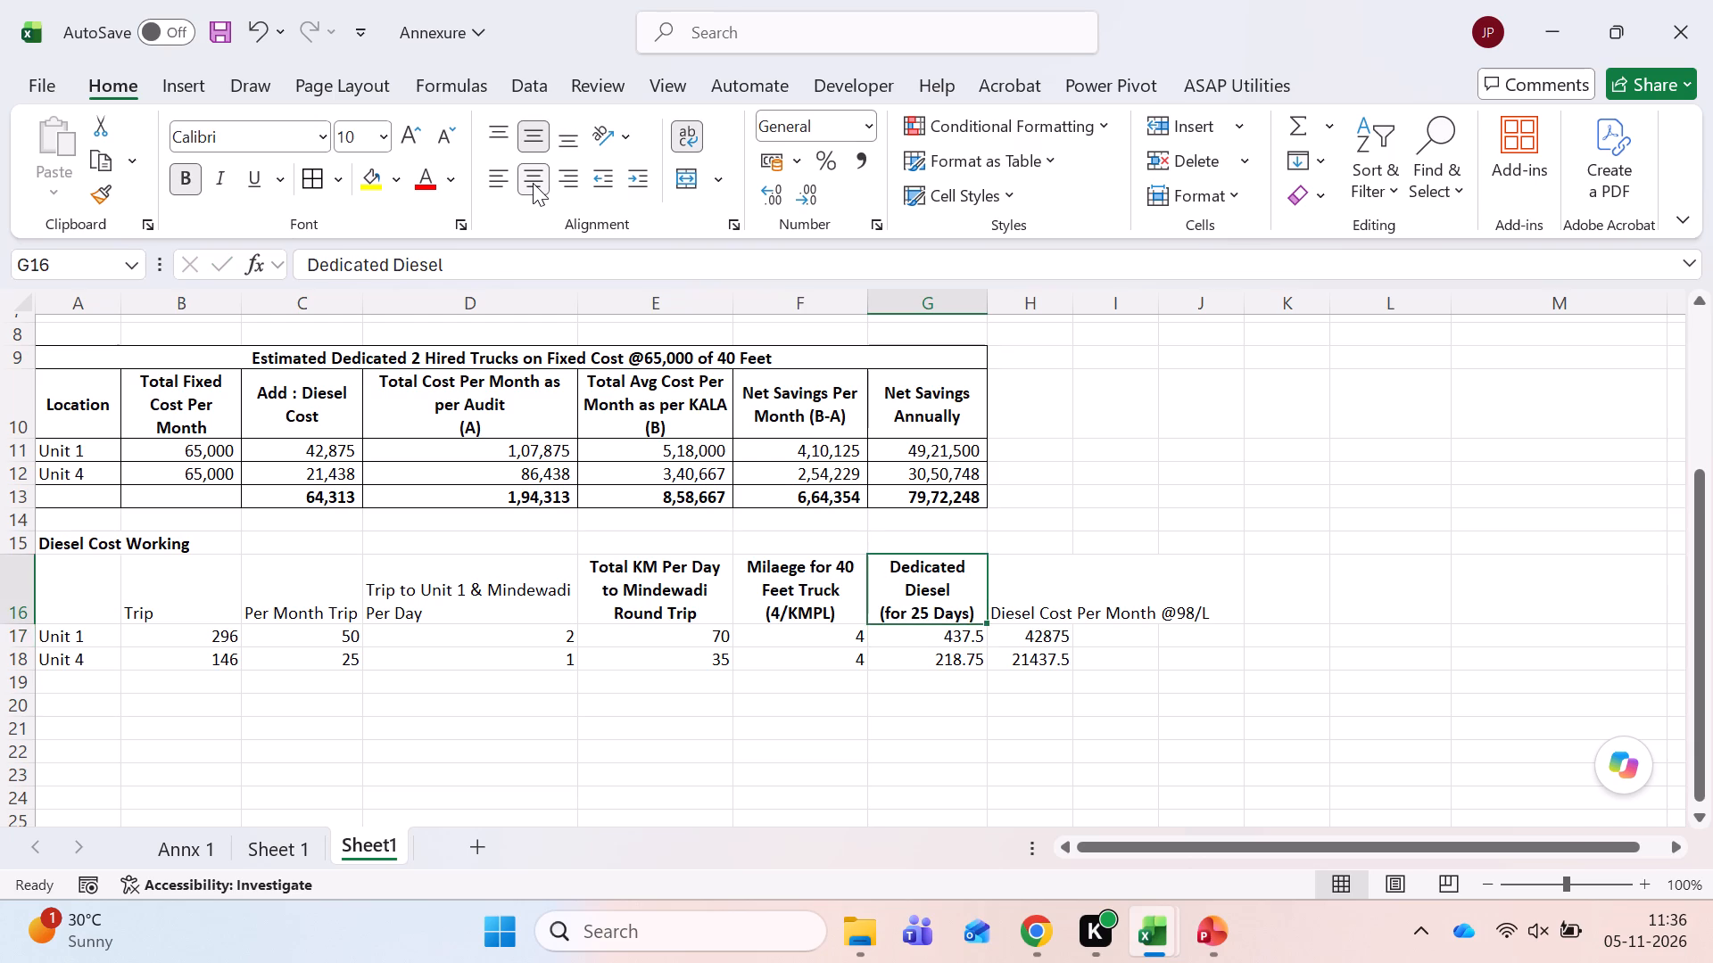
key(Down)
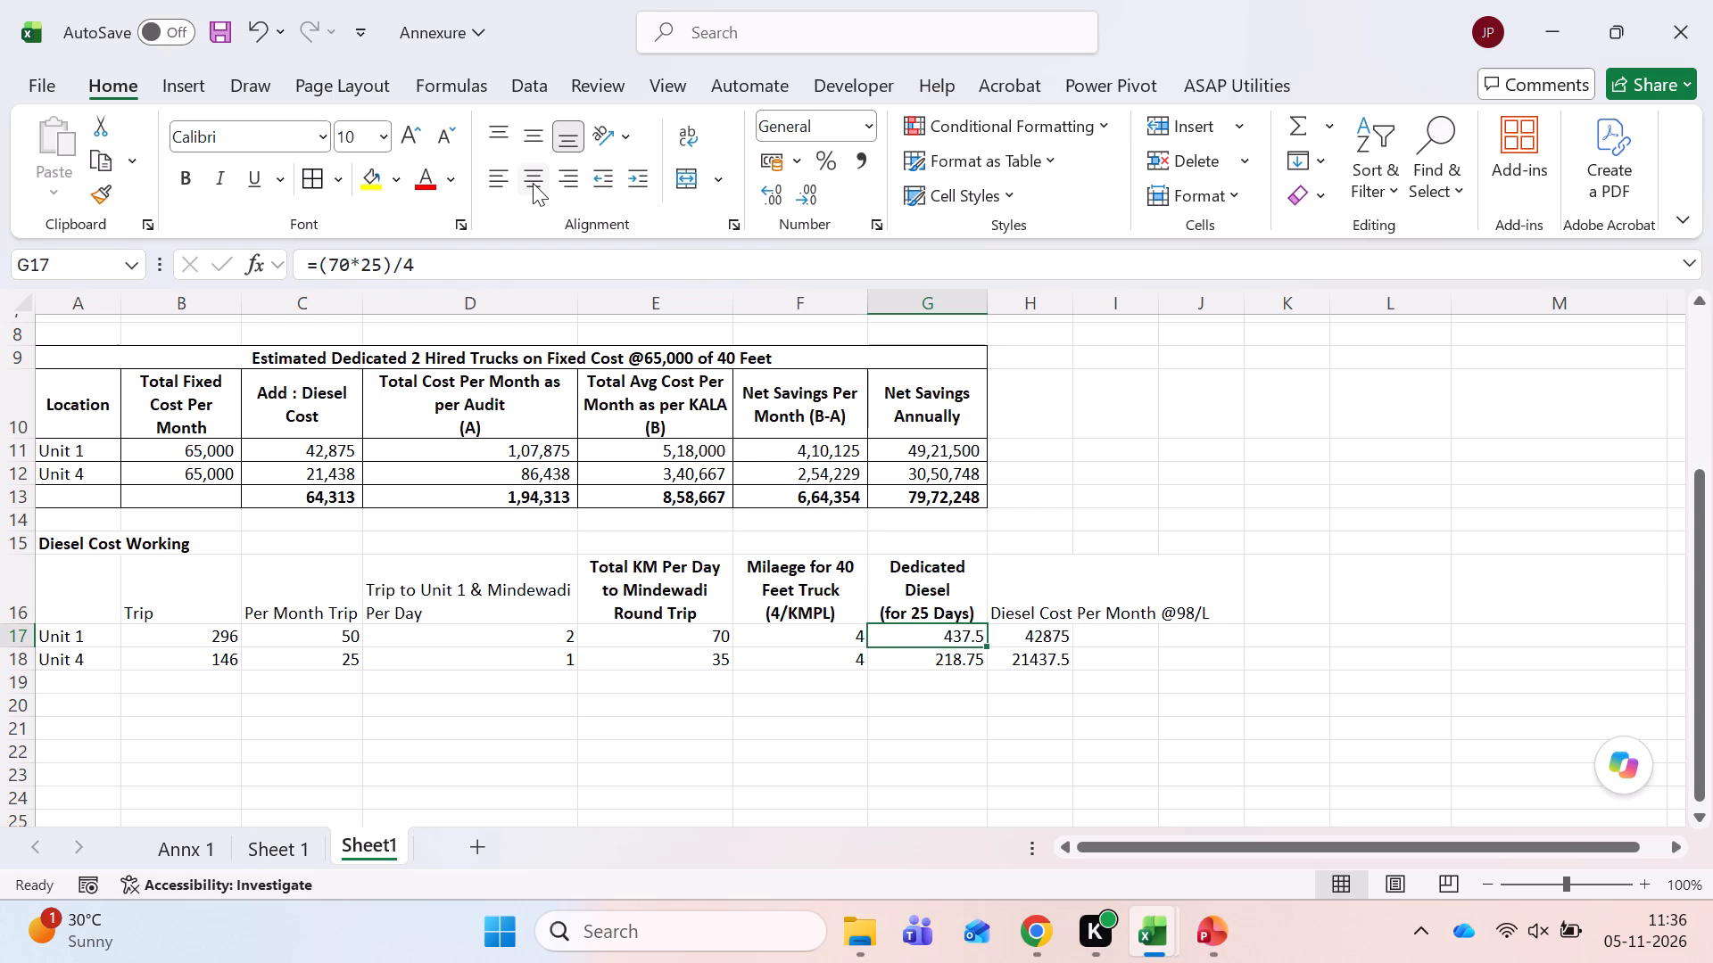
key(equal)
key(Escape)
key(ctrl+s)
key(Right)
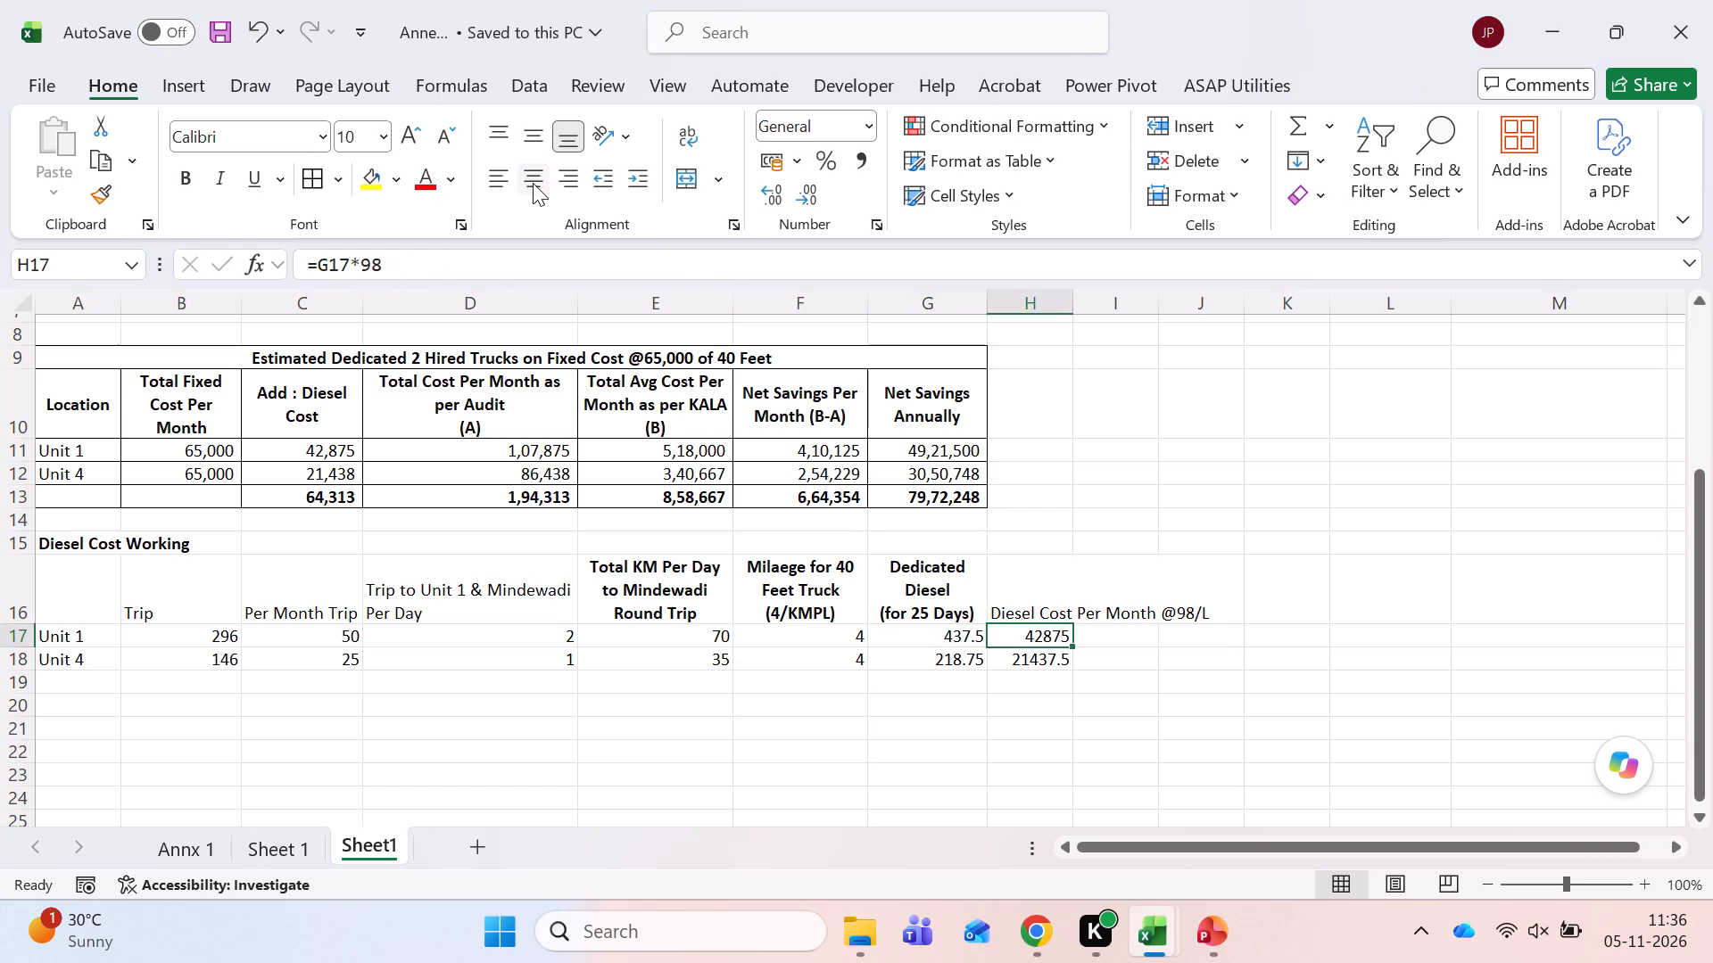
key(Up)
key(ctrl+s)
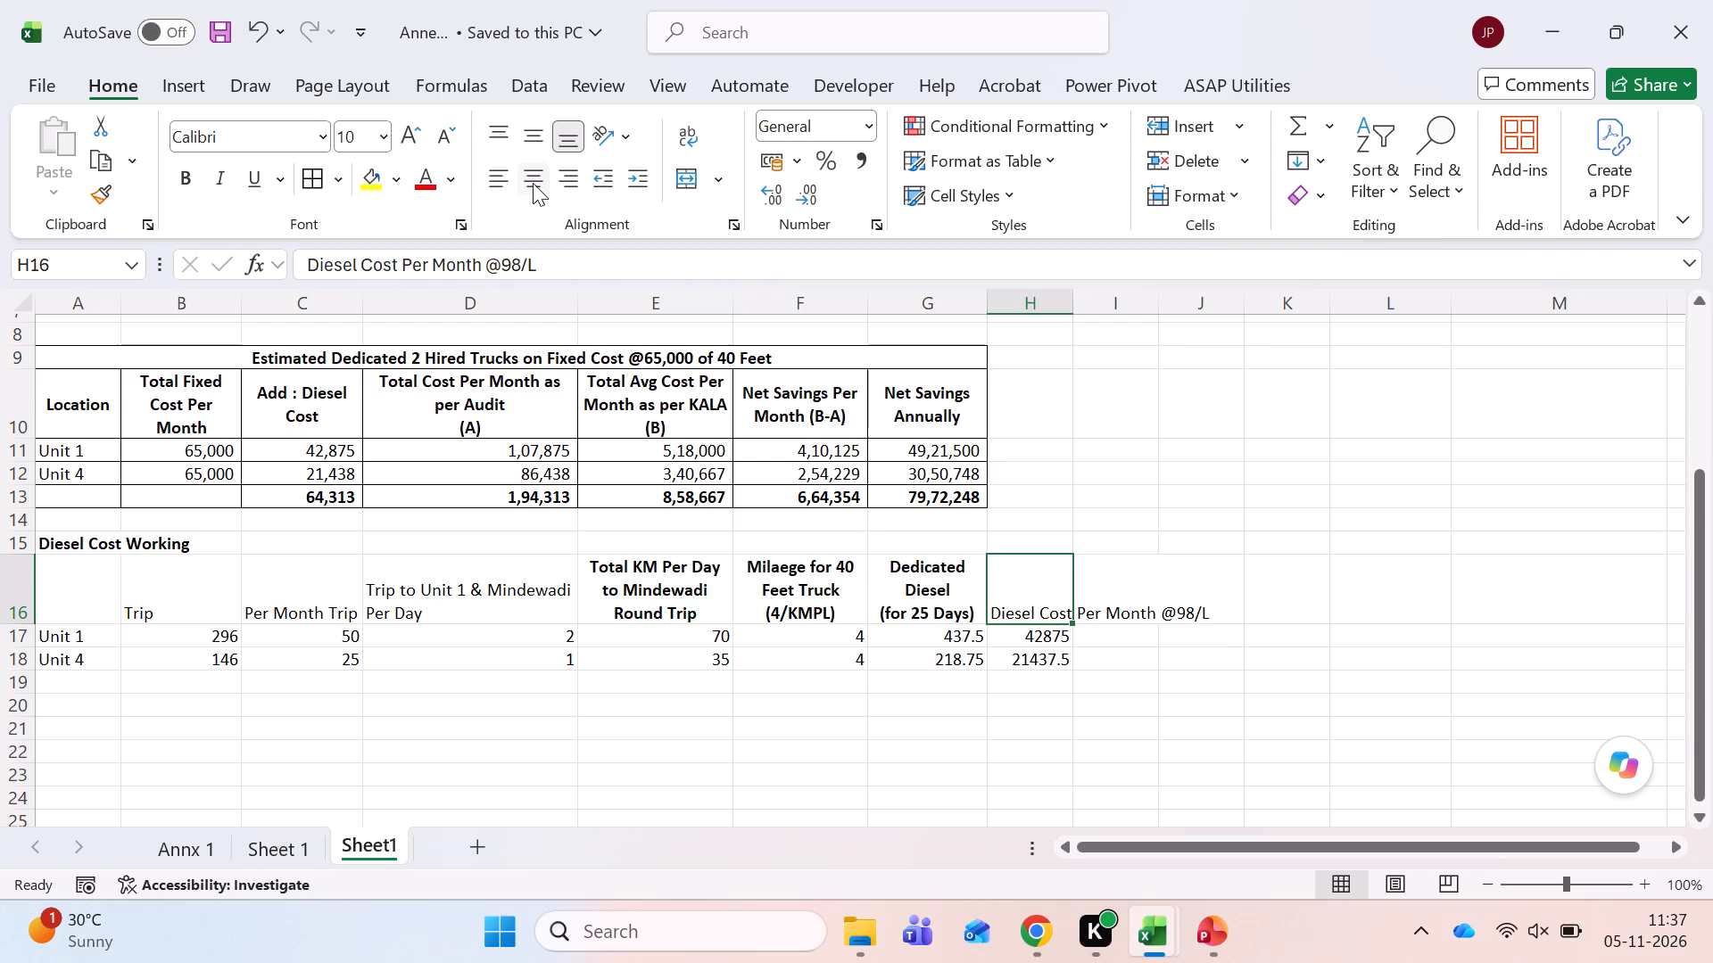
Go back along the diesel cost working and examine the Unit 1 Per Month Trip formula in C17.
key(Left)
key(Left)
key(Left)
key(Left)
key(Left)
key(Left)
key(Left)
key(Left)
key(Left)
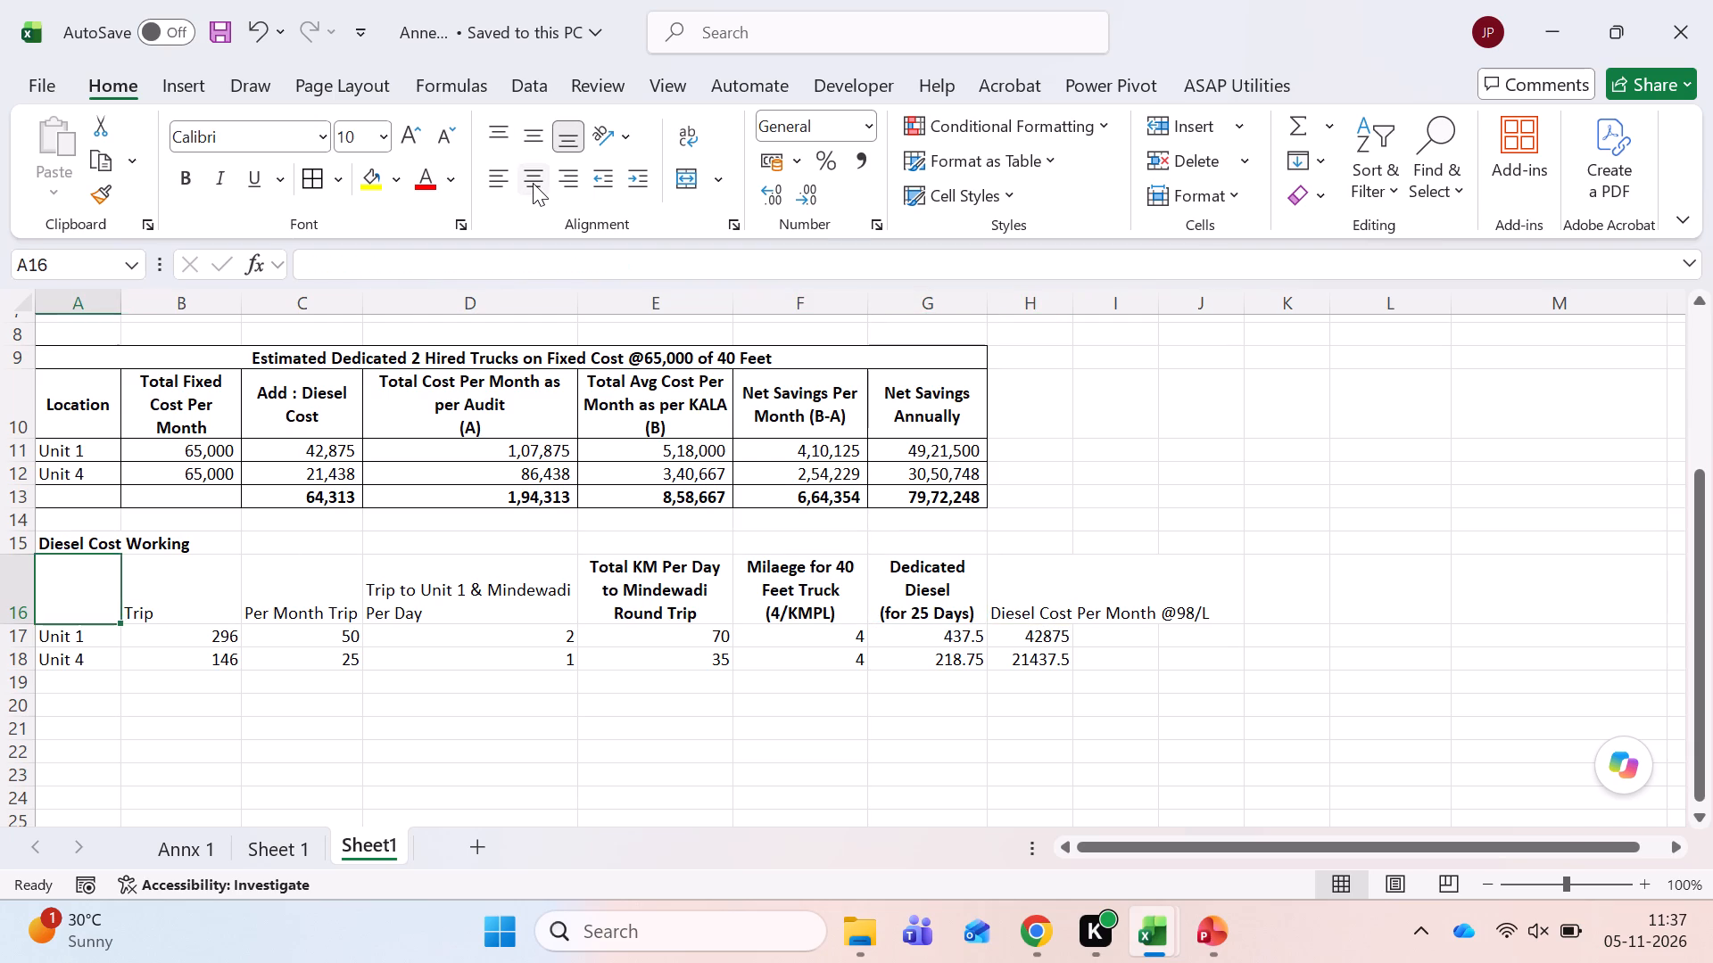
key(Down)
key(Right)
key(Right)
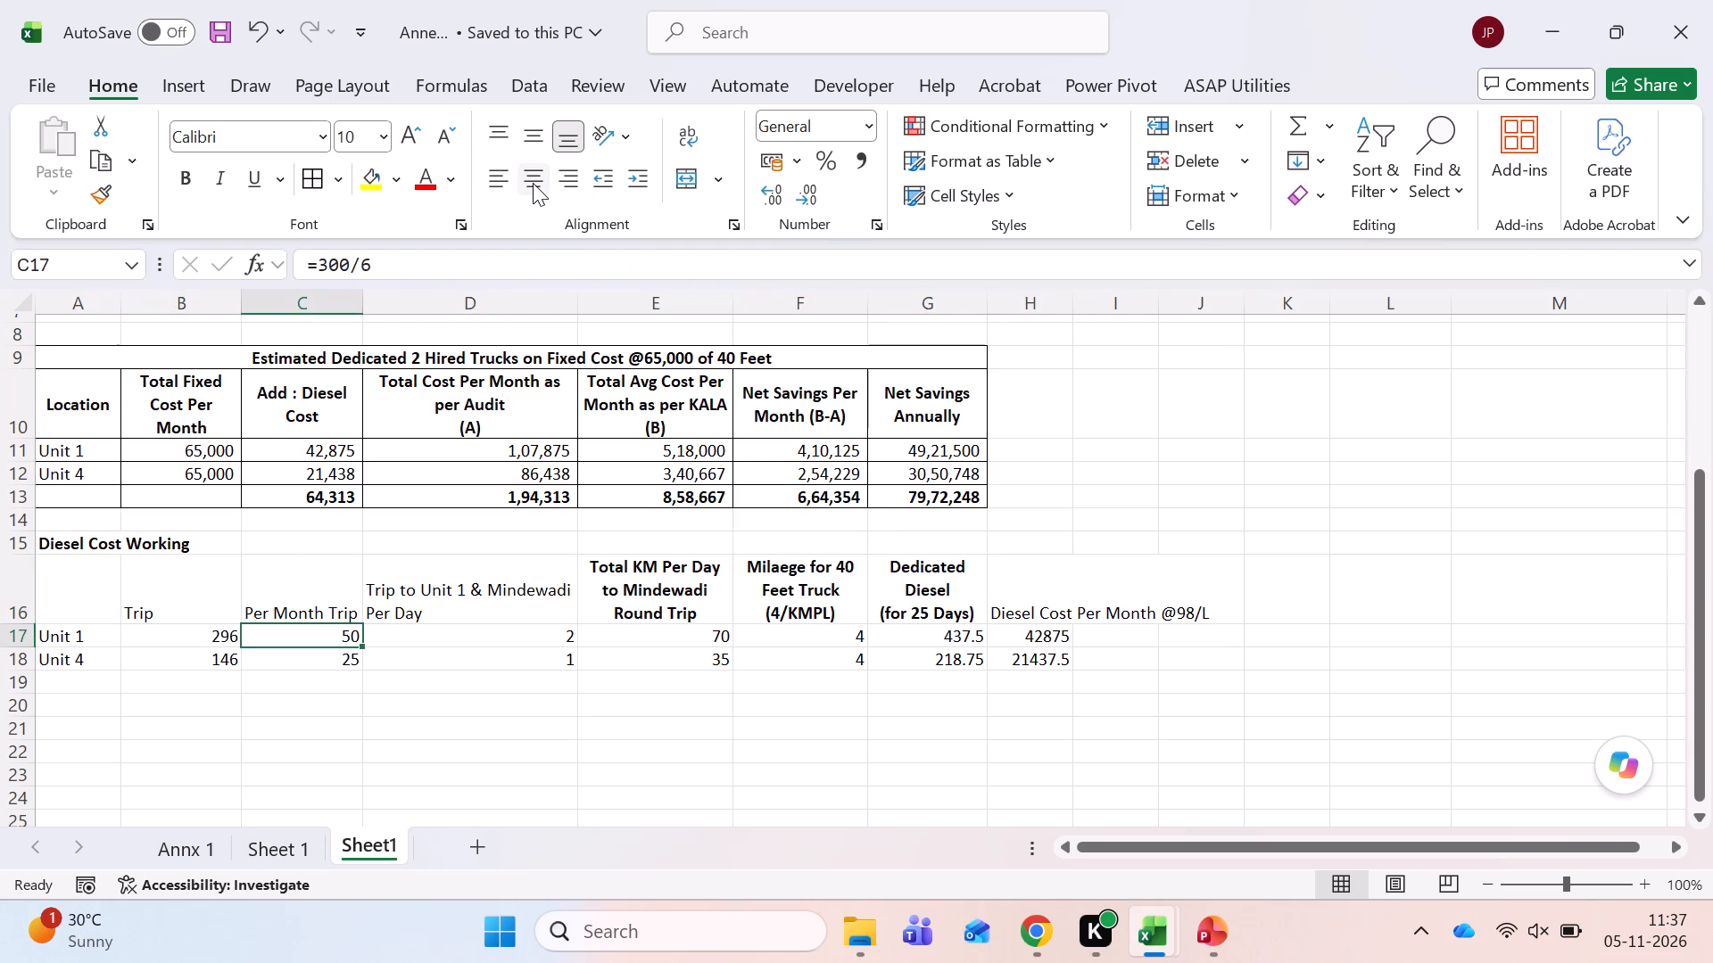
Raise the built-in display's brightness in Windows Settings and return to the Annexure workbook in Excel.
click(669, 934)
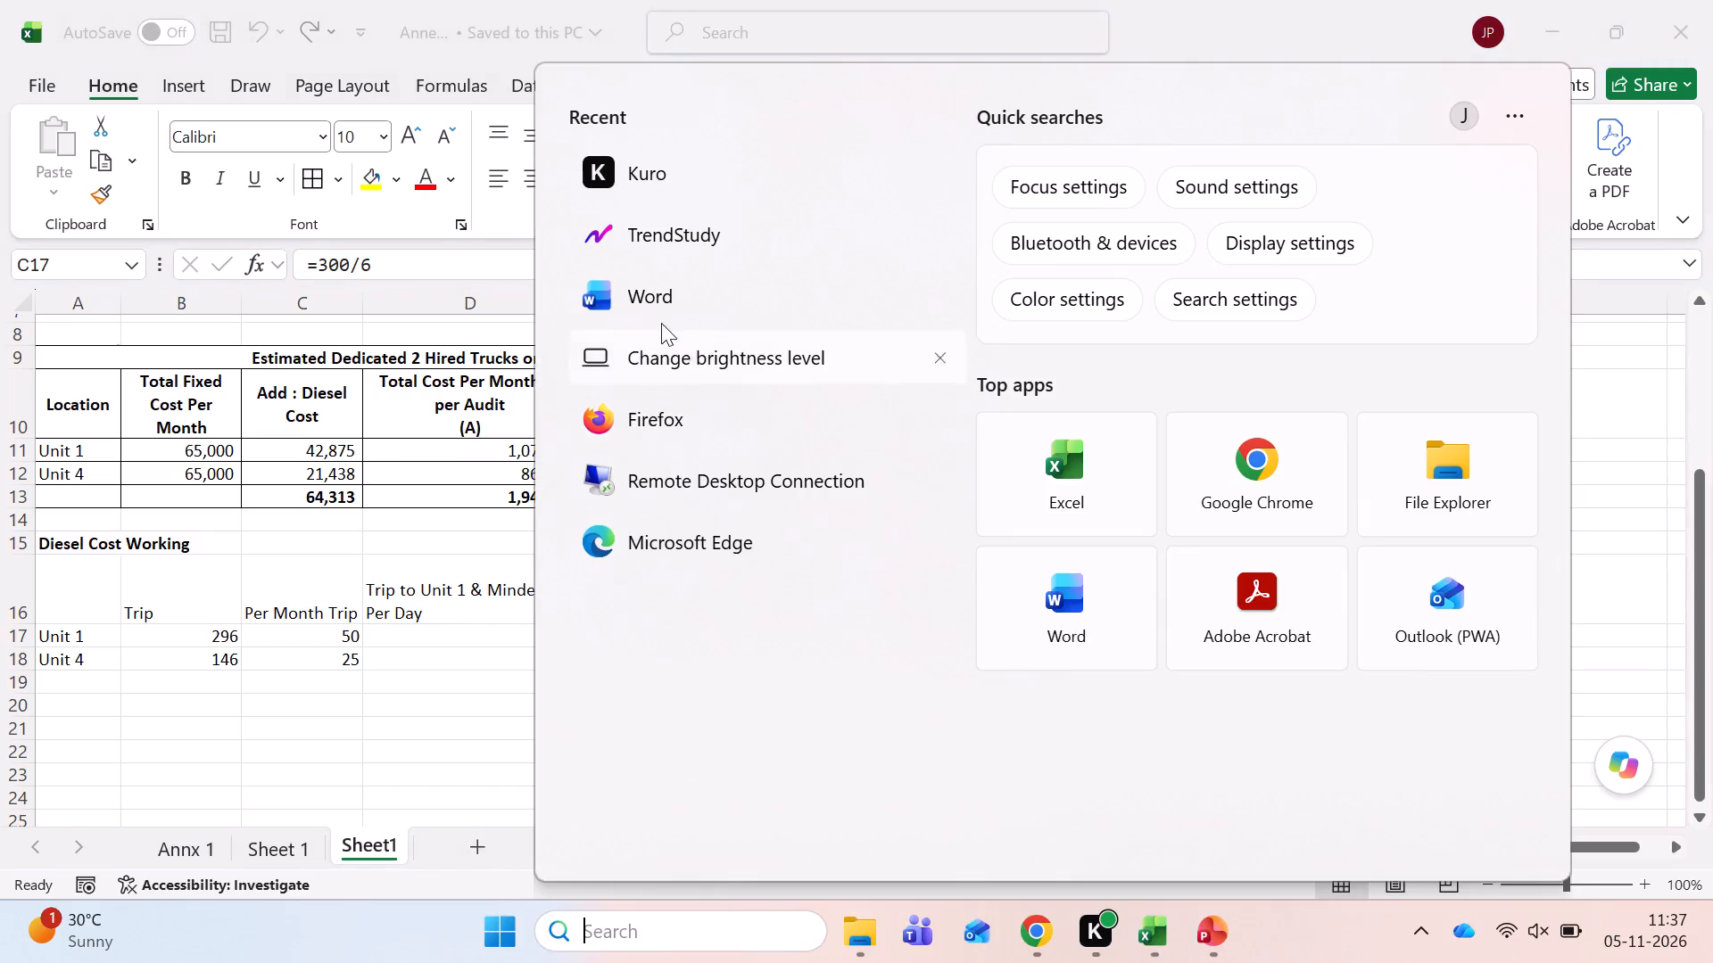
click(693, 349)
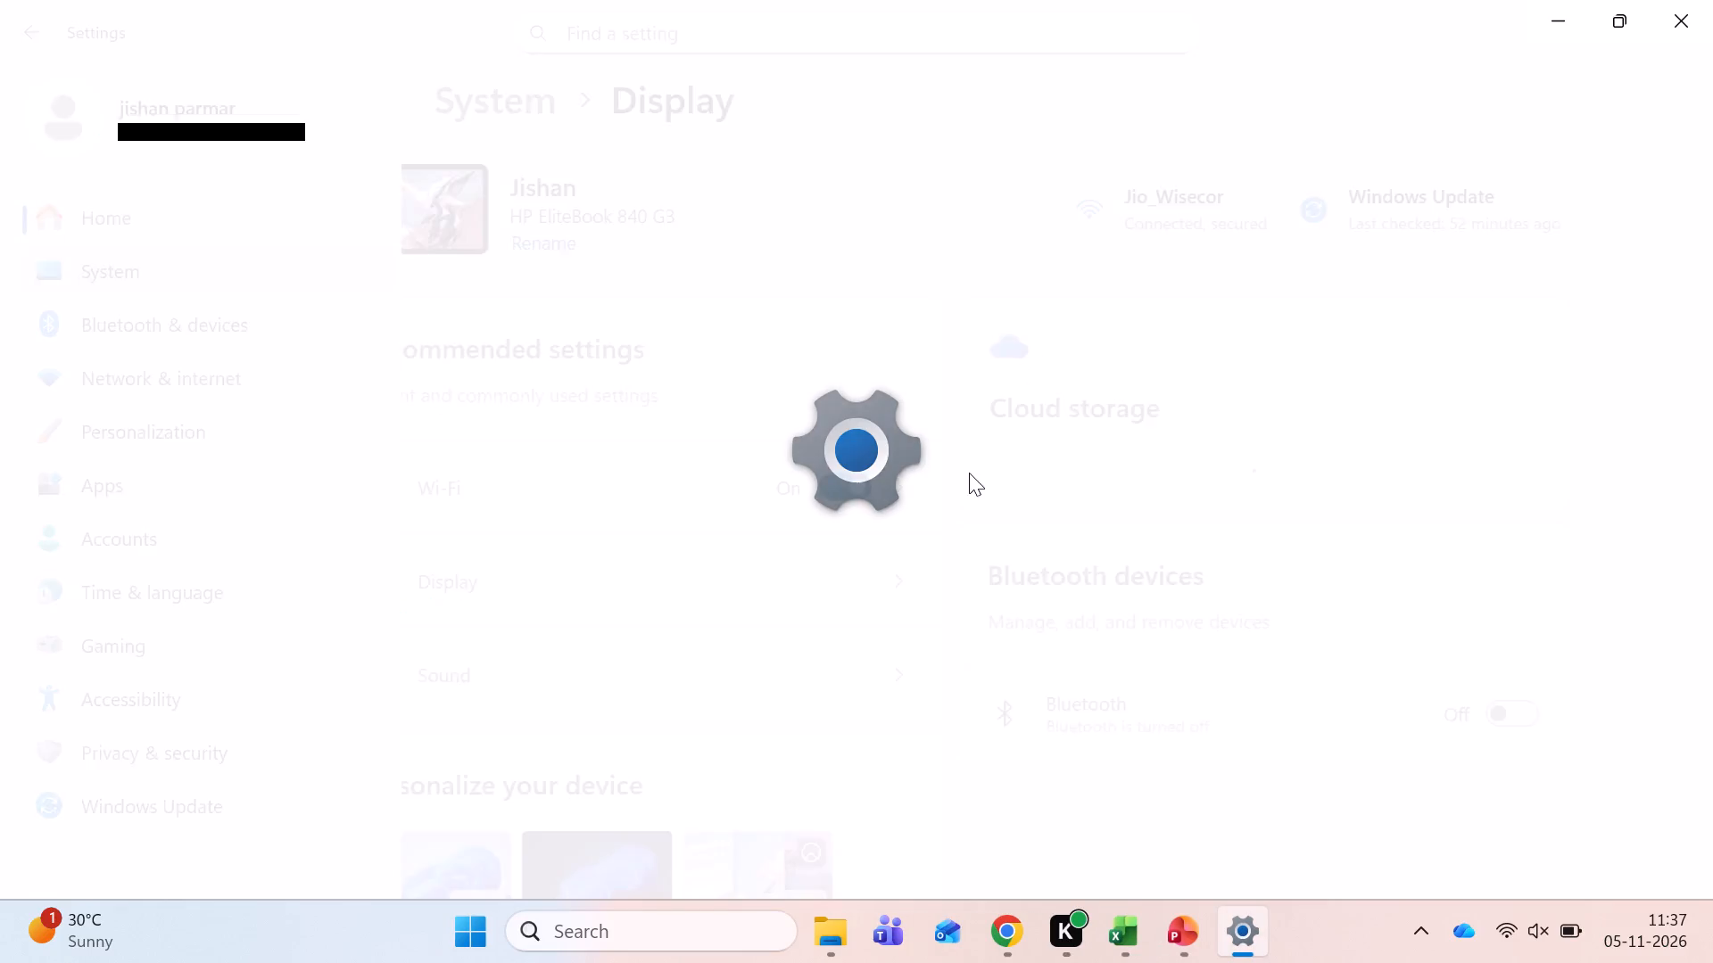
drag(1518, 233, 1618, 242)
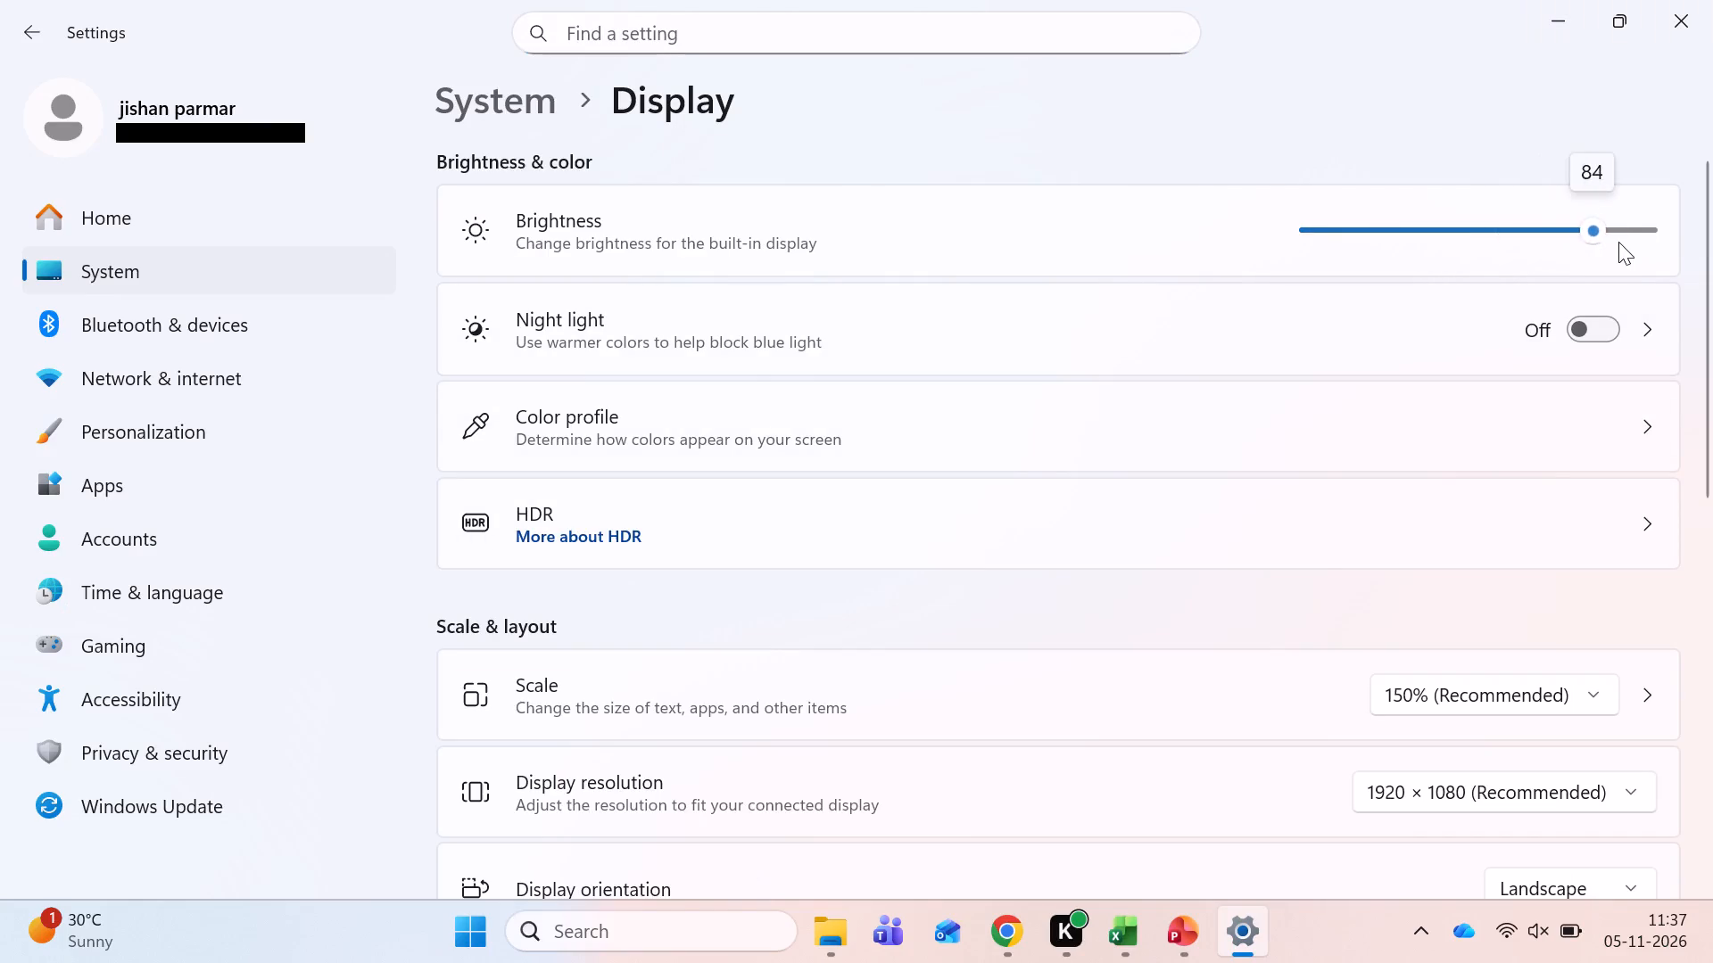
drag(1618, 242, 1619, 243)
click(1120, 940)
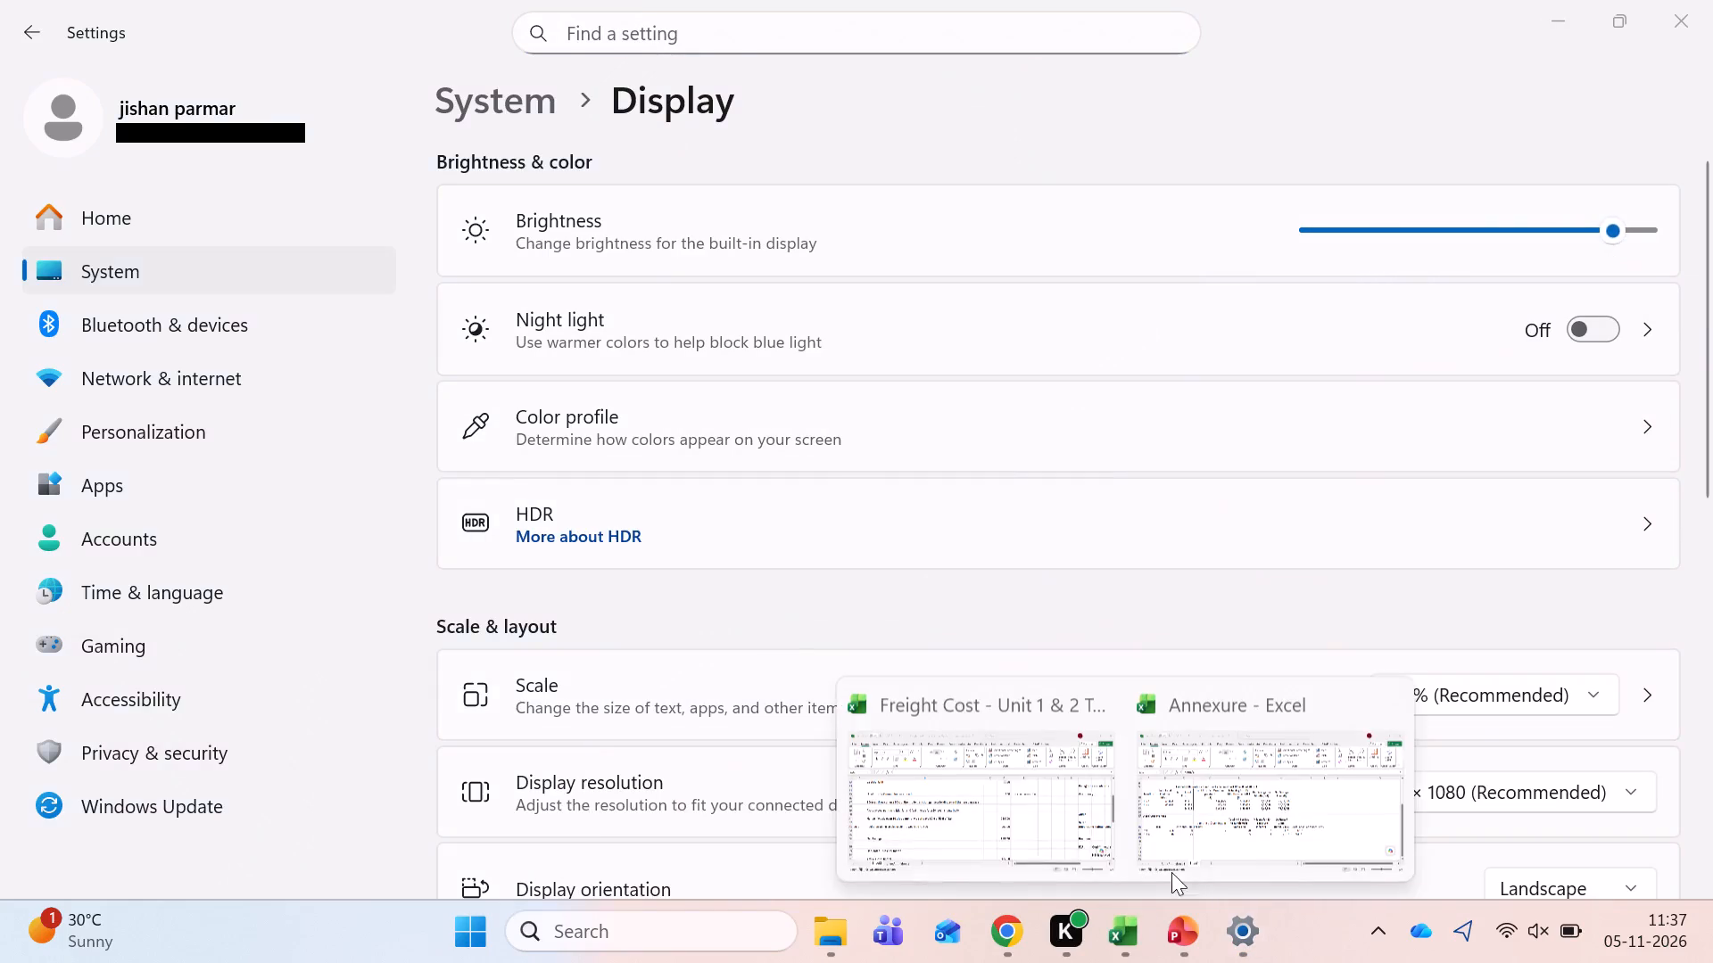
click(1283, 795)
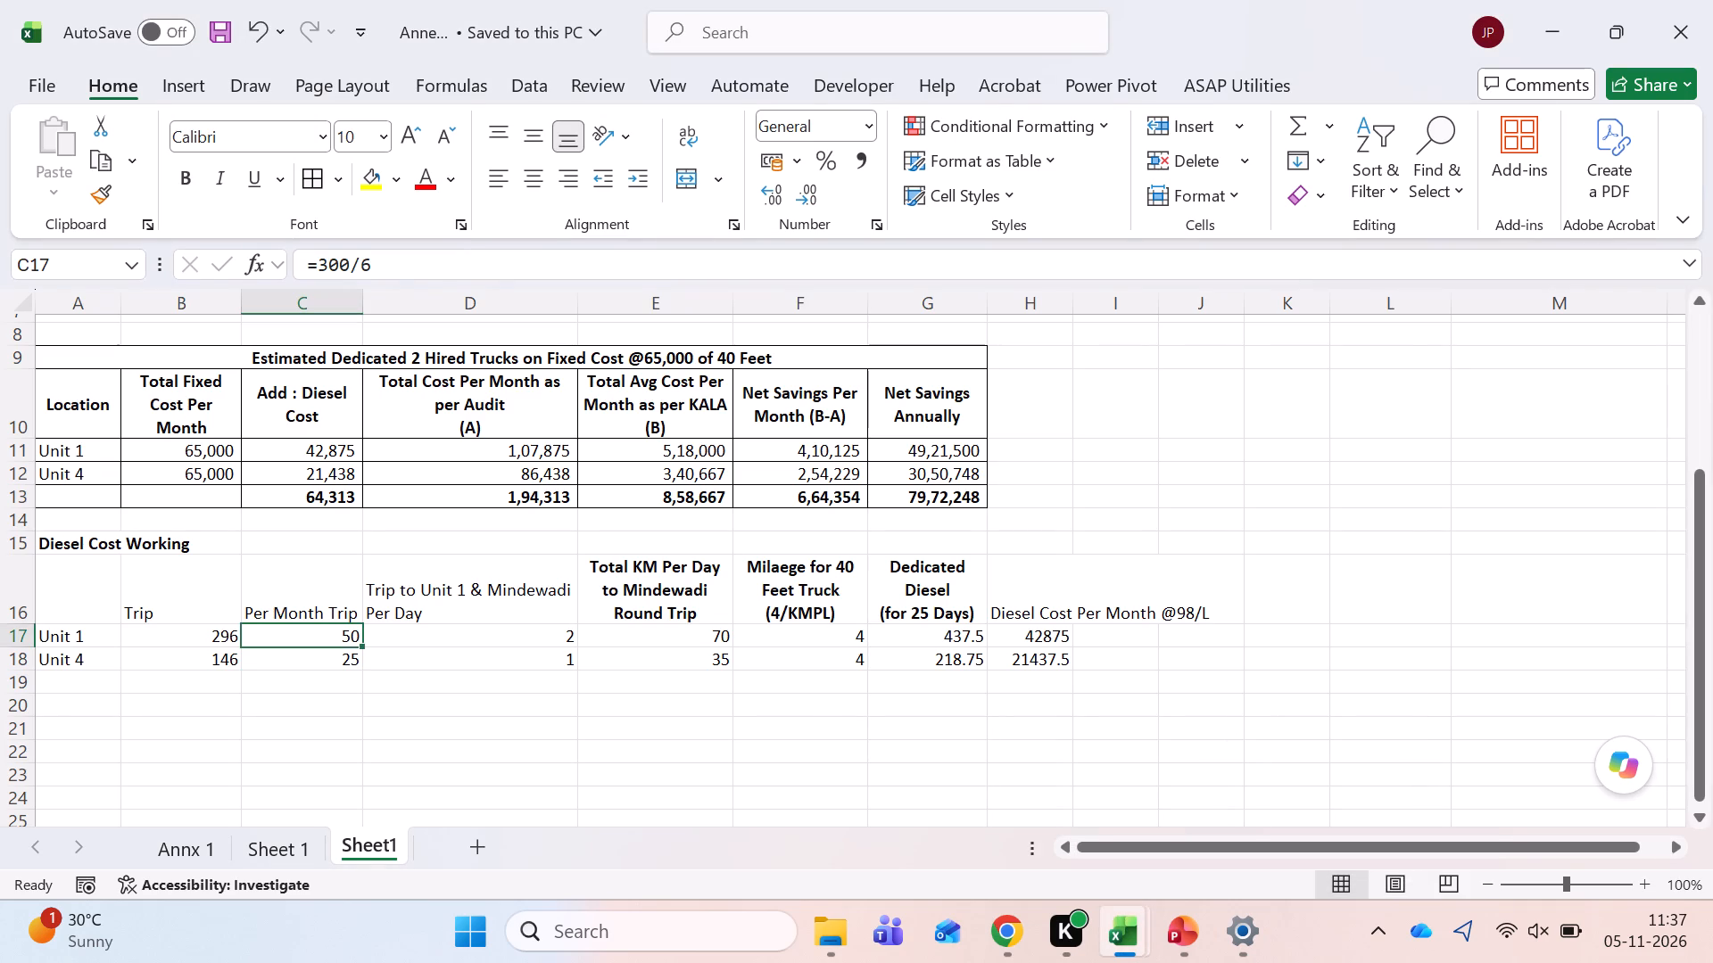
Set the Trip values in column B to 300 for Unit 1 and 150 for Unit 4.
key(Left)
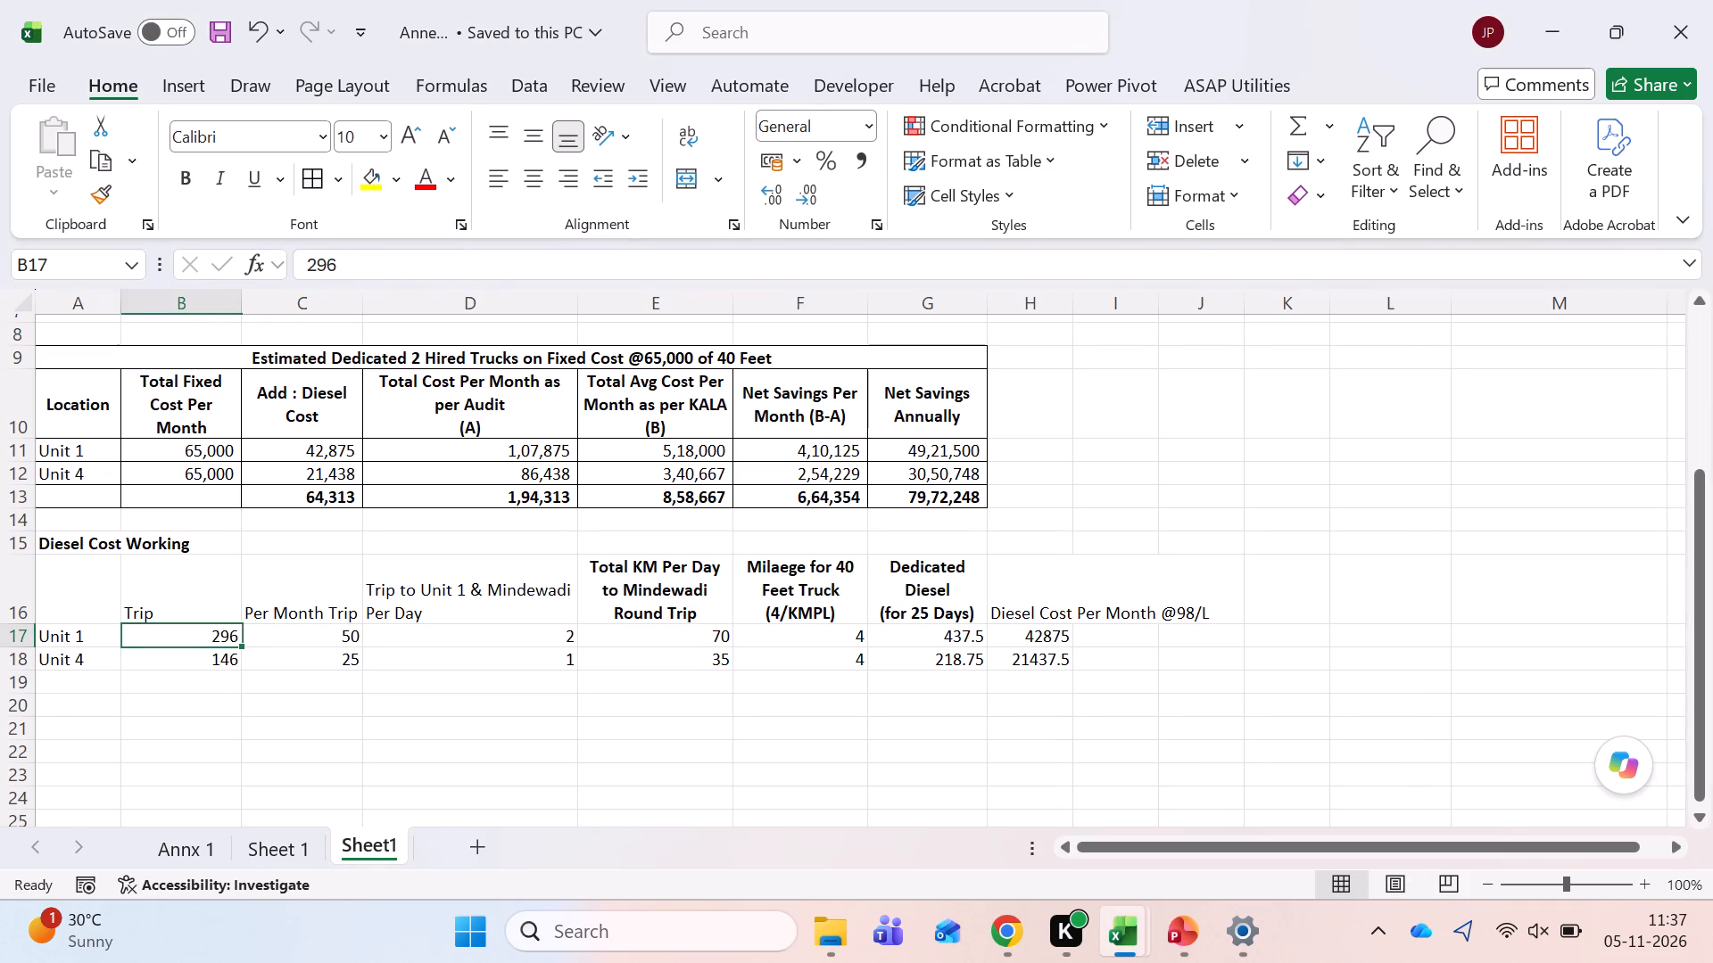
key(Right)
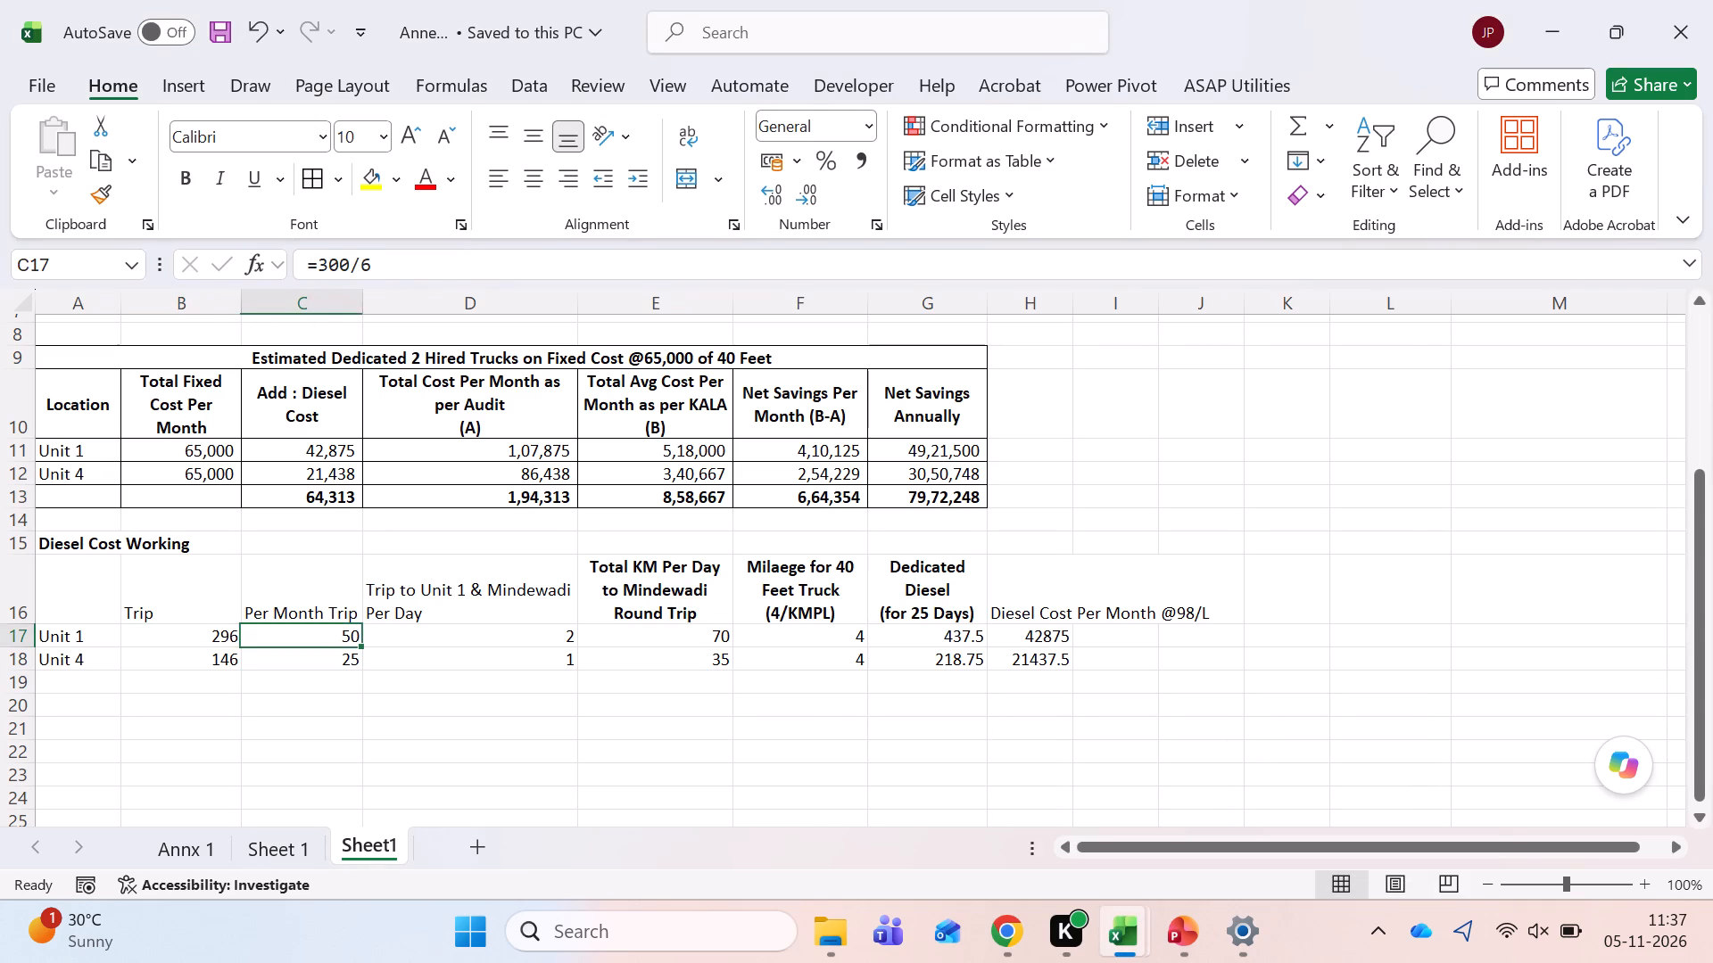
key(Left)
text(300)
key(Down)
text(150)
key(Right)
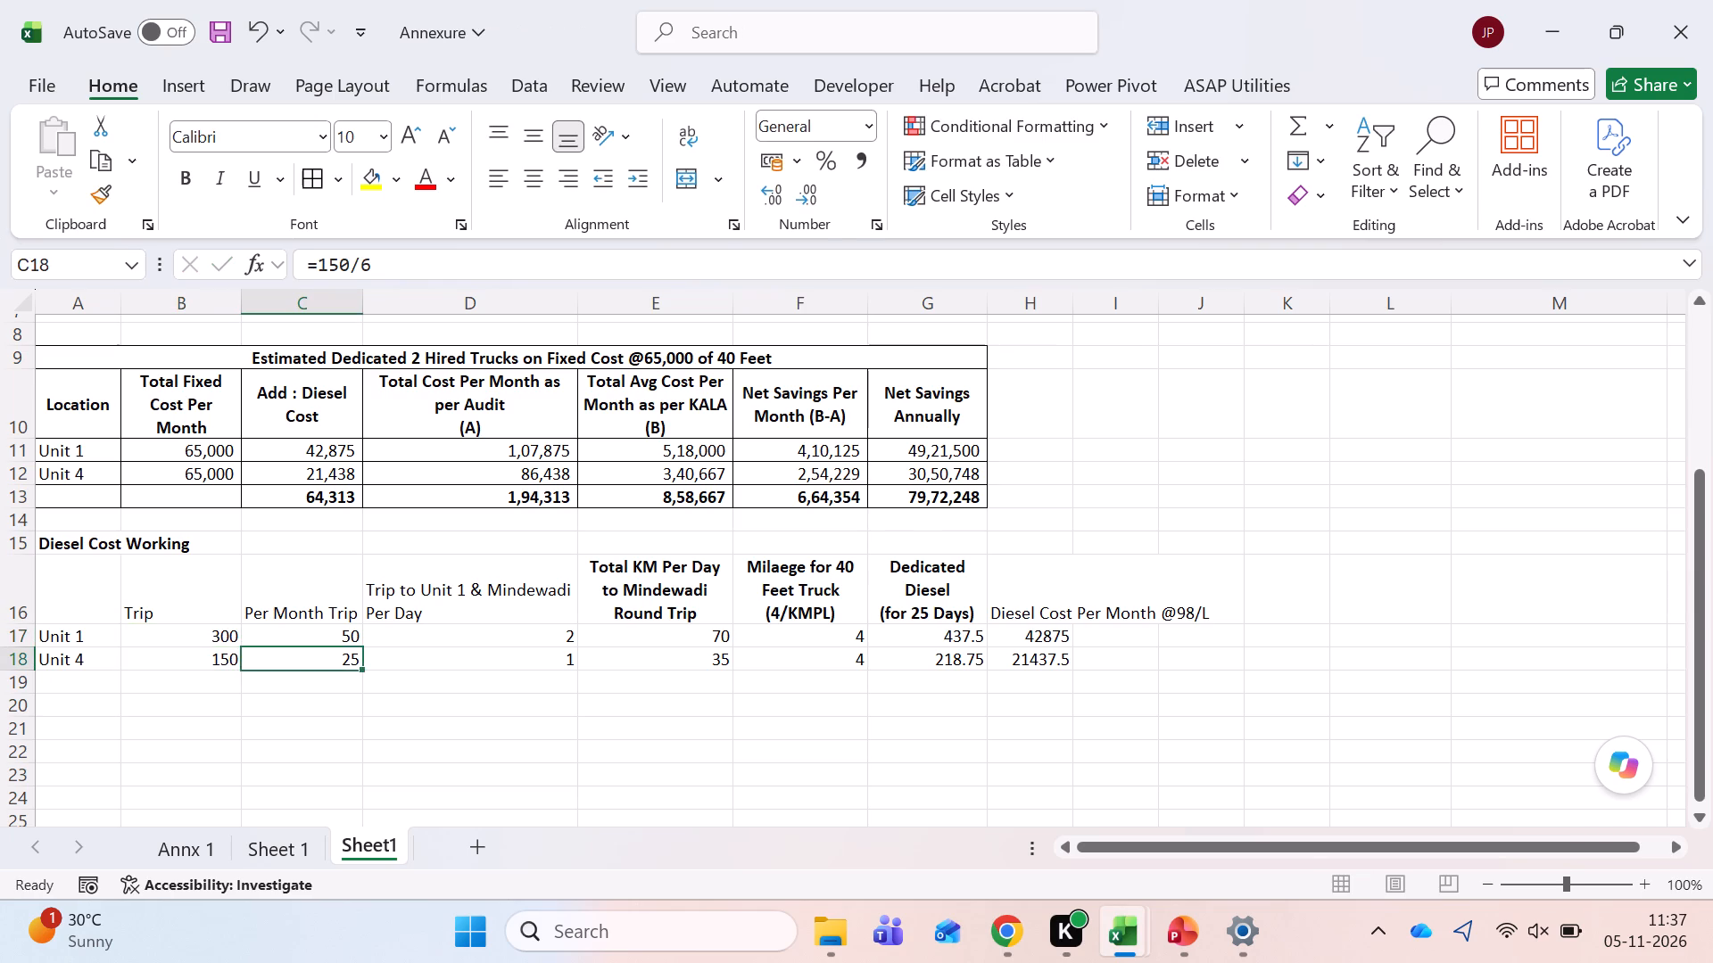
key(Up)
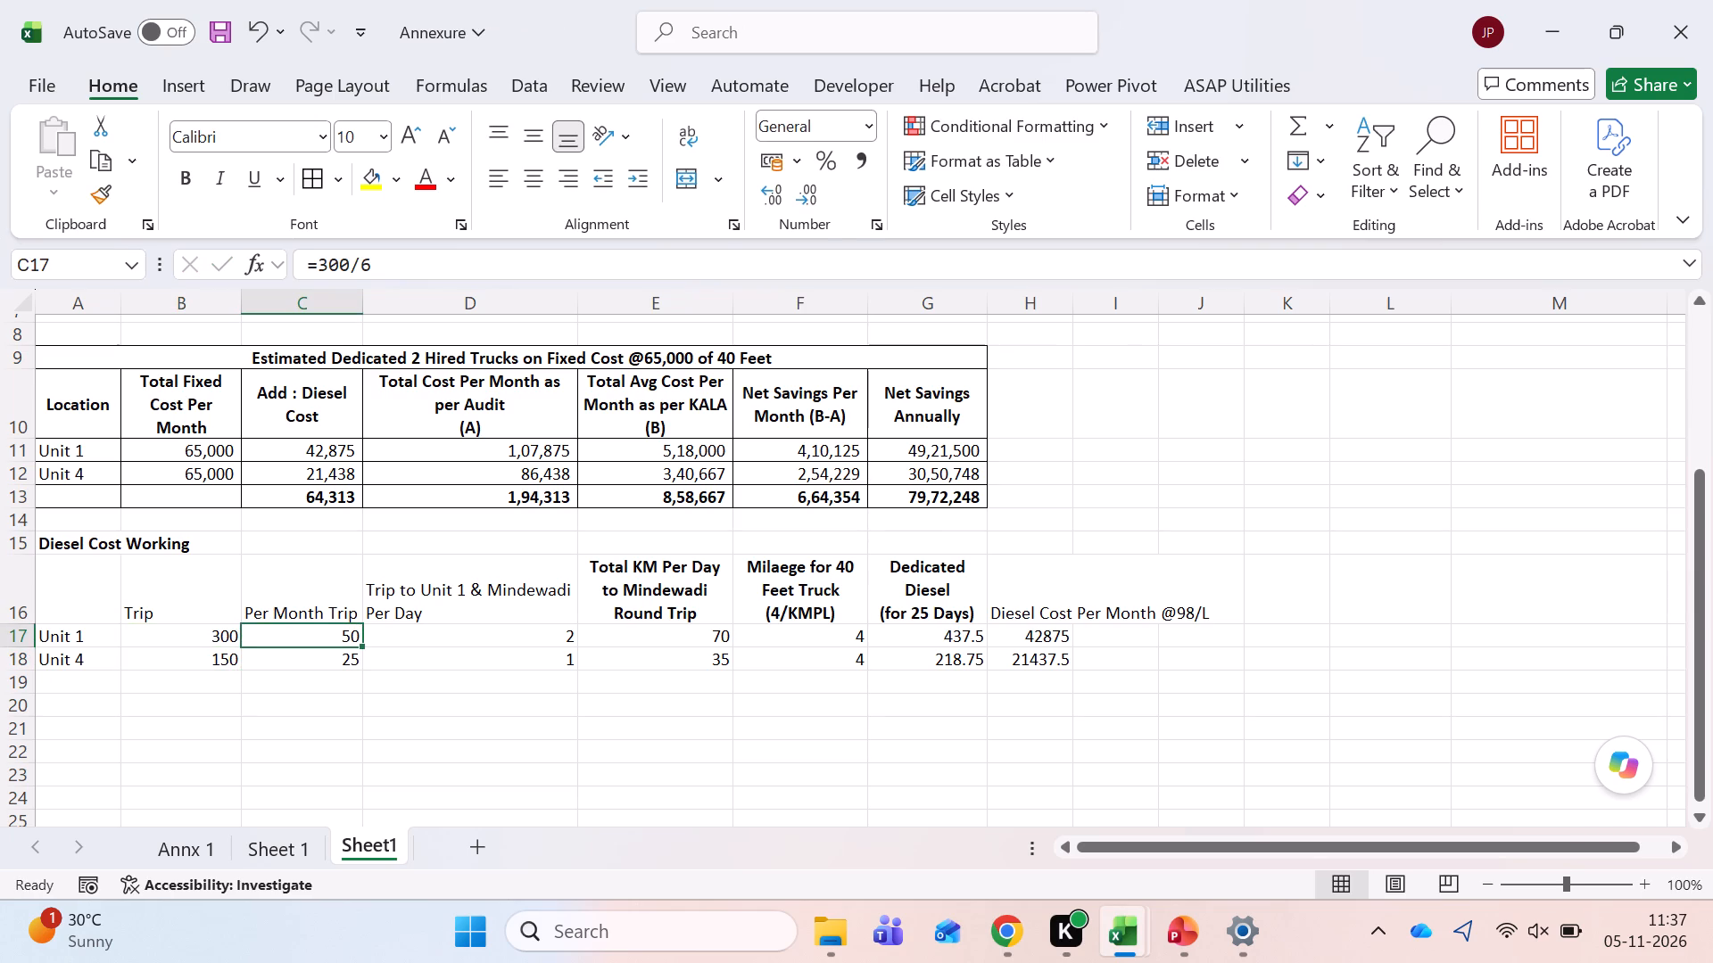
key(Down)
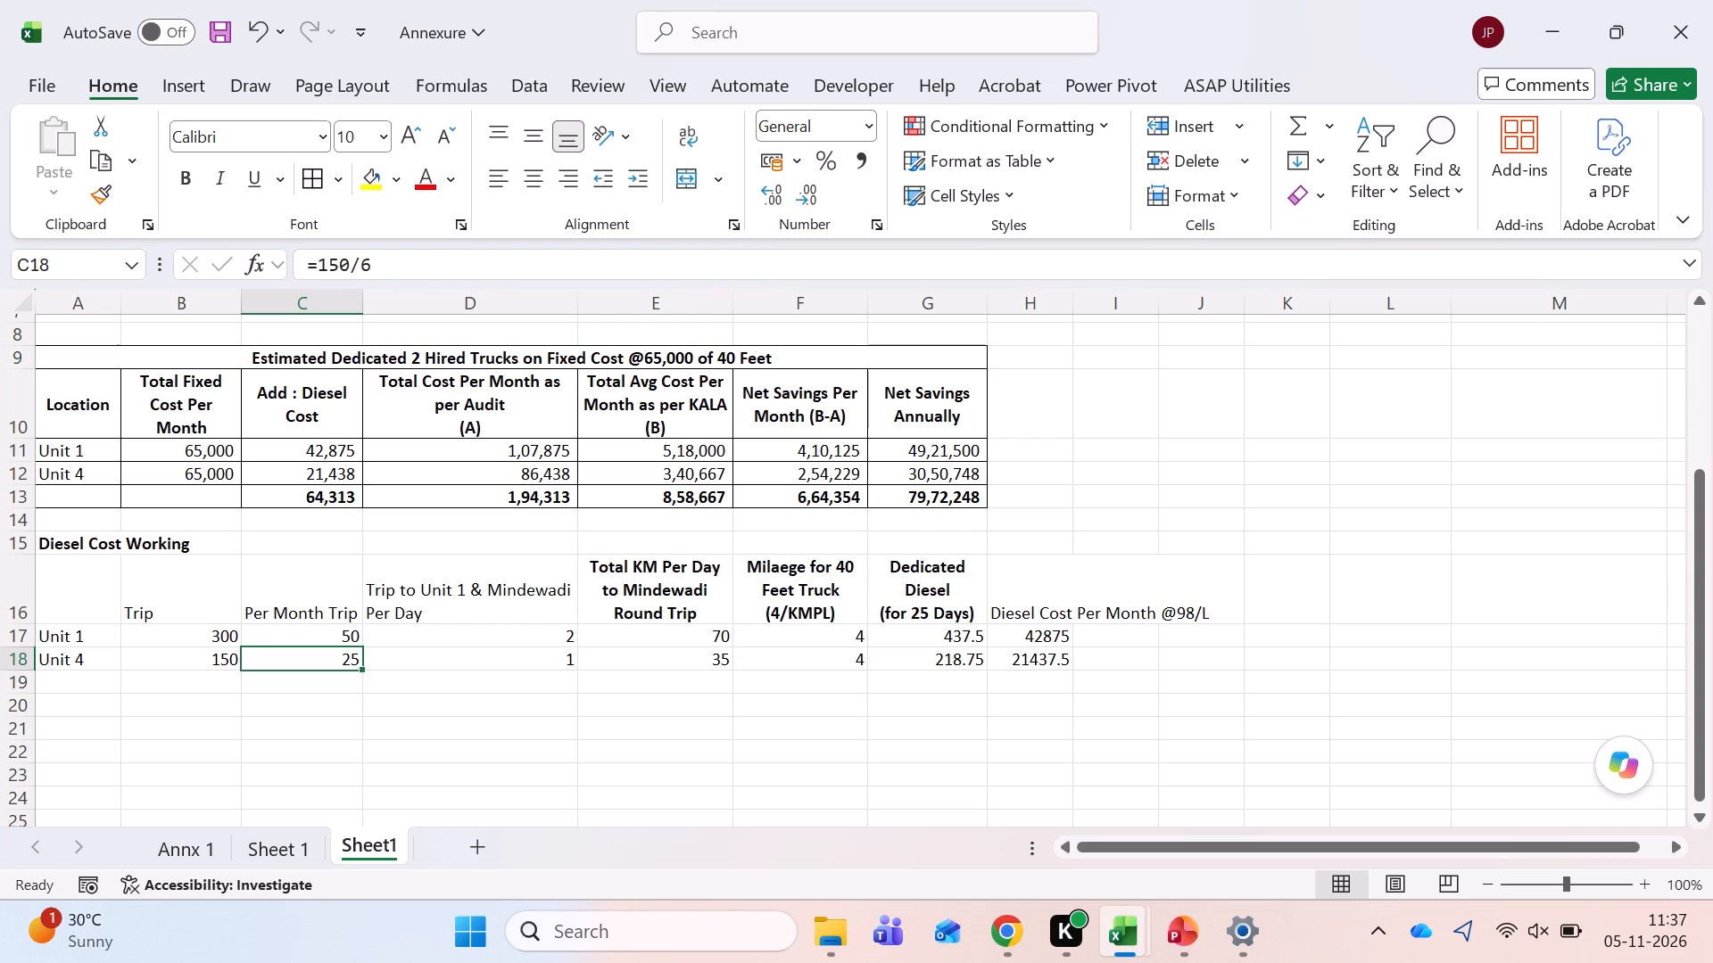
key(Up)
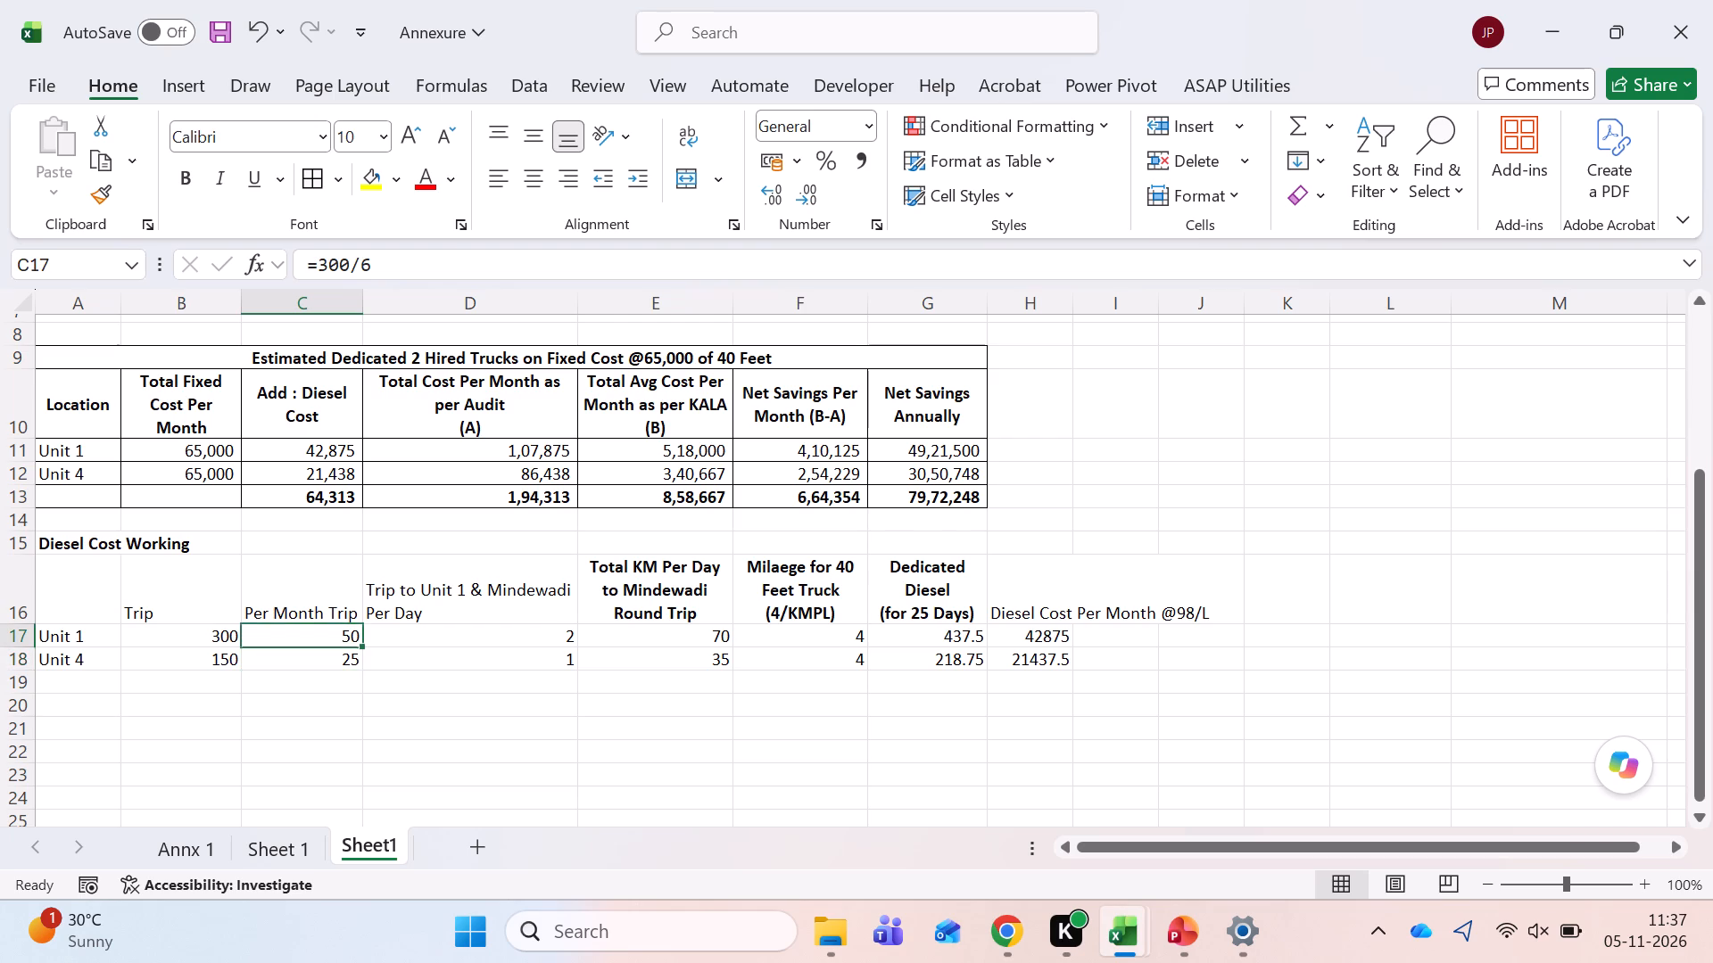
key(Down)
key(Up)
Replace the Per Month Trip formulas in column C with 100 for Unit 1 and 50 for Unit 4.
key(1)
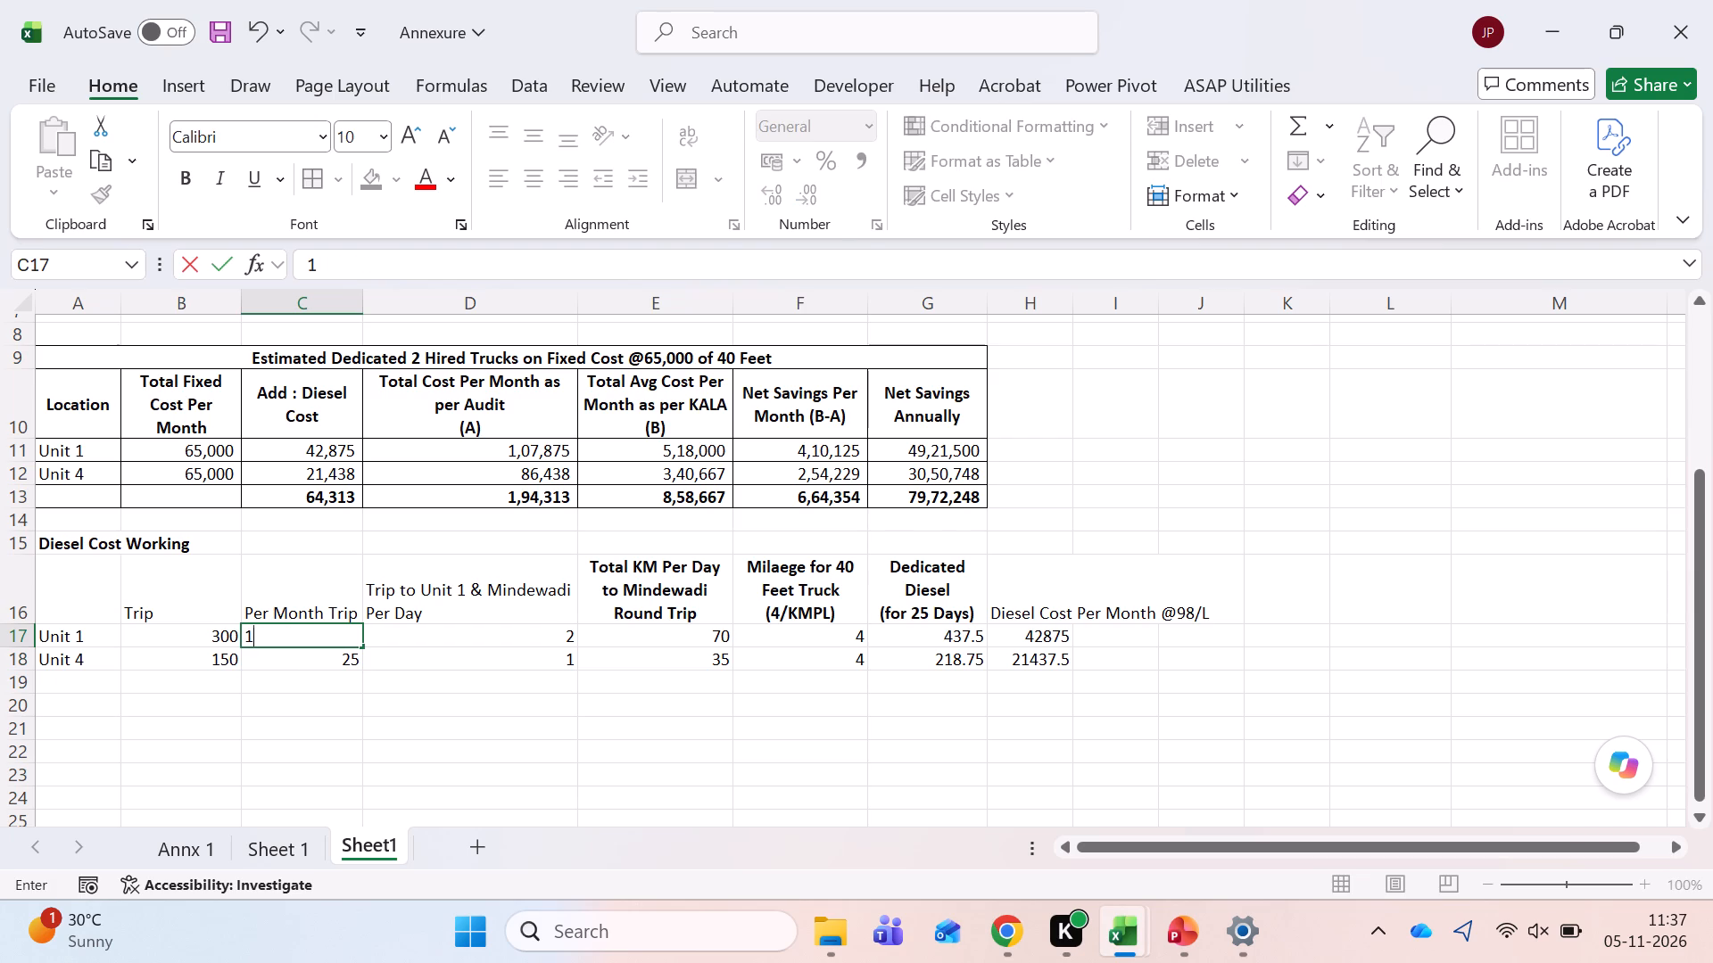
text(00)
key(Down)
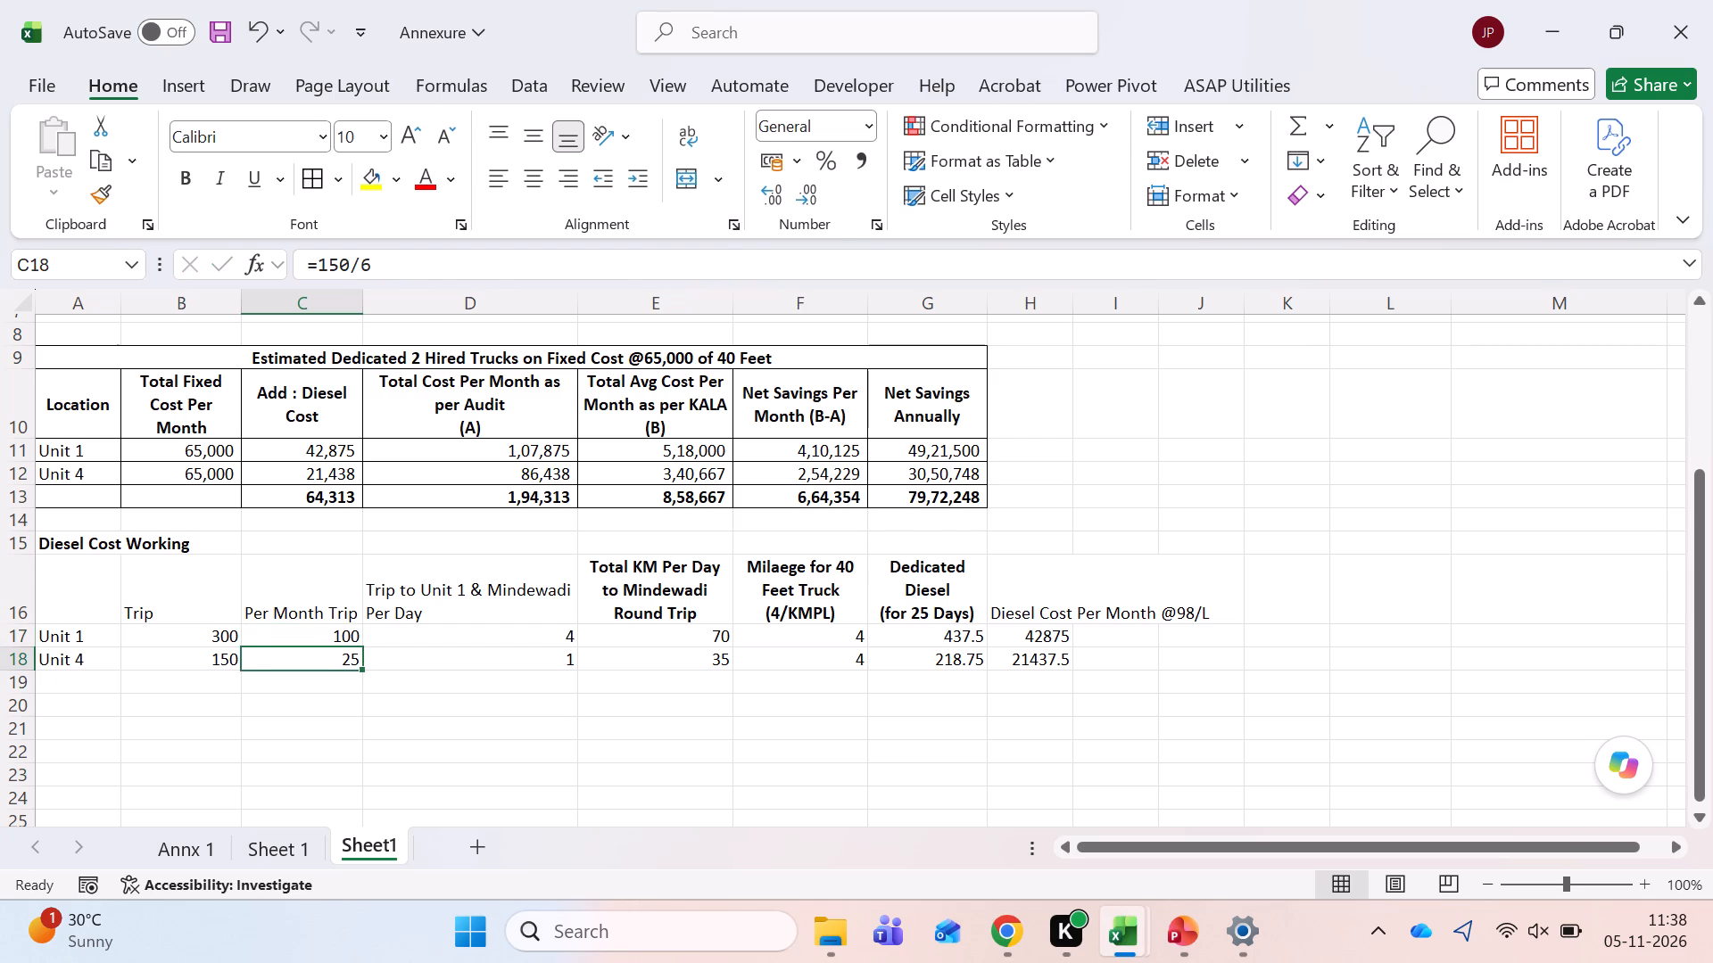
text(50)
key(Up)
Examine the Unit 1 trip inputs and formulas in row 17 and the heading of the hired-trucks estimate table.
key(Right)
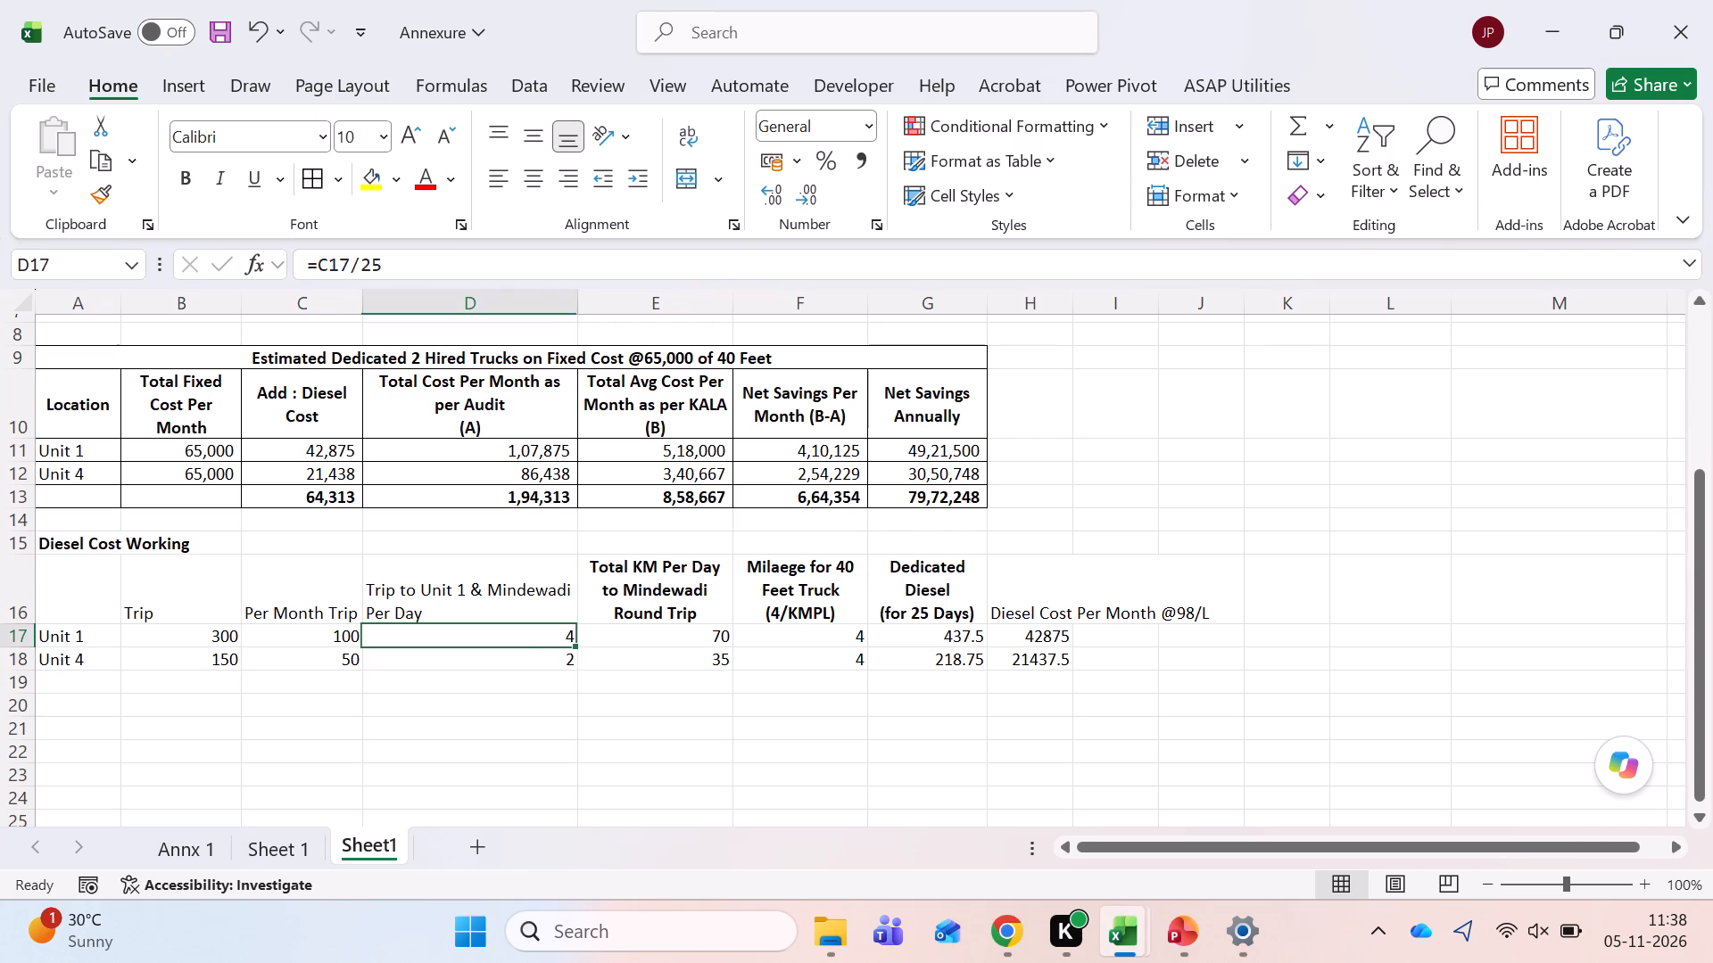
key(Left)
key(Left)
scroll(343, 700, up, 1)
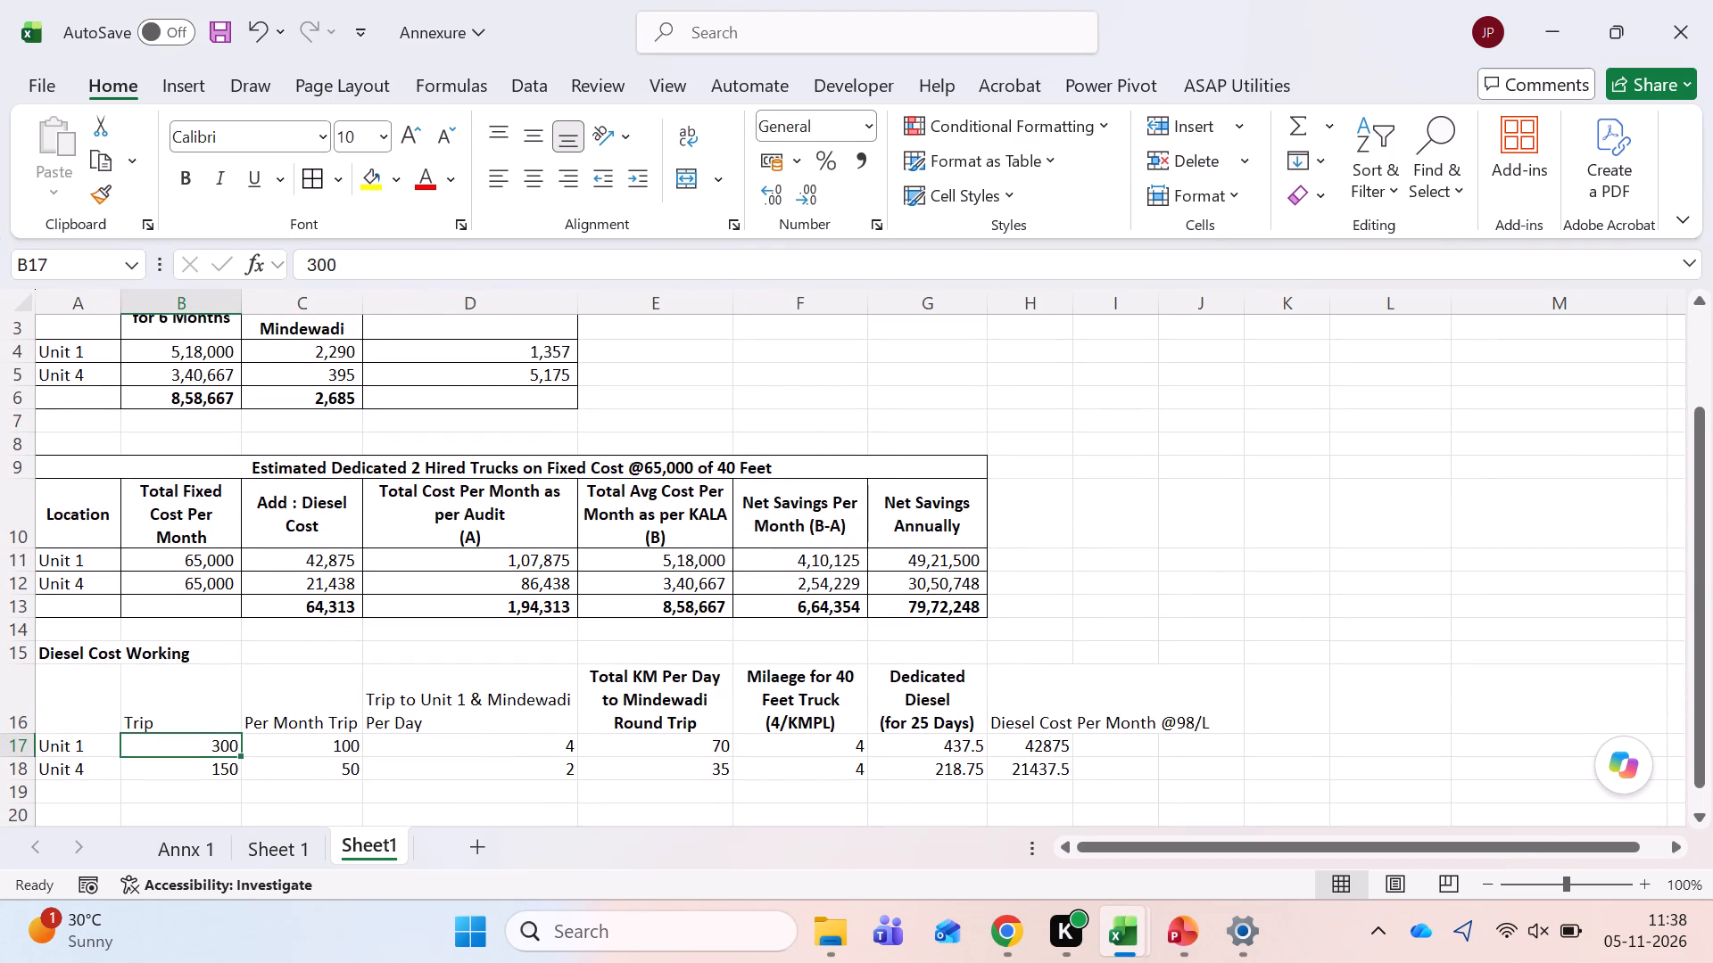
click(426, 473)
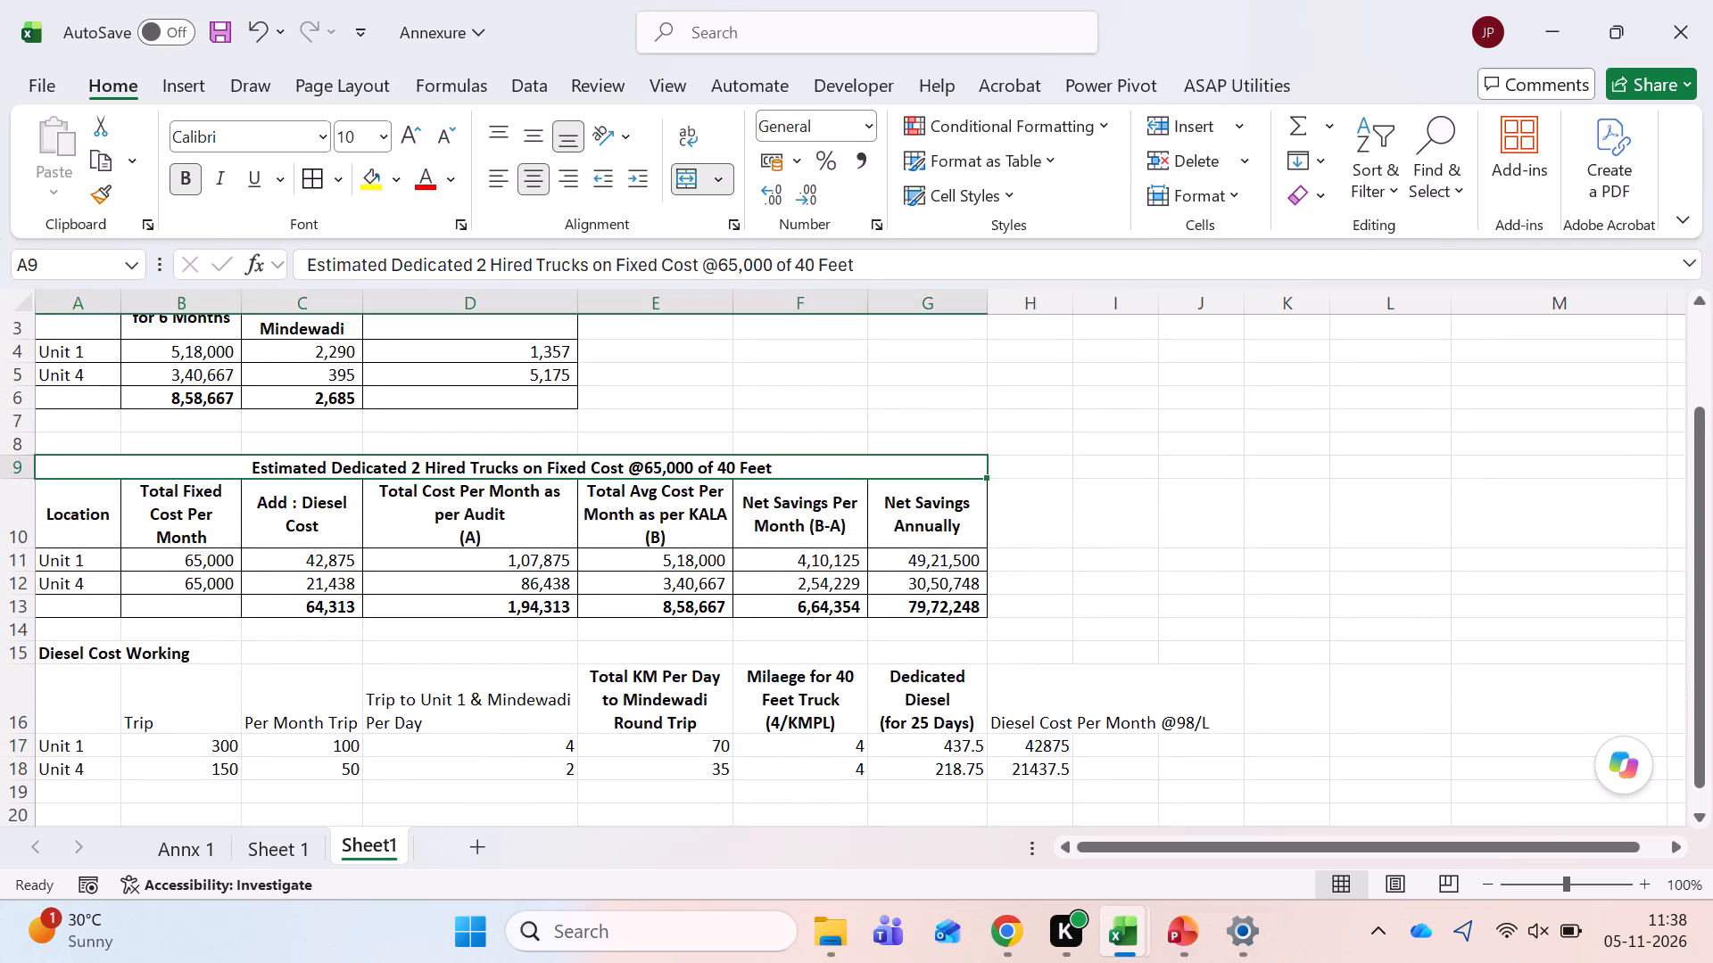
click(322, 747)
key(Right)
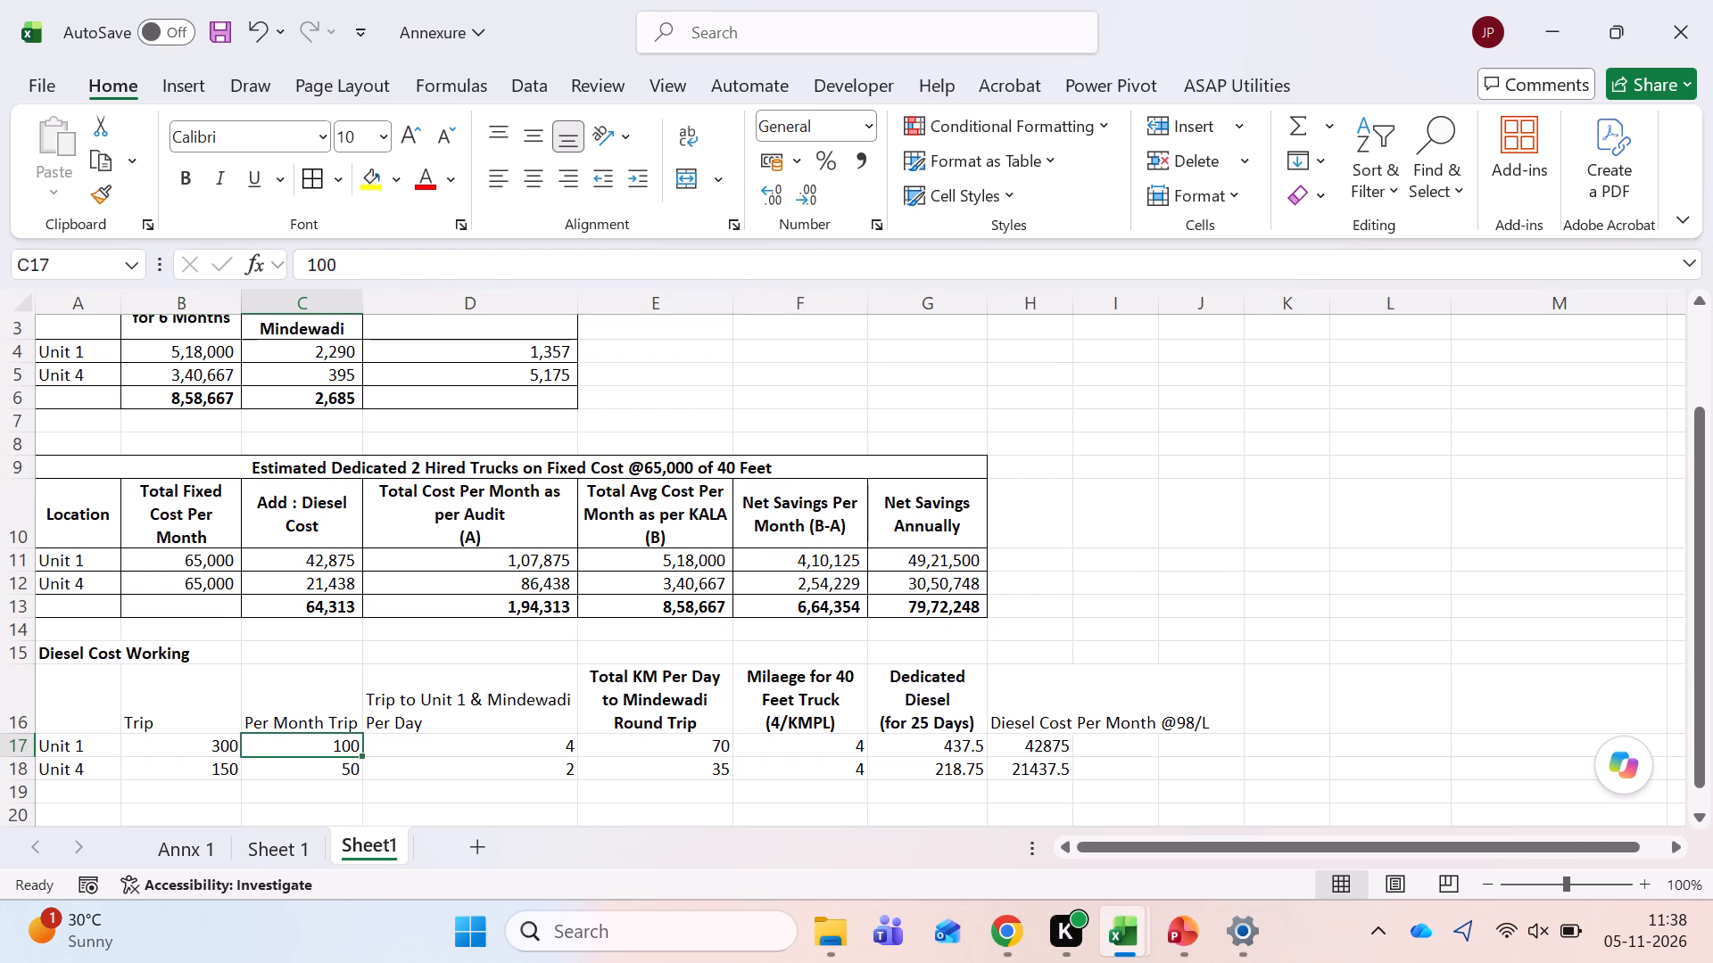
key(Left)
key(Right)
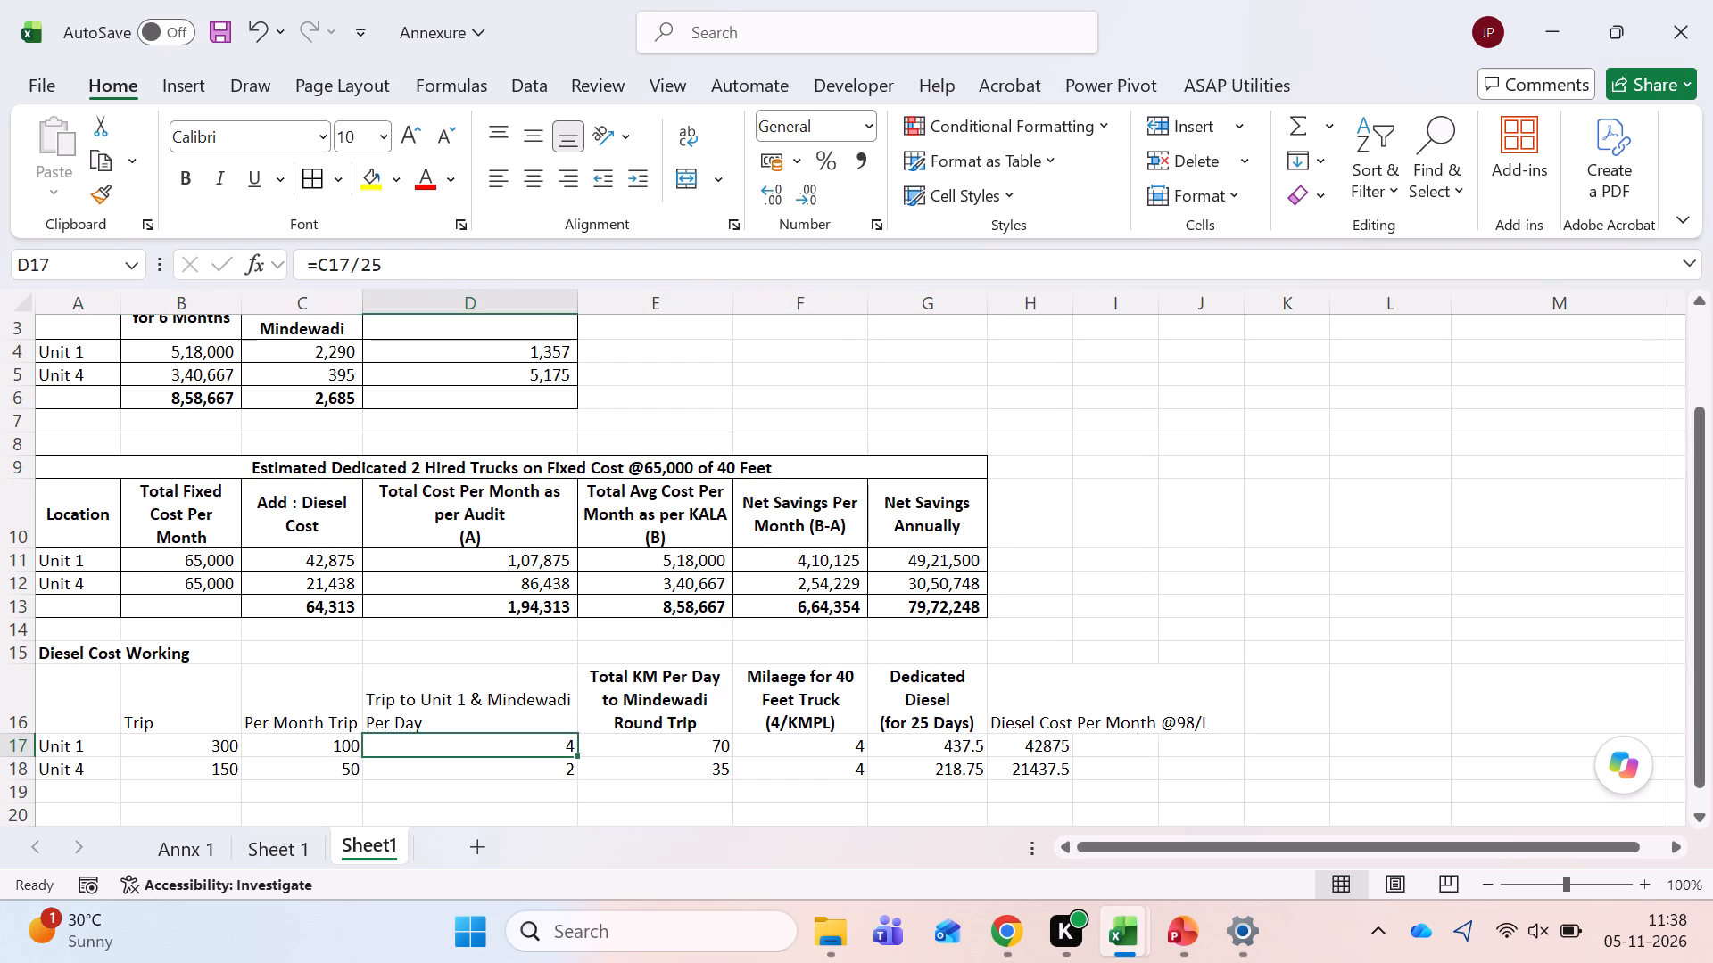
key(Right)
key(Right)
key(Left)
key(Left)
key(Left)
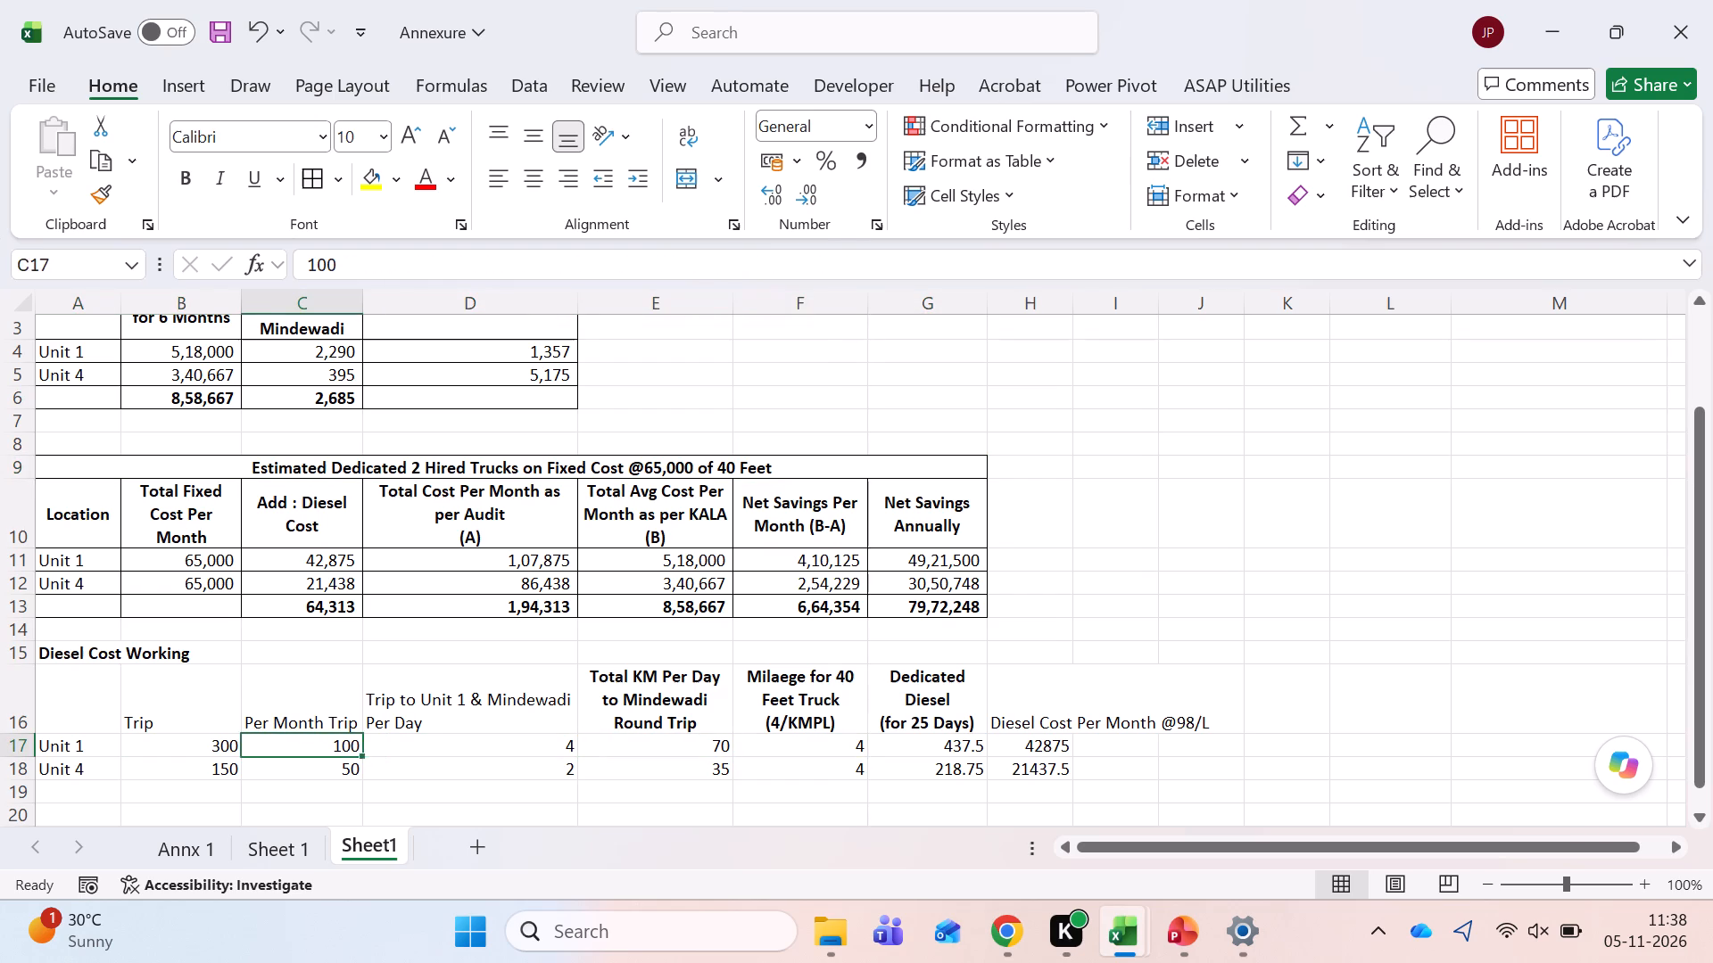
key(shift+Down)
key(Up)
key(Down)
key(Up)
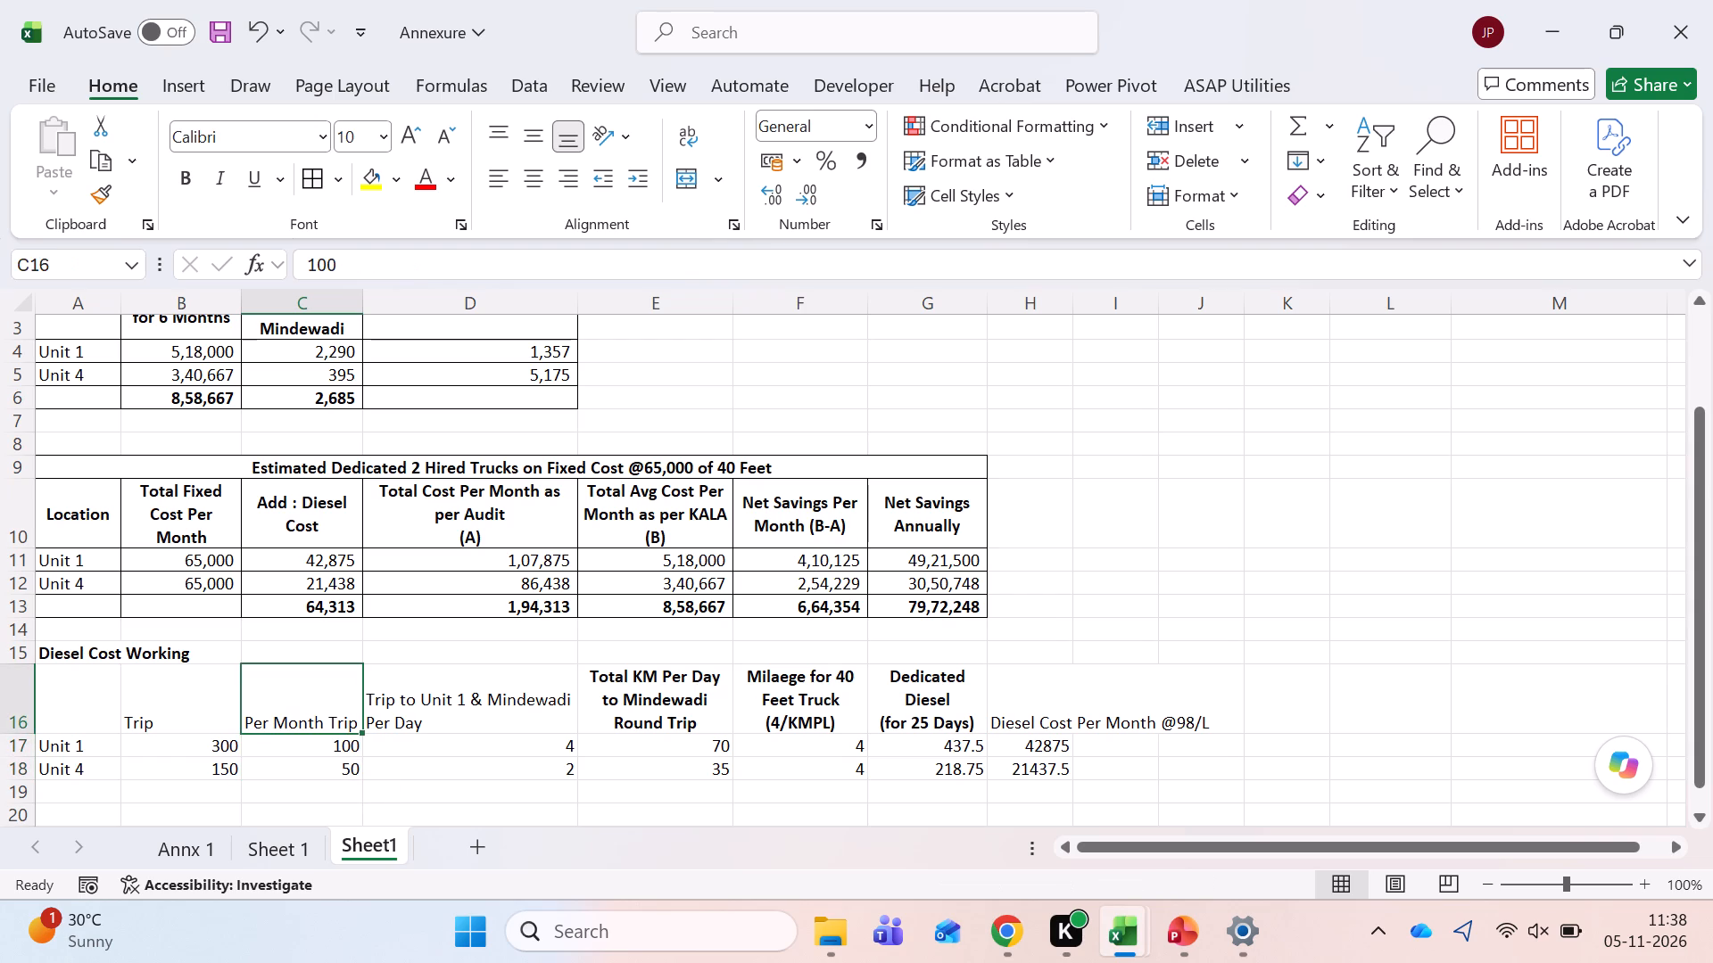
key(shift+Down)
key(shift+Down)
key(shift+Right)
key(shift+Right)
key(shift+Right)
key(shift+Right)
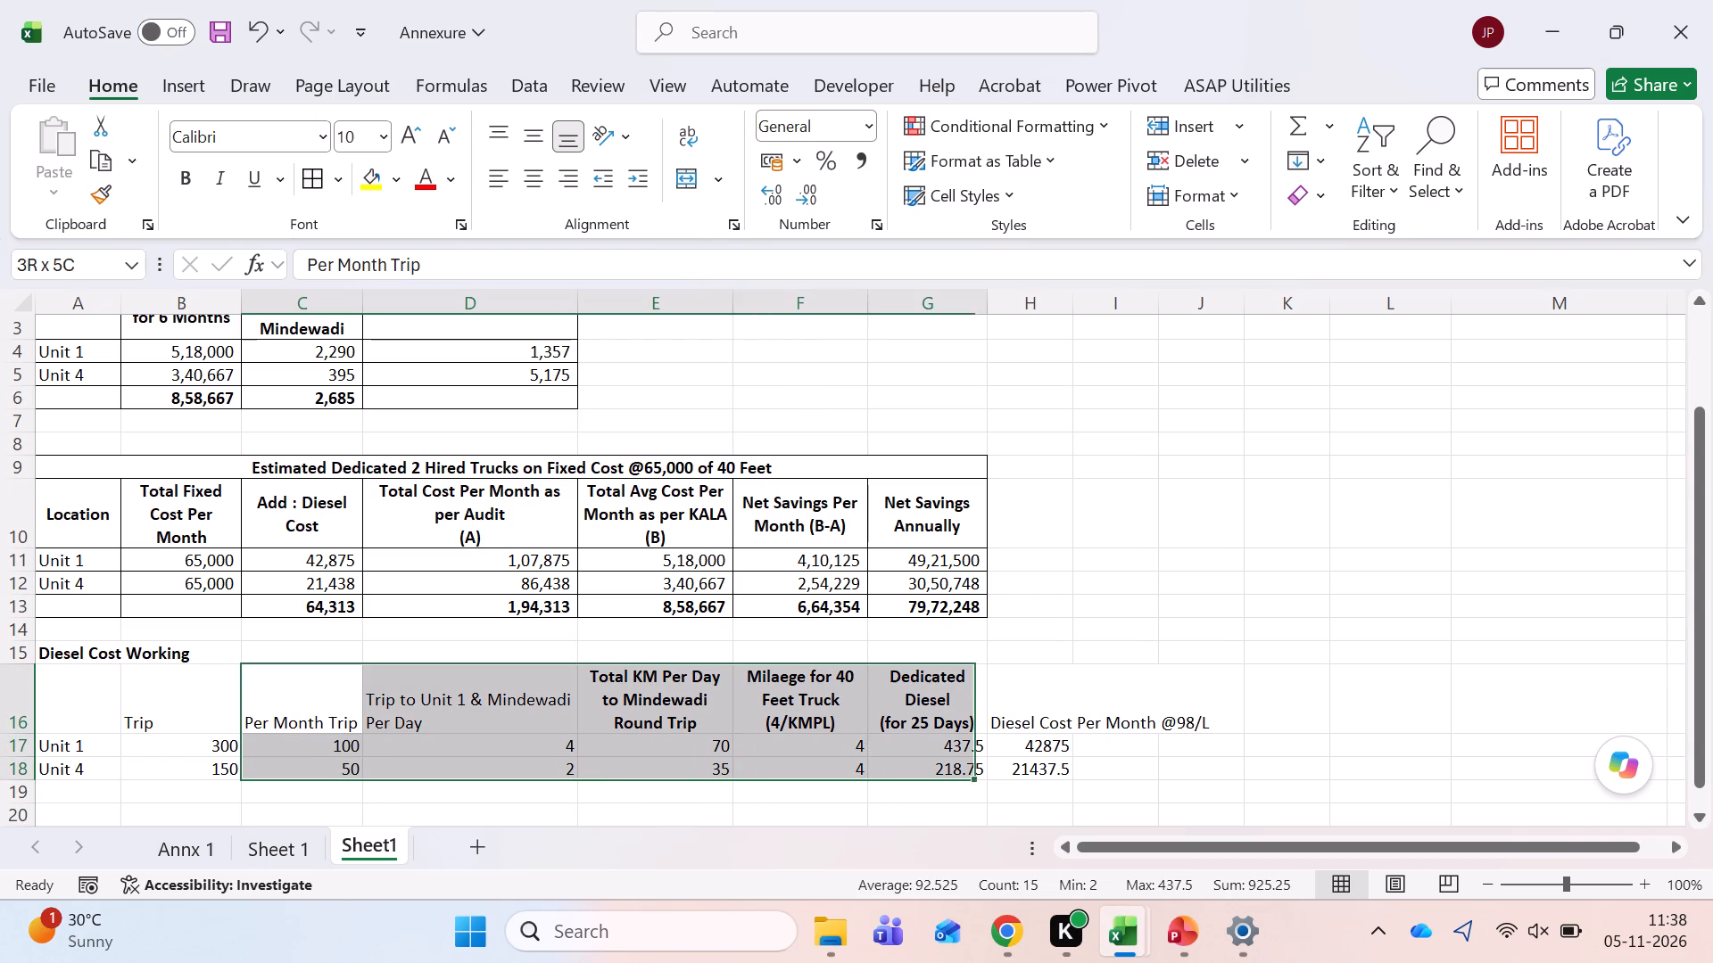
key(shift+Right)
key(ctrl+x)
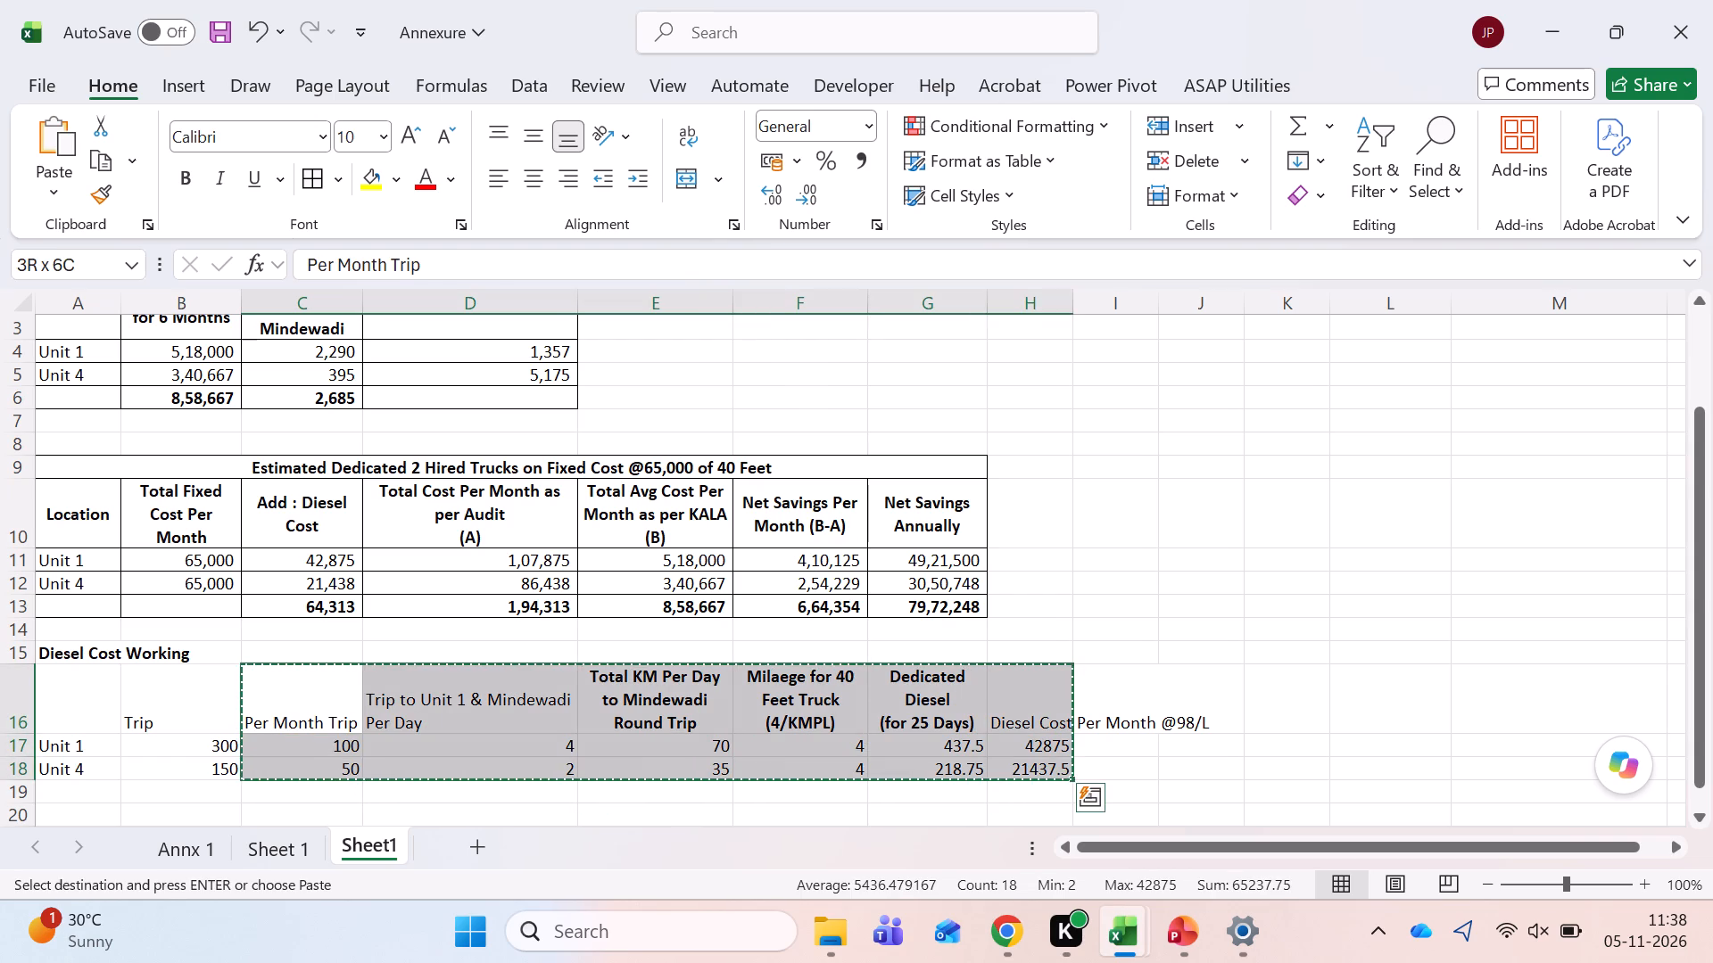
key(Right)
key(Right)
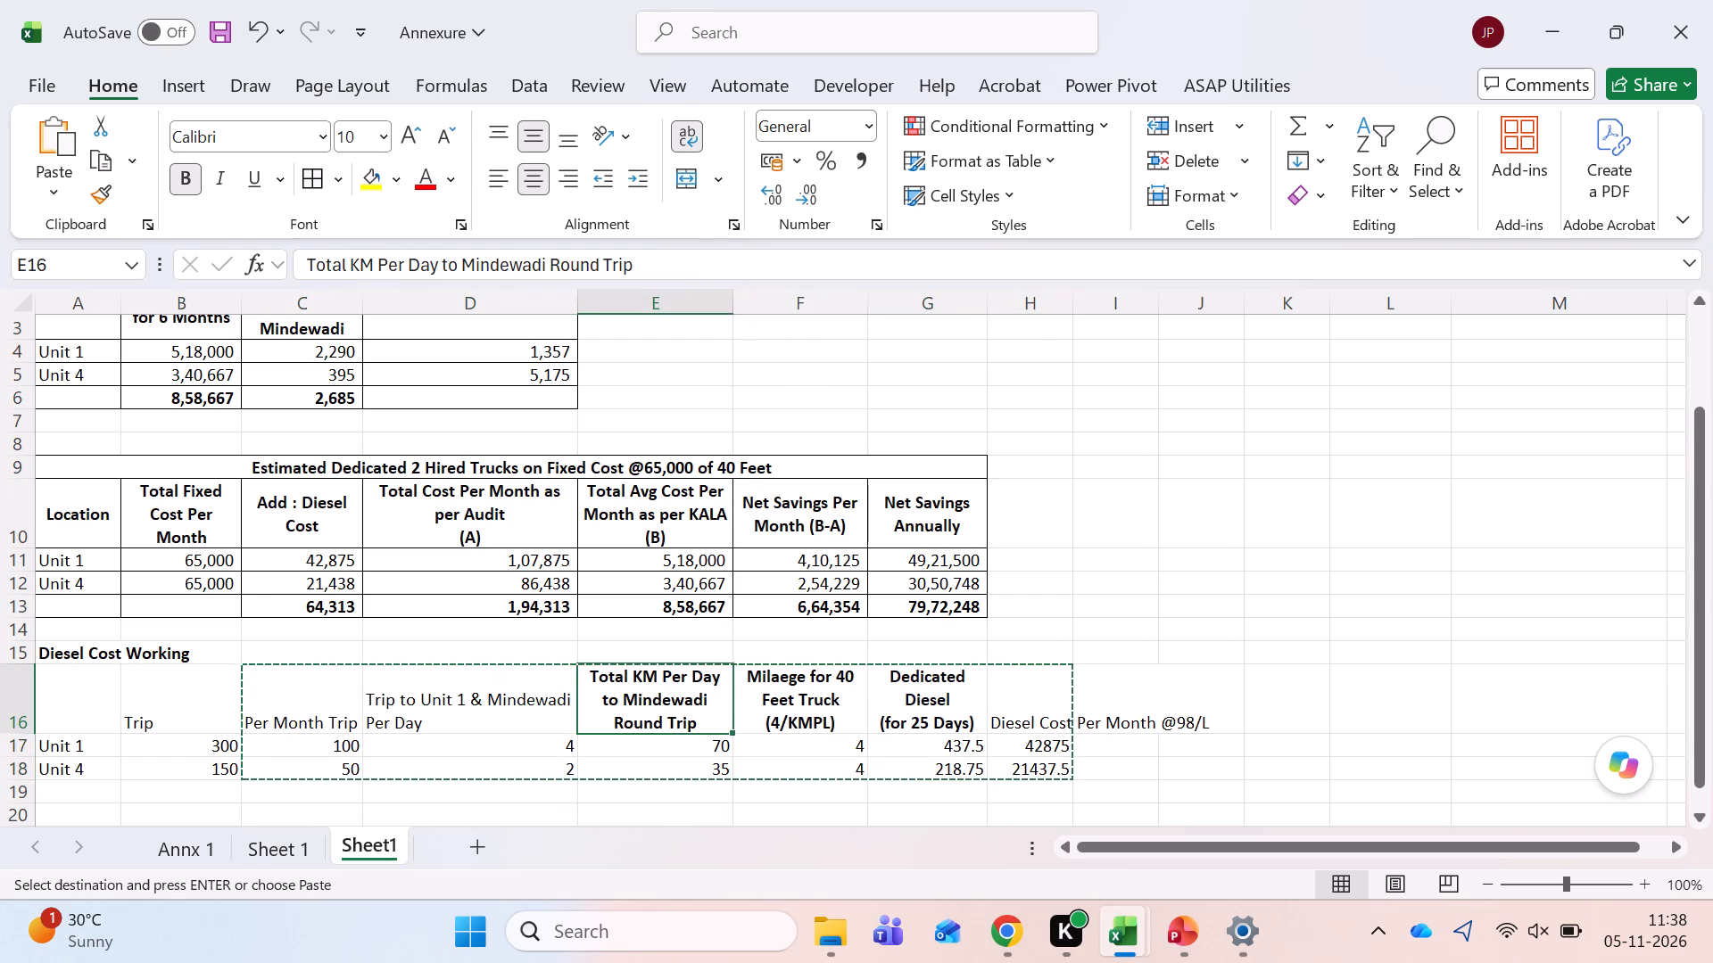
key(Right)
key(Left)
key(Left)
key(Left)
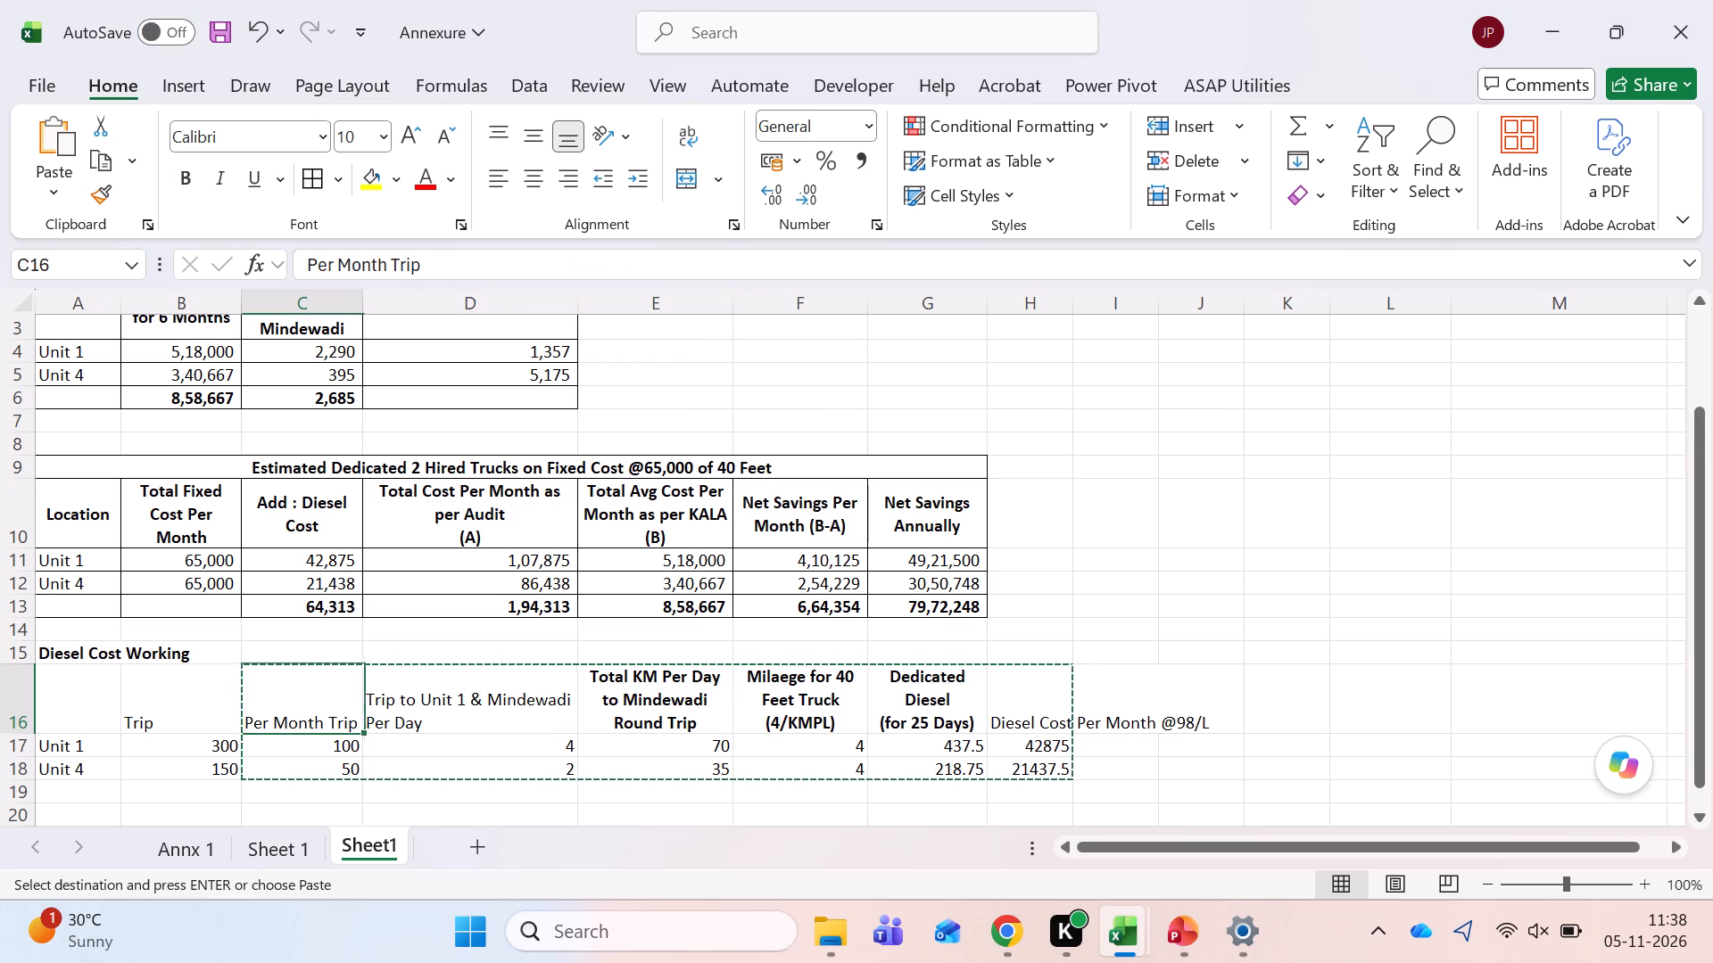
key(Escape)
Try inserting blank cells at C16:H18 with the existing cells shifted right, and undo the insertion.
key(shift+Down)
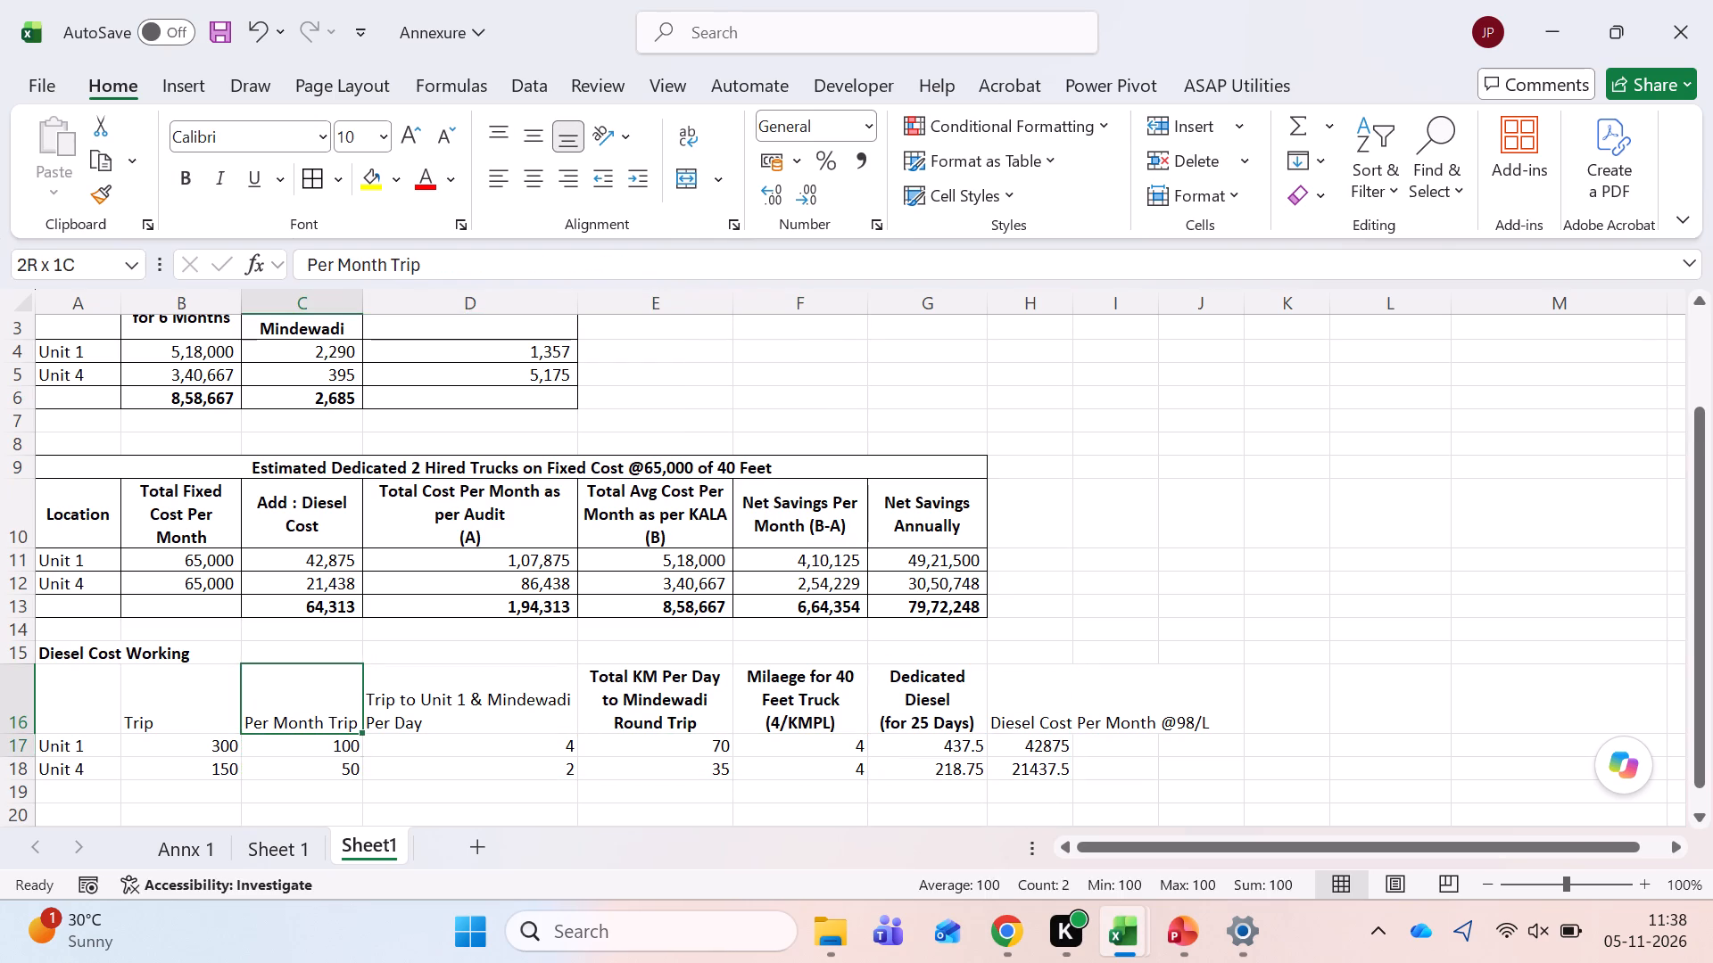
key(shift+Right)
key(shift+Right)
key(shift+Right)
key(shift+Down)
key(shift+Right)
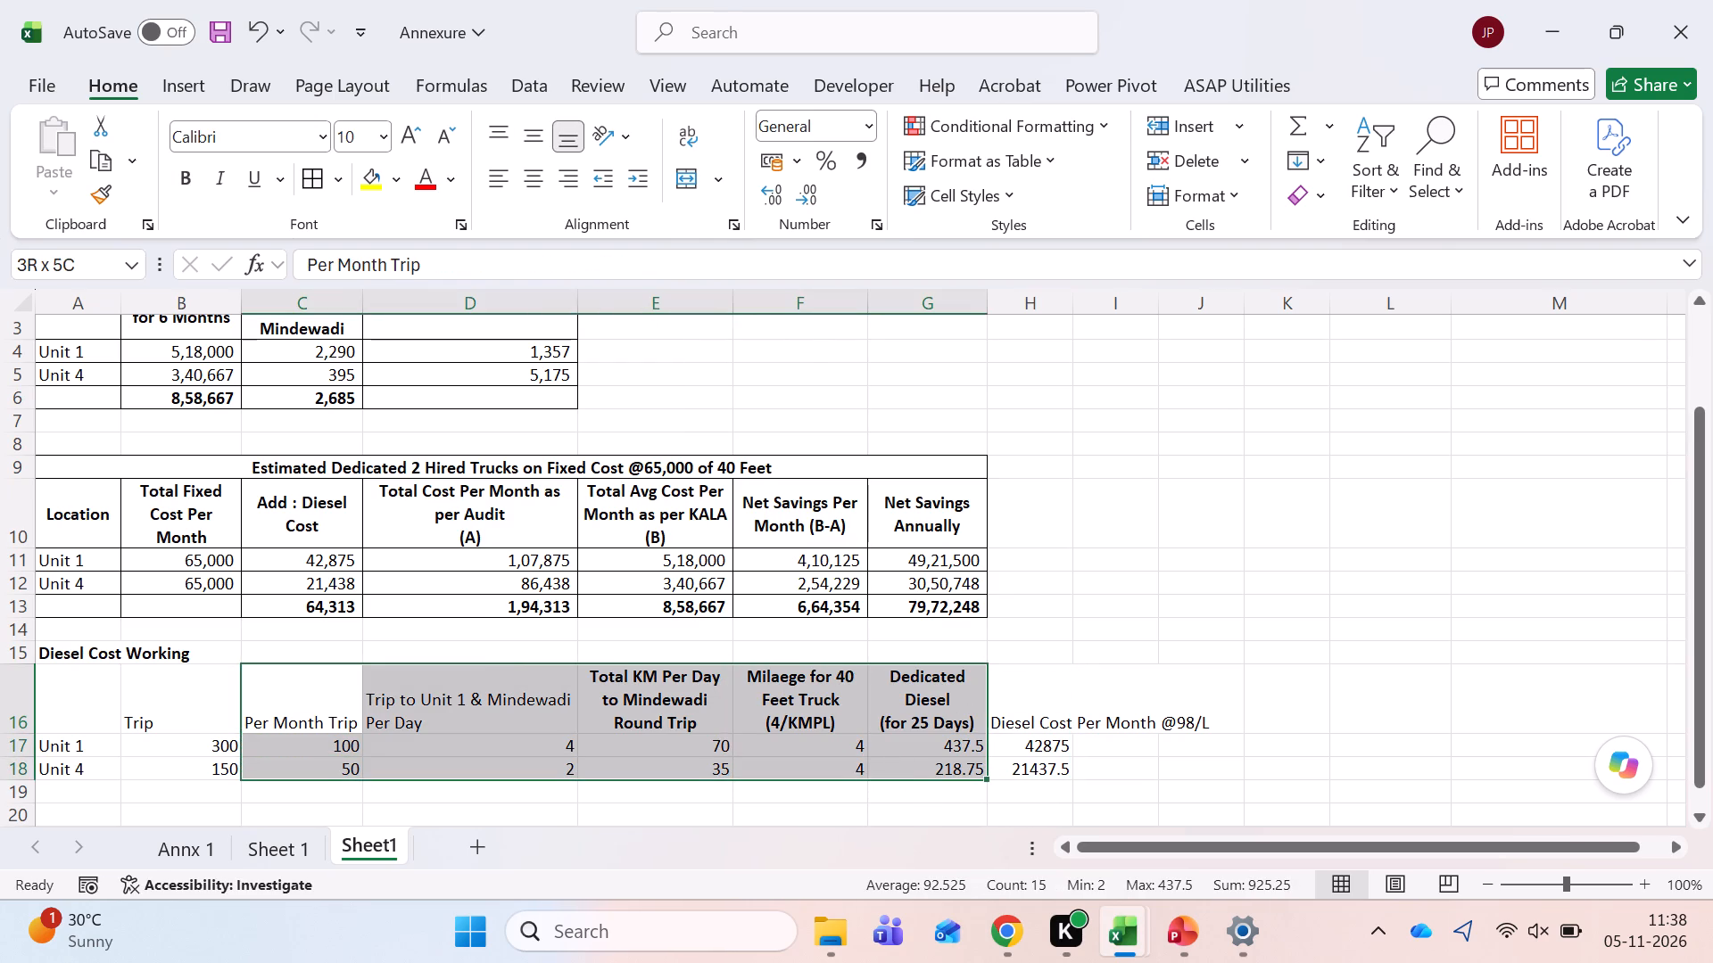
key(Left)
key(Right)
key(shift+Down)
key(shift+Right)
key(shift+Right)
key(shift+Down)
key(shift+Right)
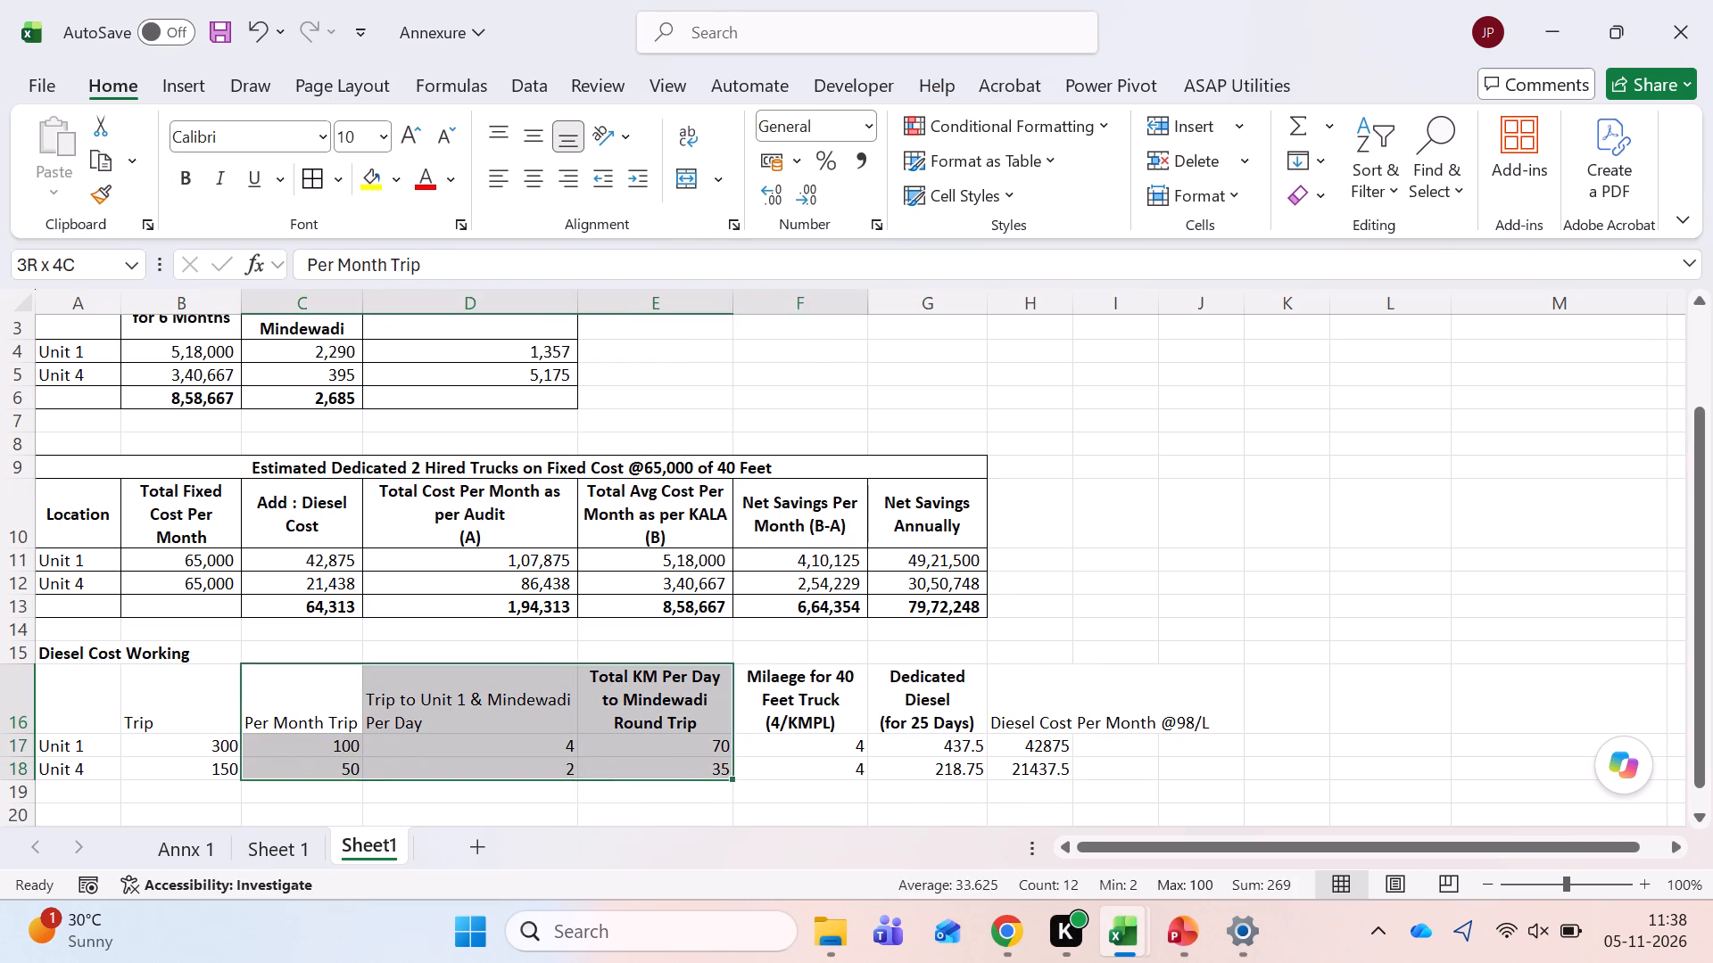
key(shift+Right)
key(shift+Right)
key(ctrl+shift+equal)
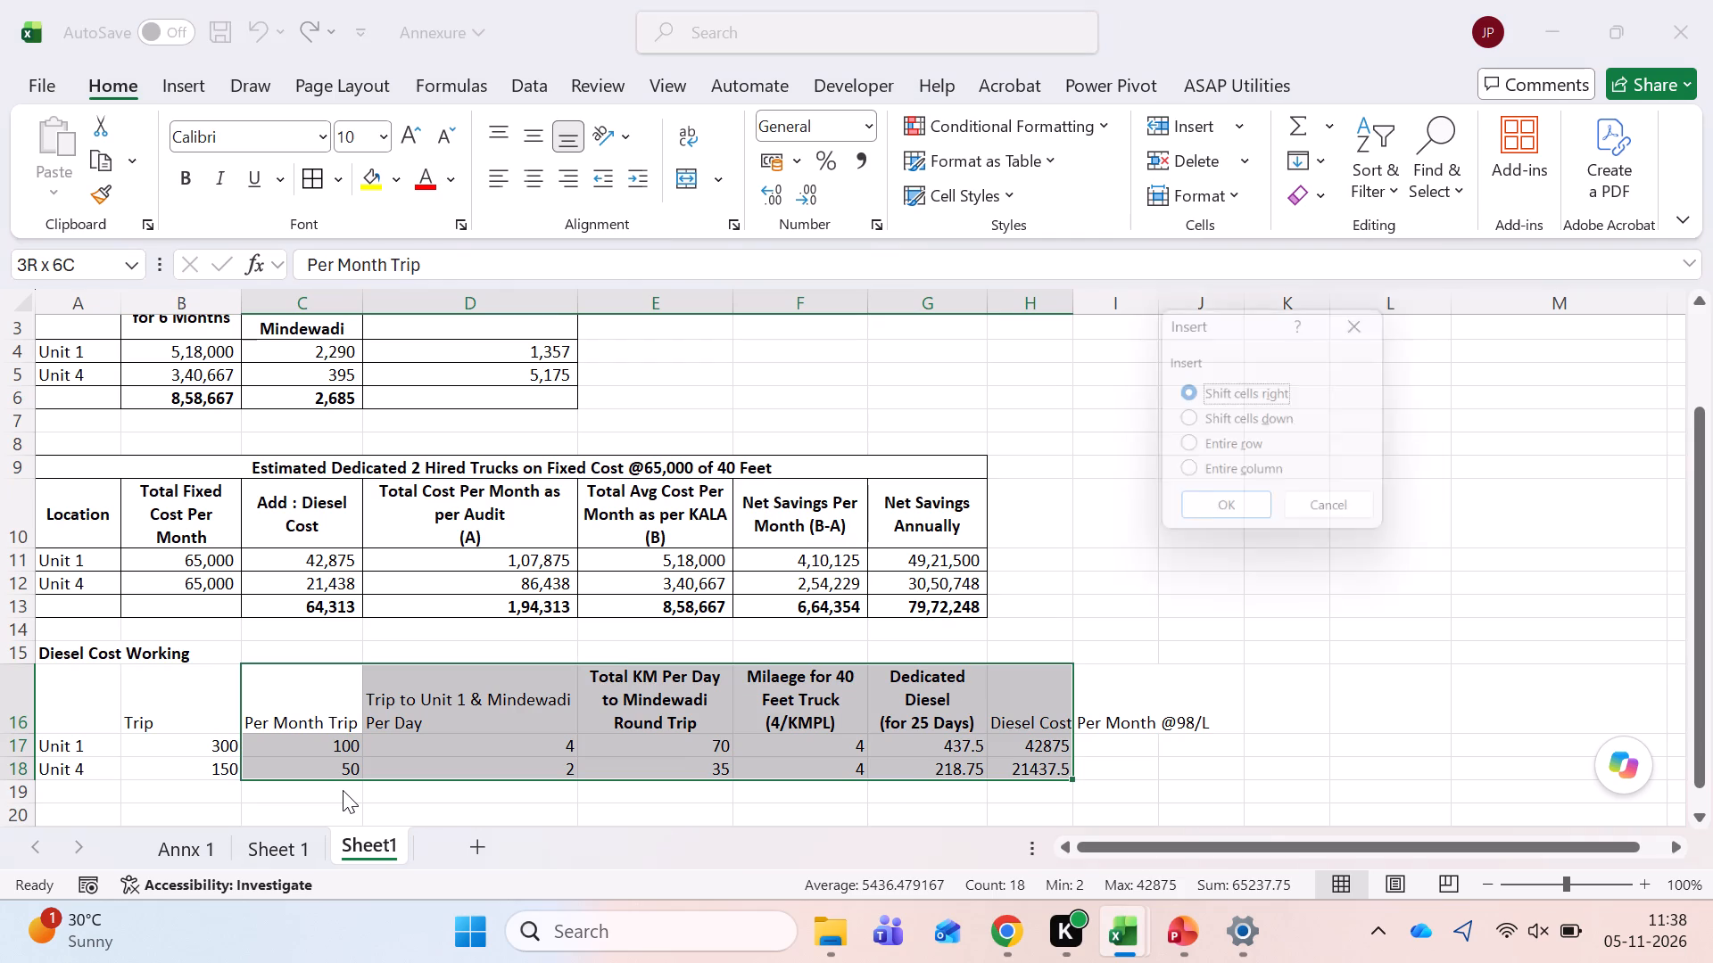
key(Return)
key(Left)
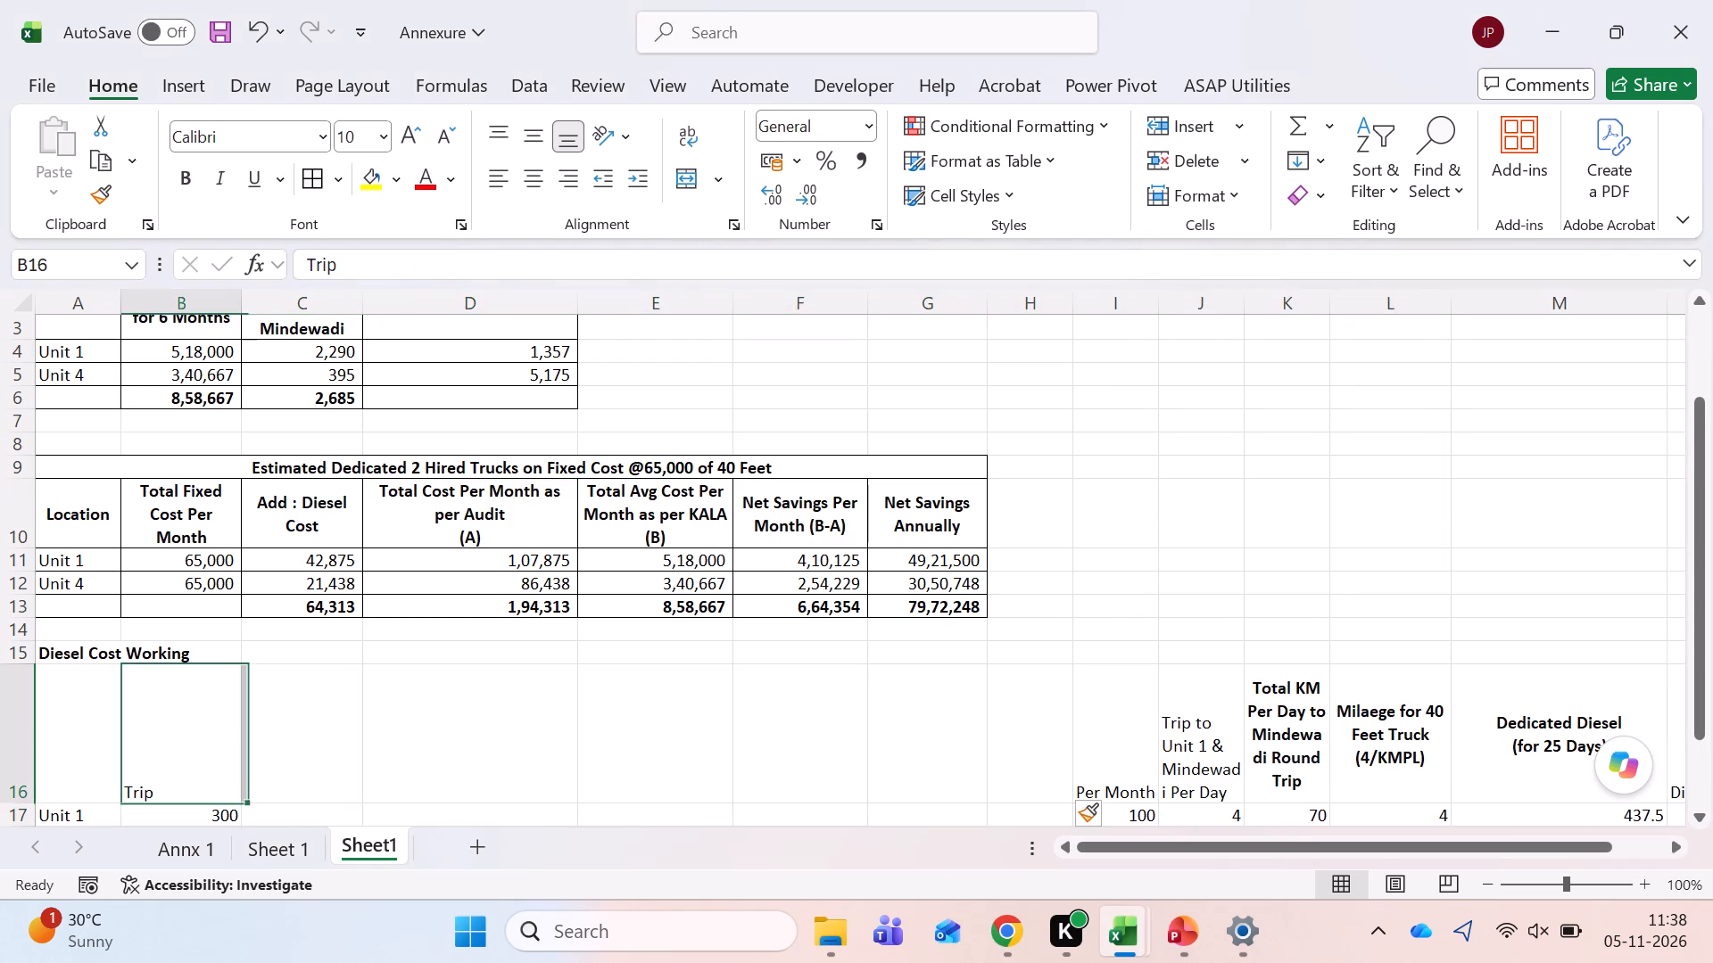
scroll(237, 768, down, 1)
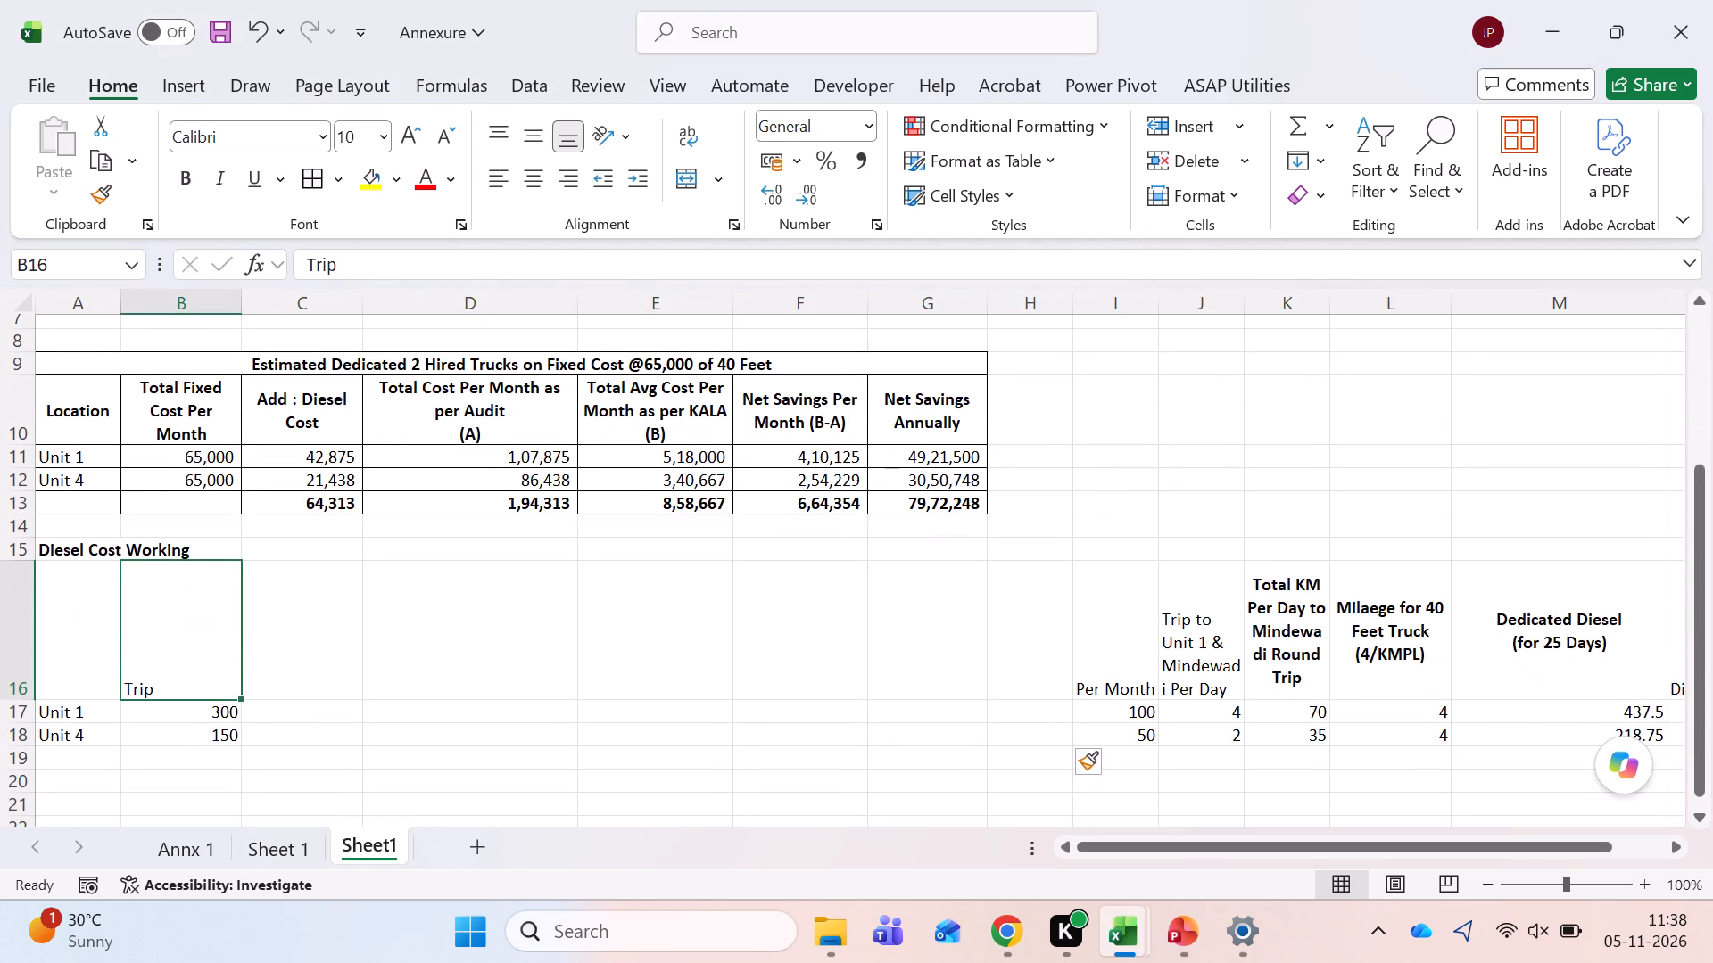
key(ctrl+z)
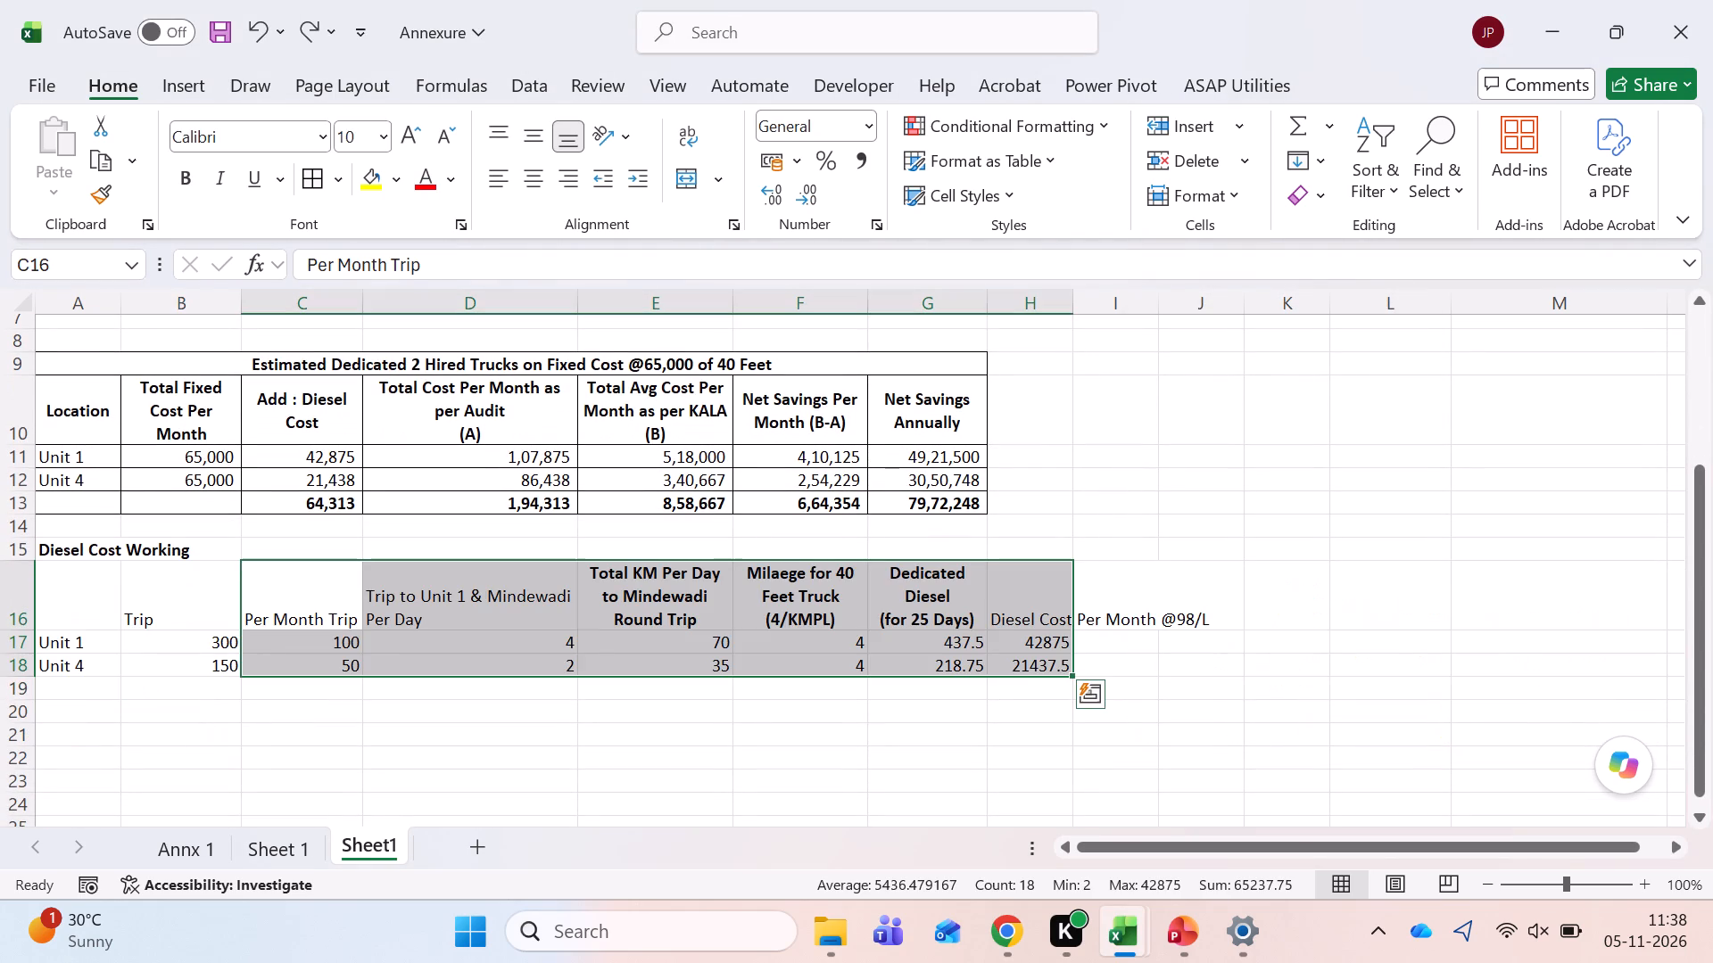
Move the working block C16:H18 one column over to start at D16, leaving column C empty for a new column.
key(Right)
key(Left)
key(shift+Down)
key(shift+Right)
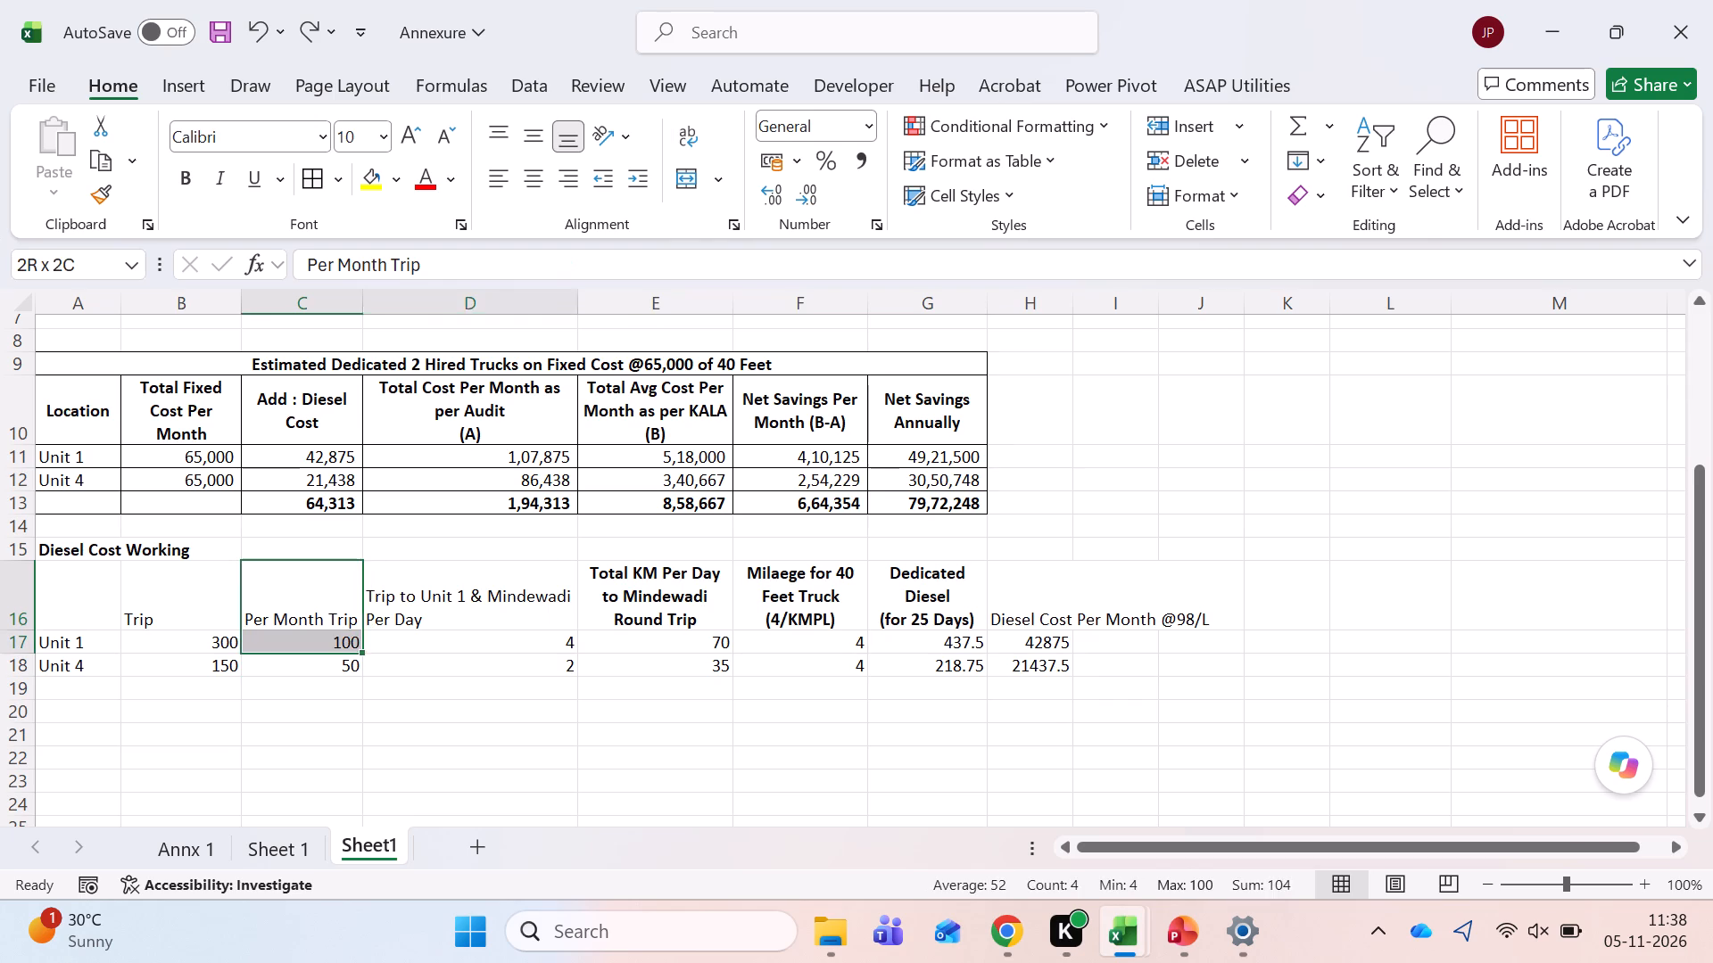
key(shift+Right)
key(shift+Down)
key(shift+Right)
key(shift+Right)
key(shift+Right)
key(ctrl+x)
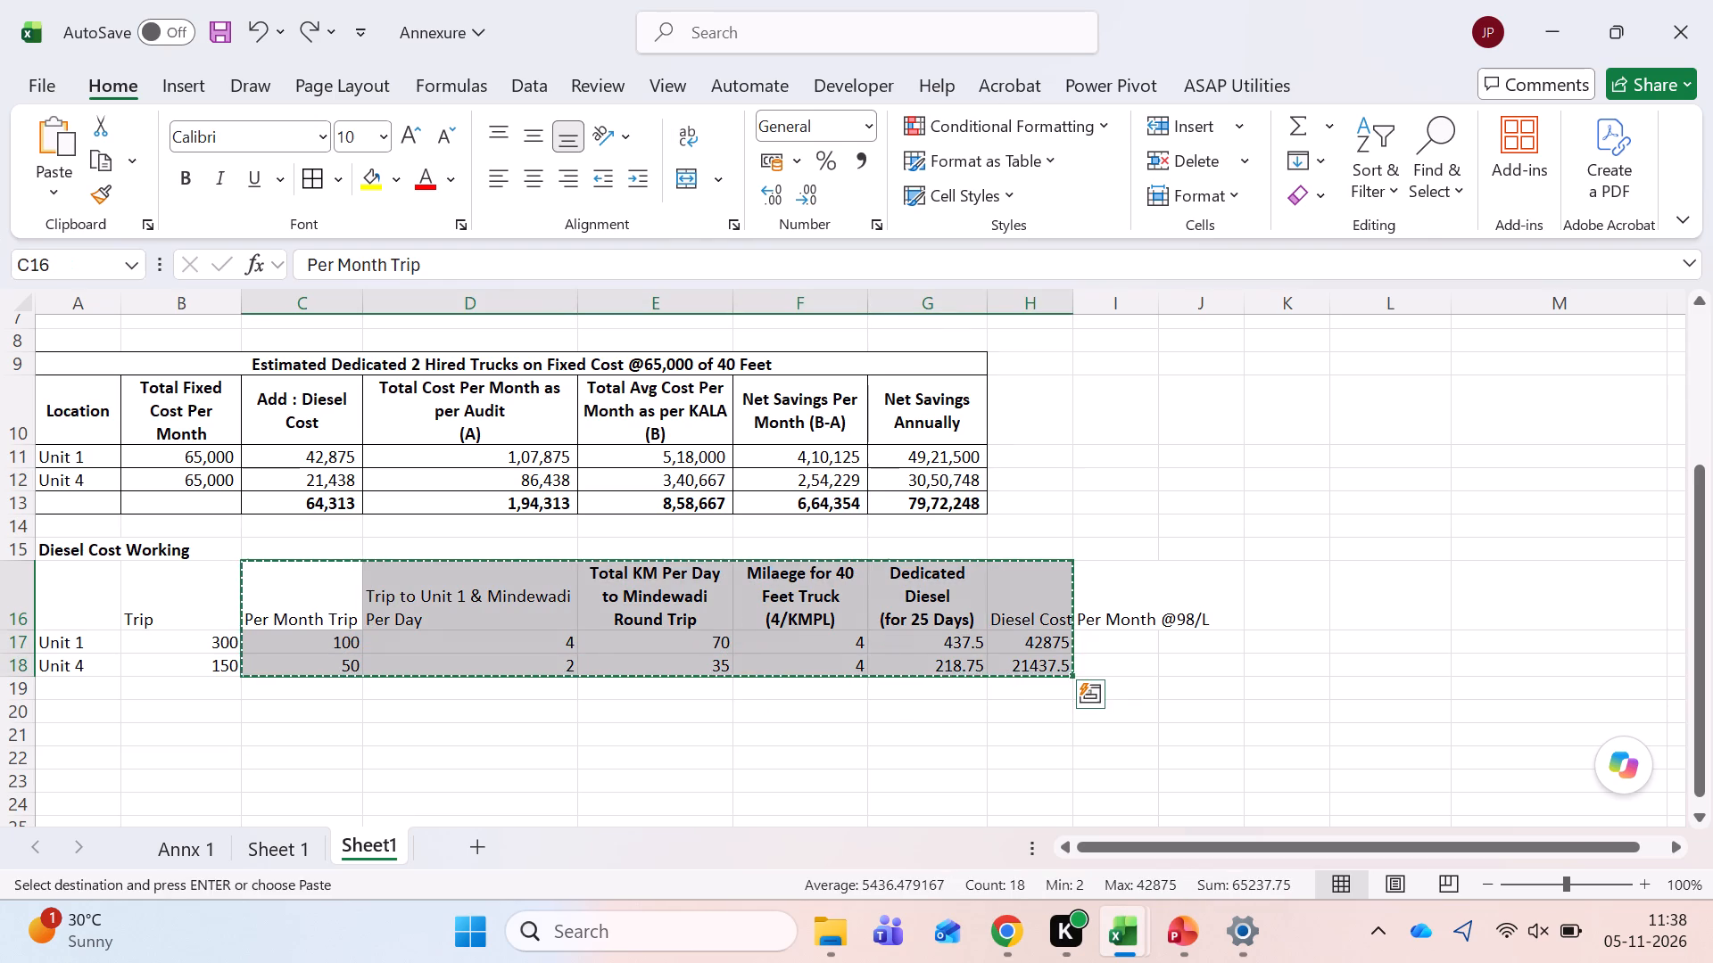
key(Right)
key(Return)
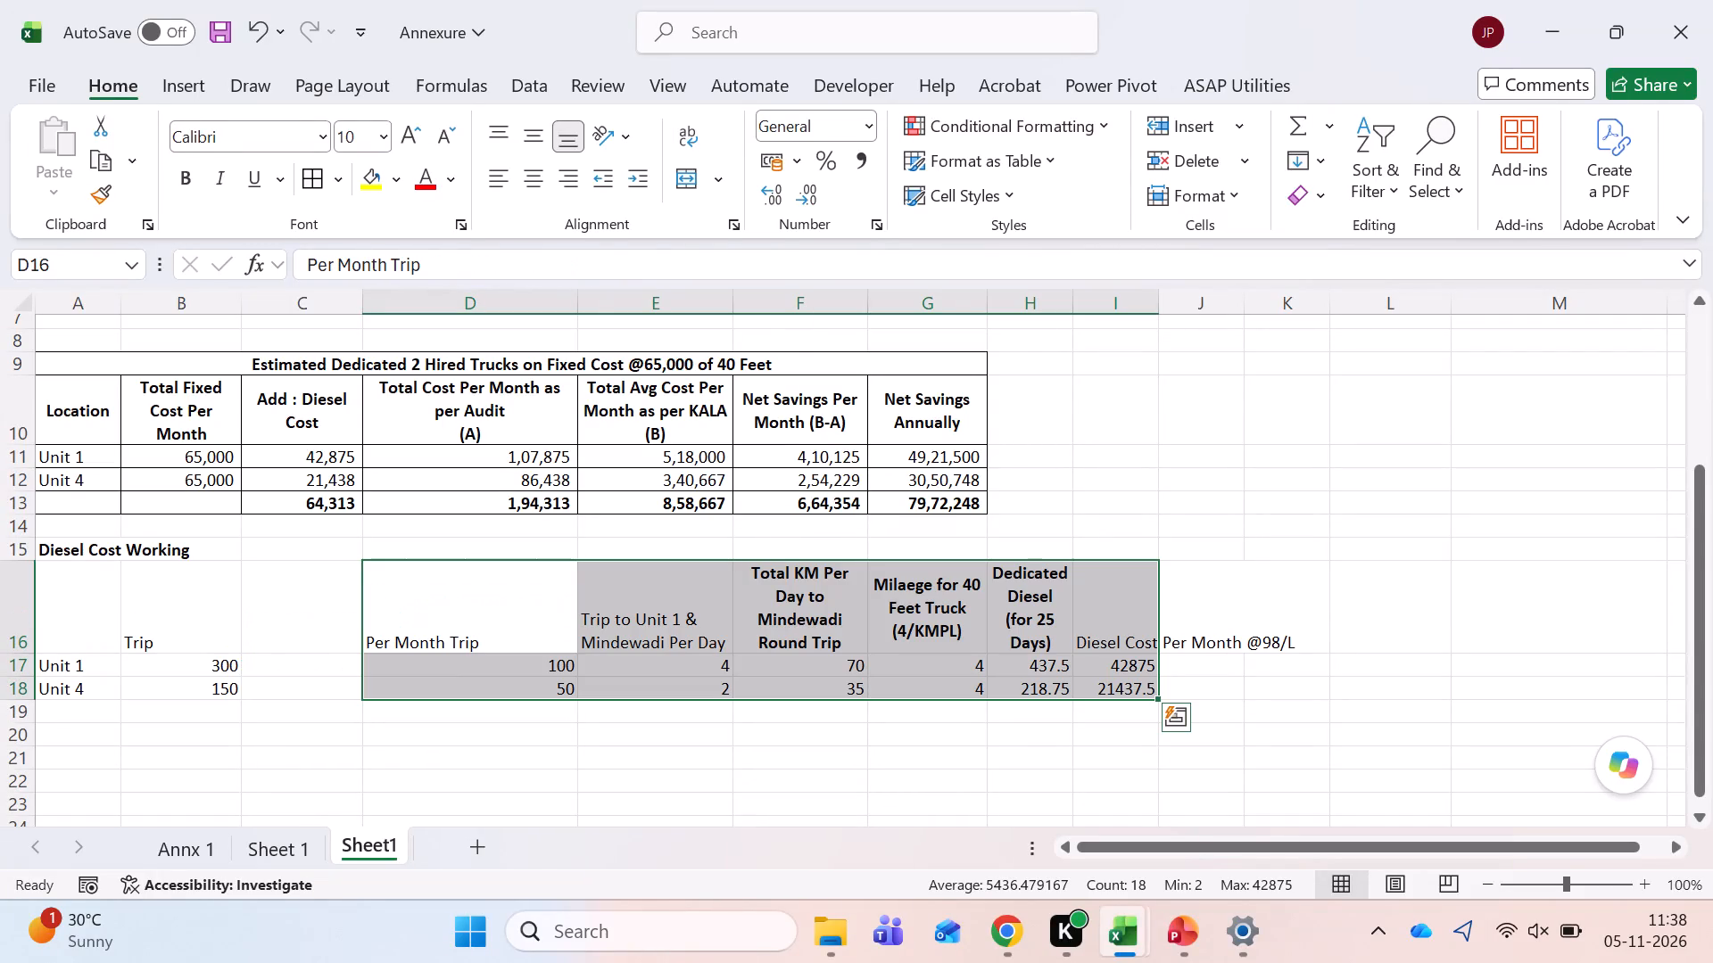
Change the Trip header in B16 to "No of Trips of 40 Feeter Trucks" and wrap its text.
key(Left)
key(Left)
key(Left)
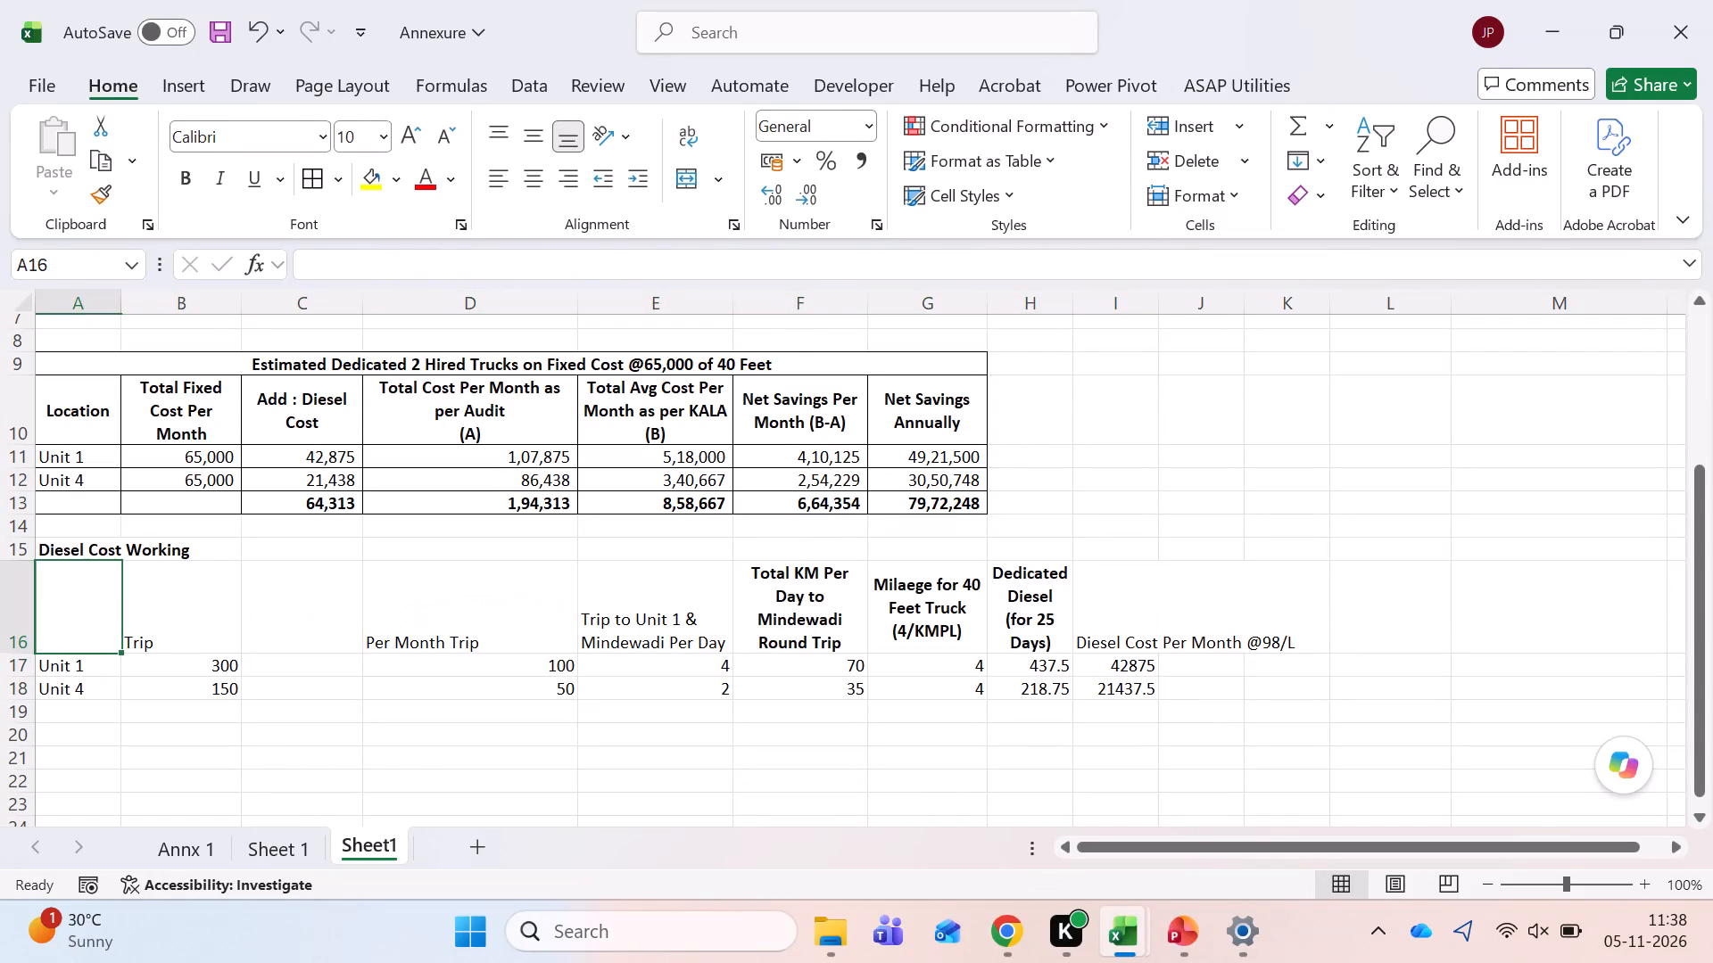
key(Right)
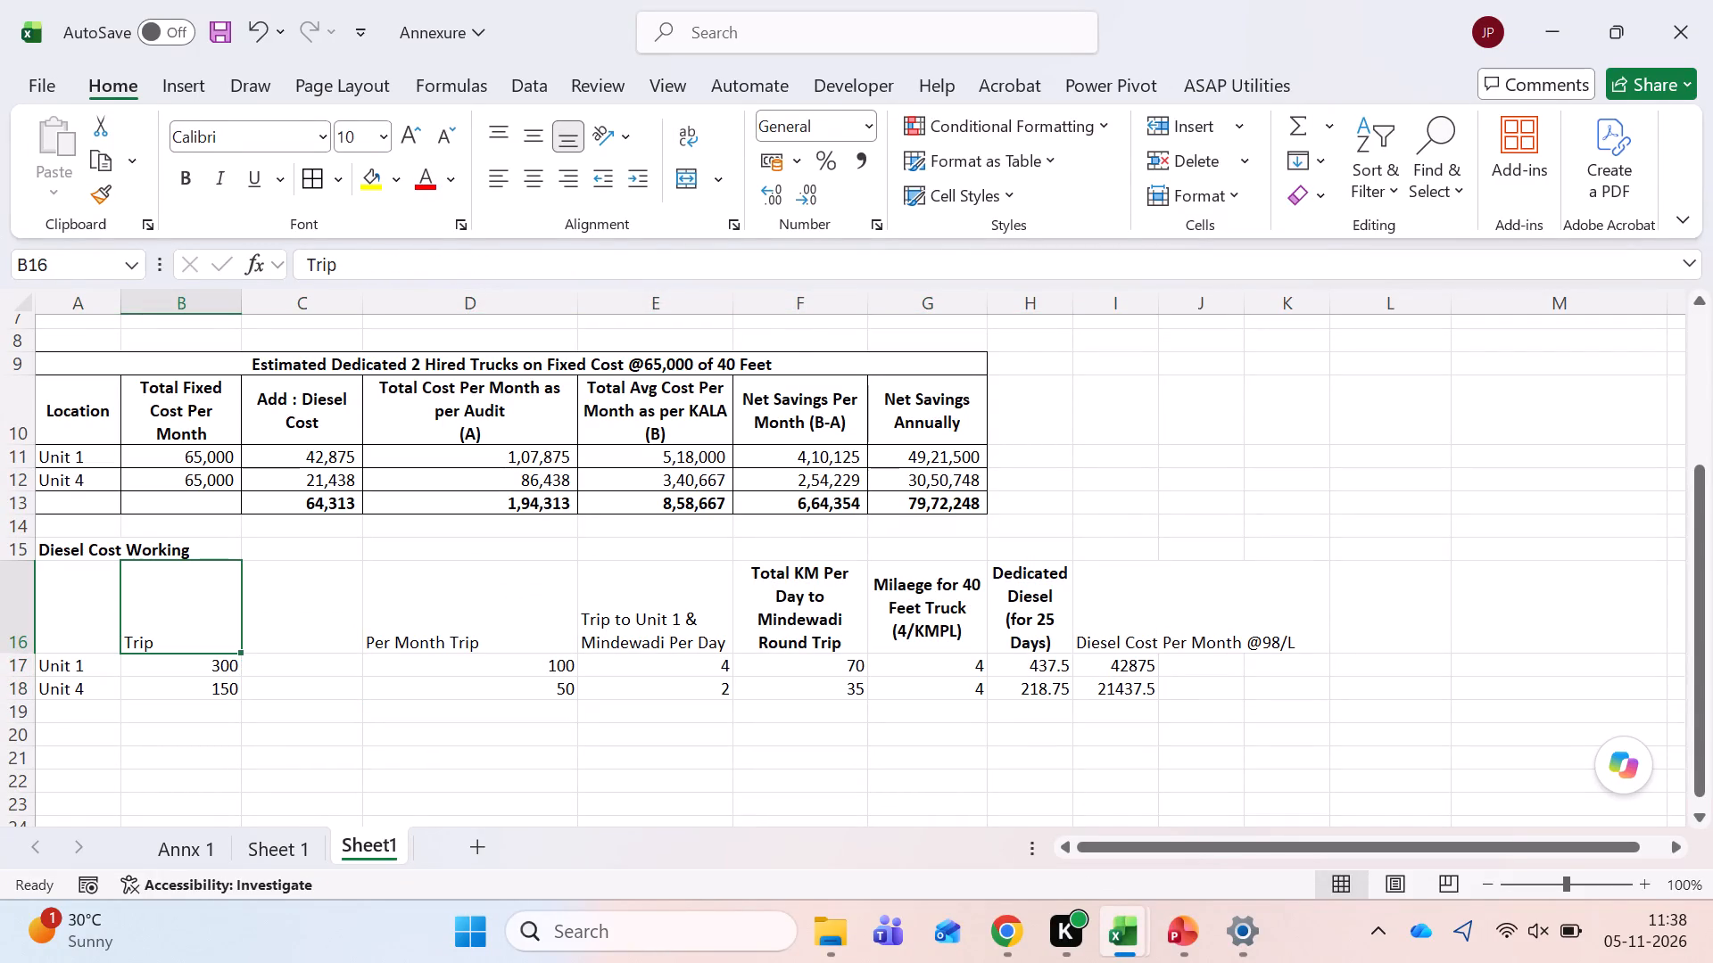
text(No of Trips of 40 Fee)
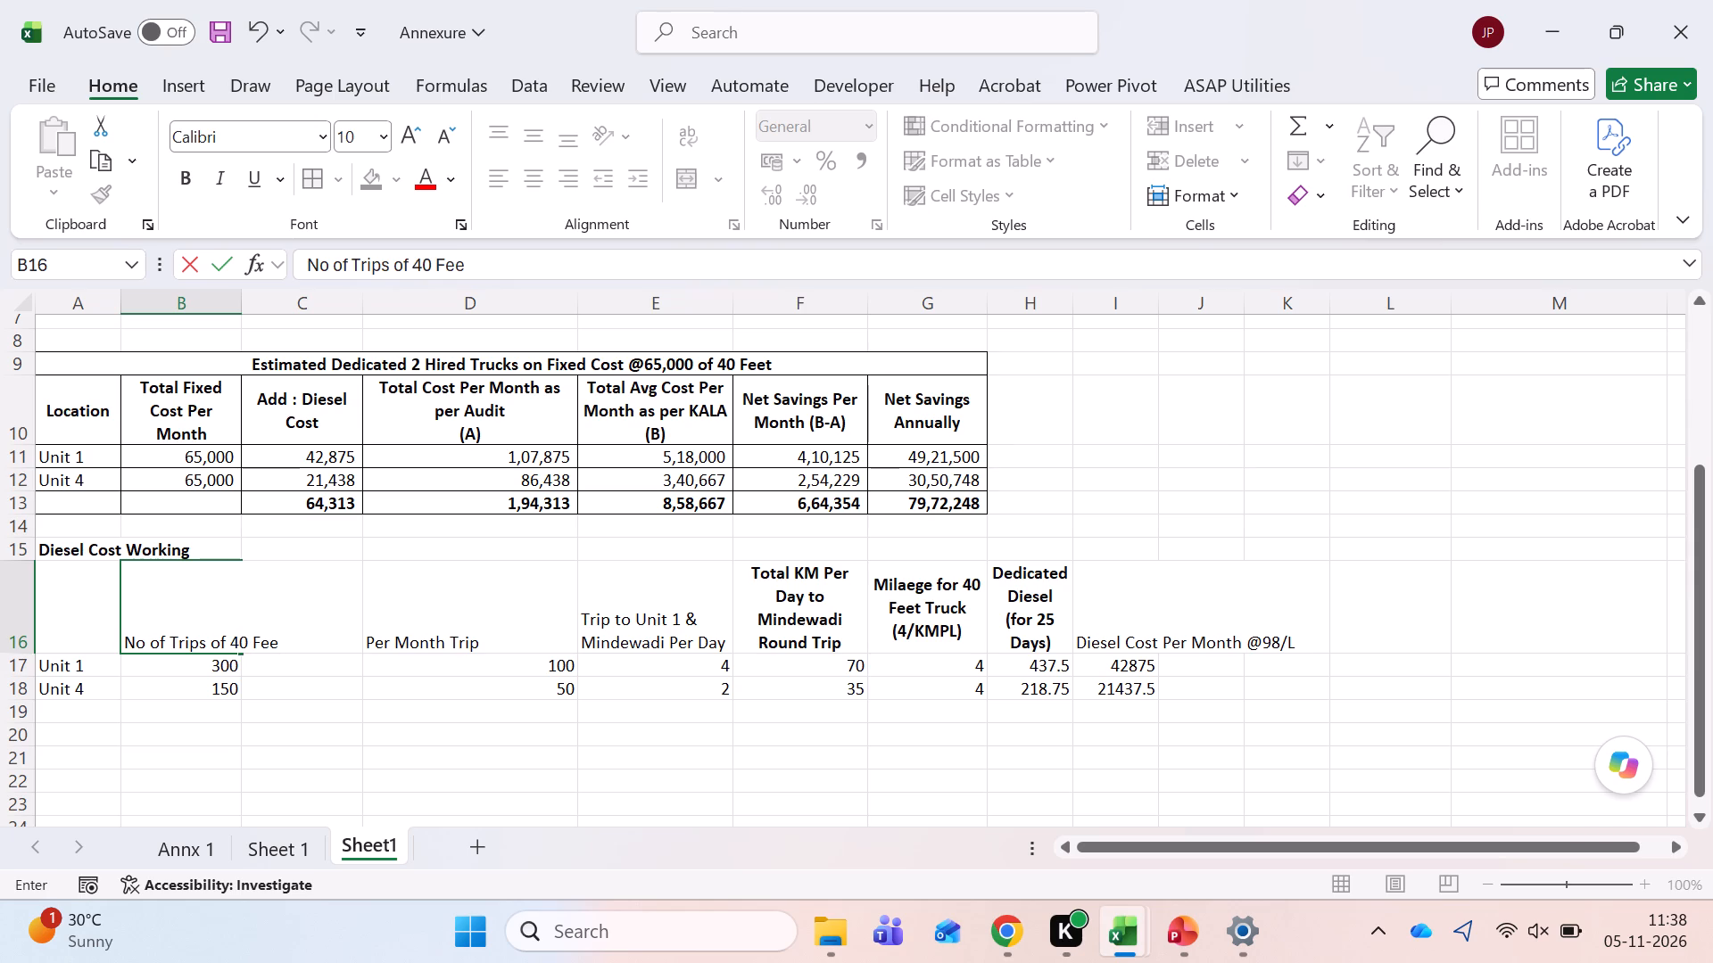
text(ter Trips)
key(BackSpace)
key(BackSpace)
key(BackSpace)
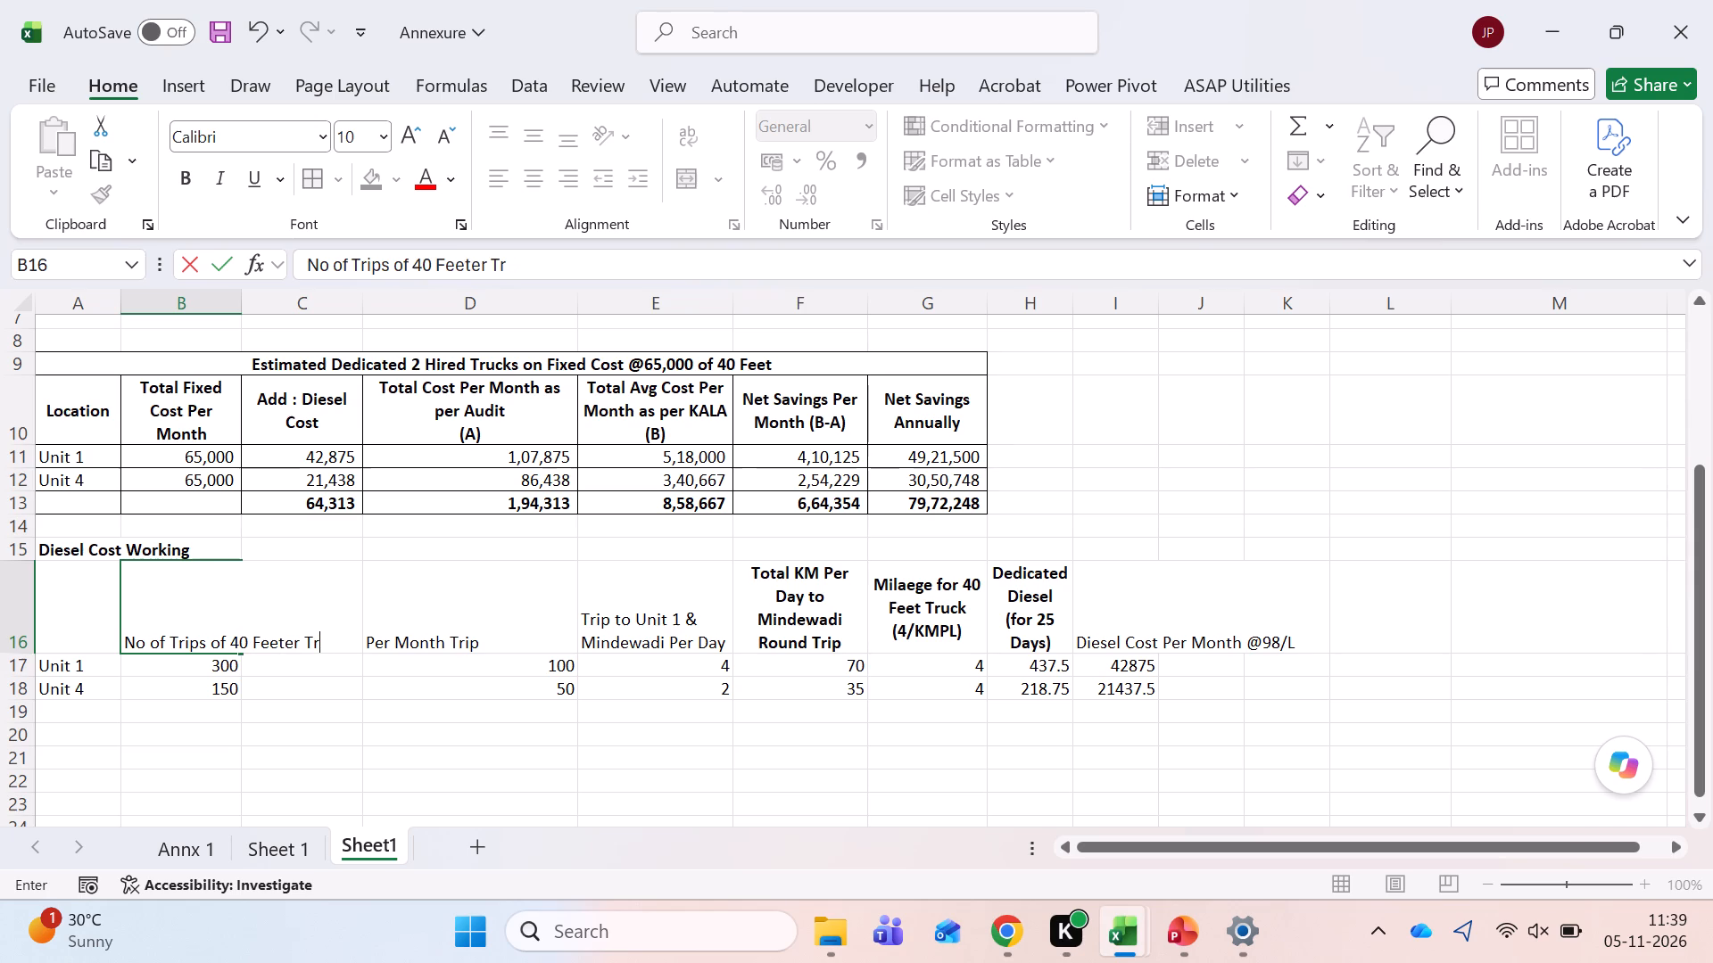
text(ucks)
key(Return)
key(Up)
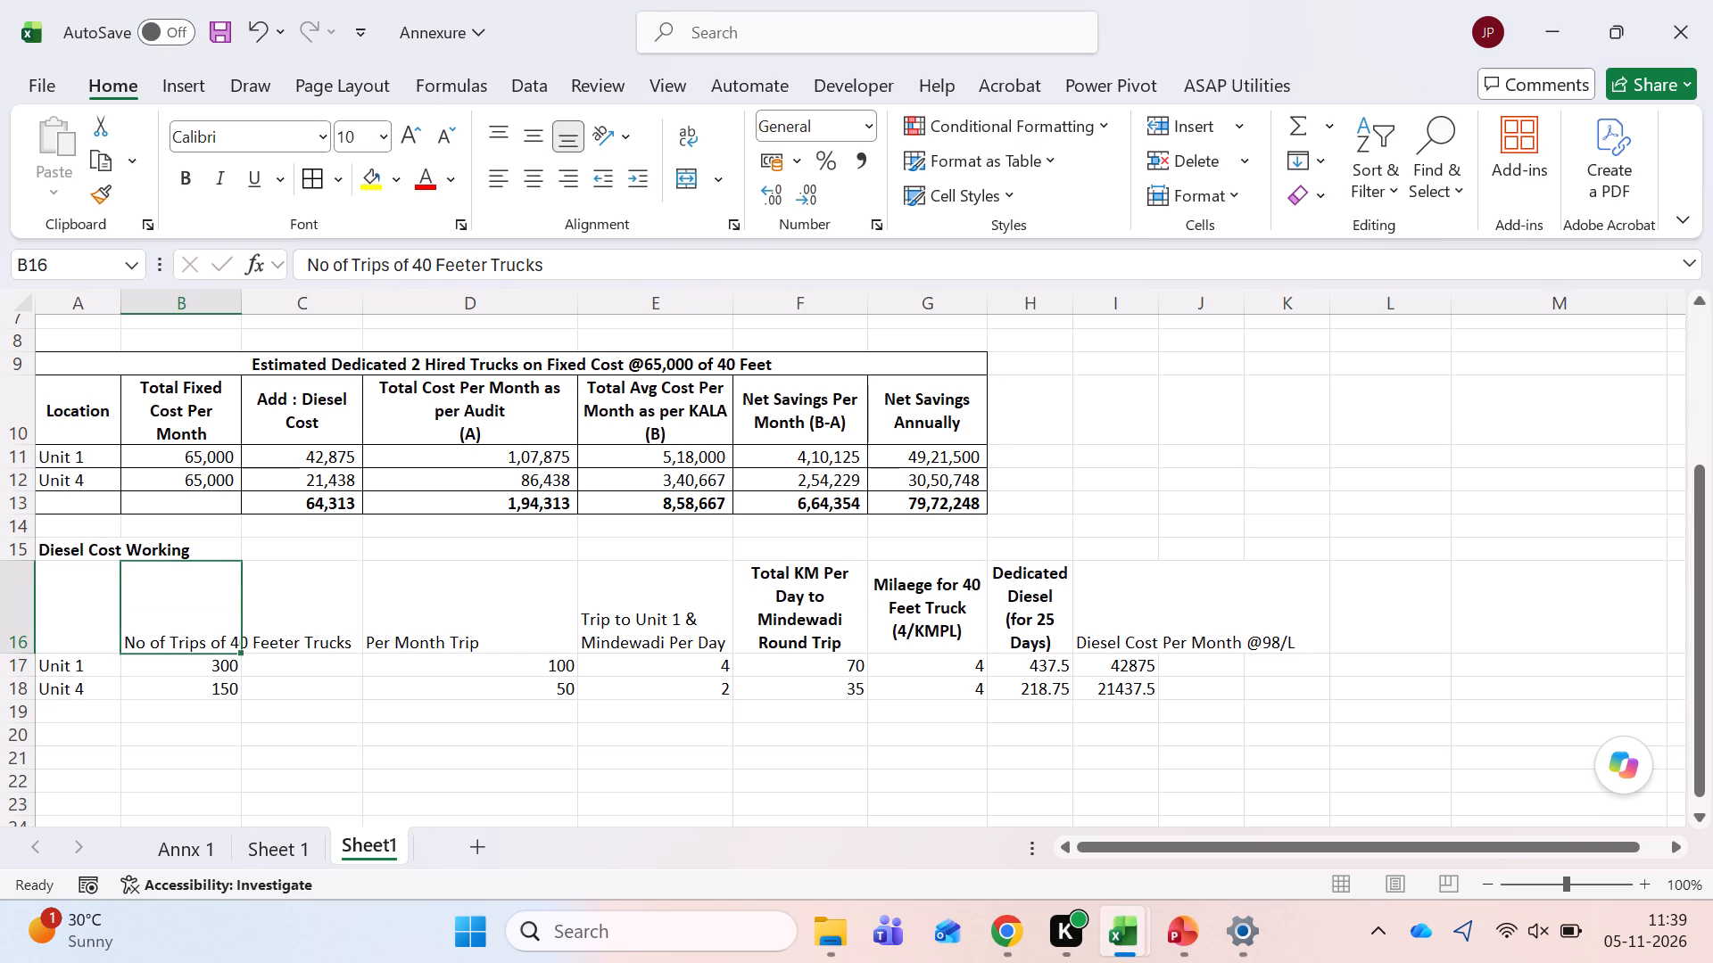
key(alt+h)
key(w)
key(Down)
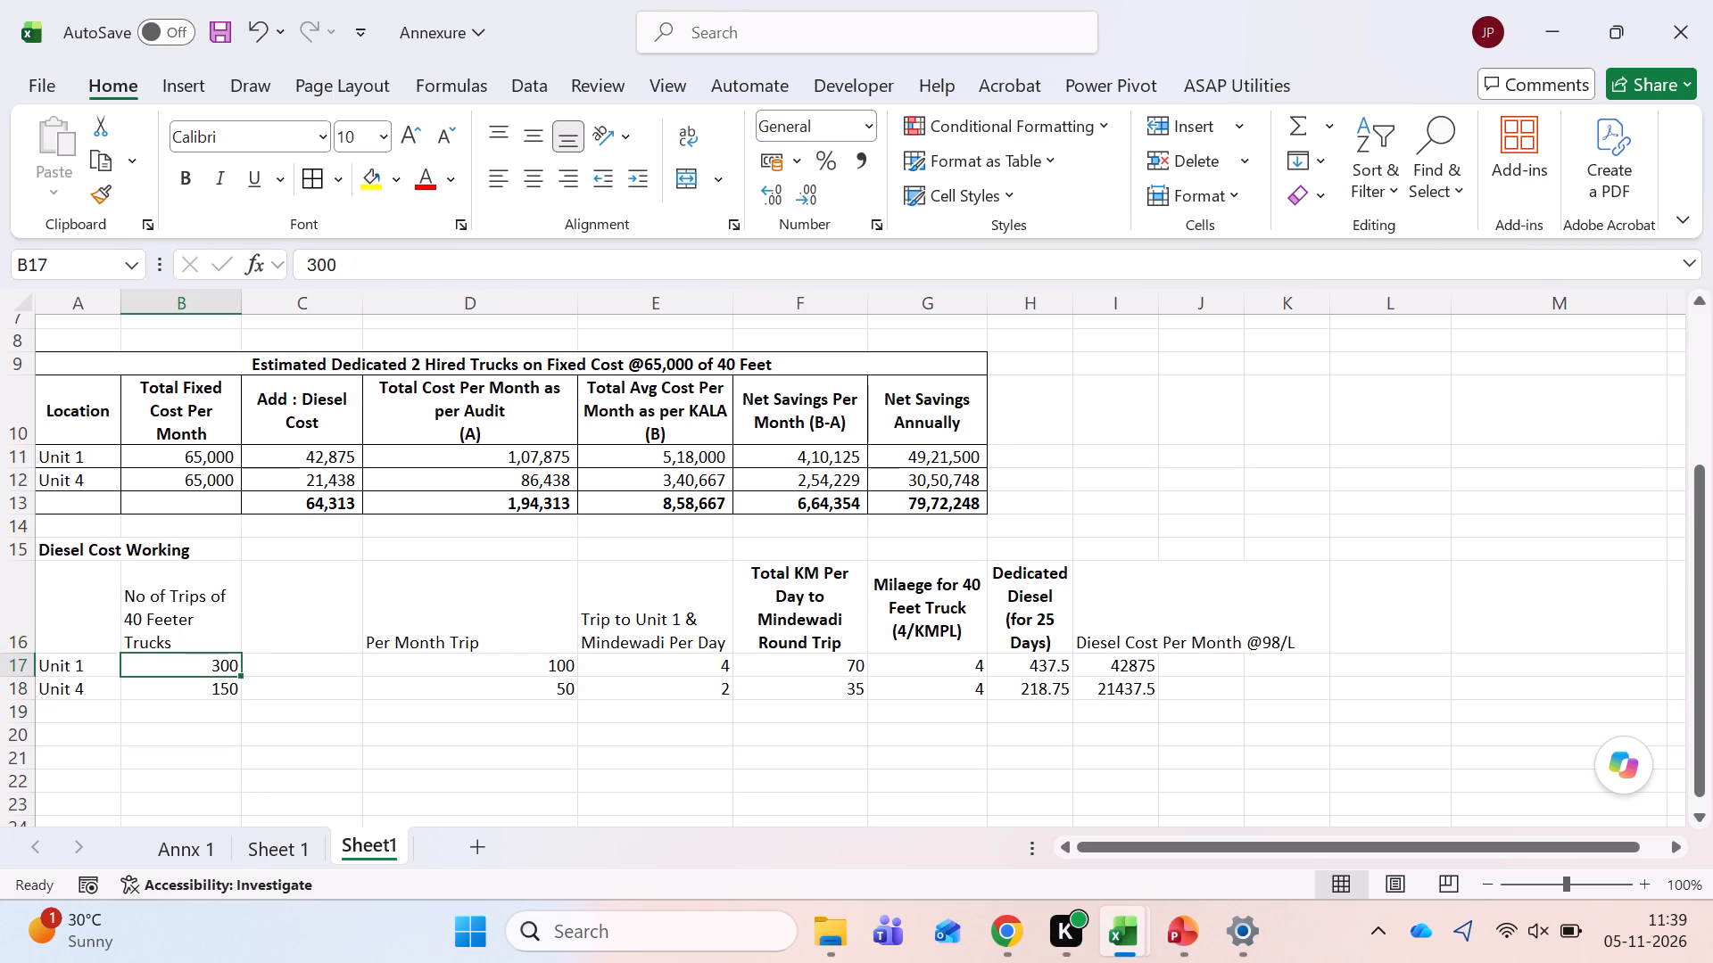
Enter the header "Trips Equivalet for 20 Feeter Trucks" in C16.
key(Up)
key(Right)
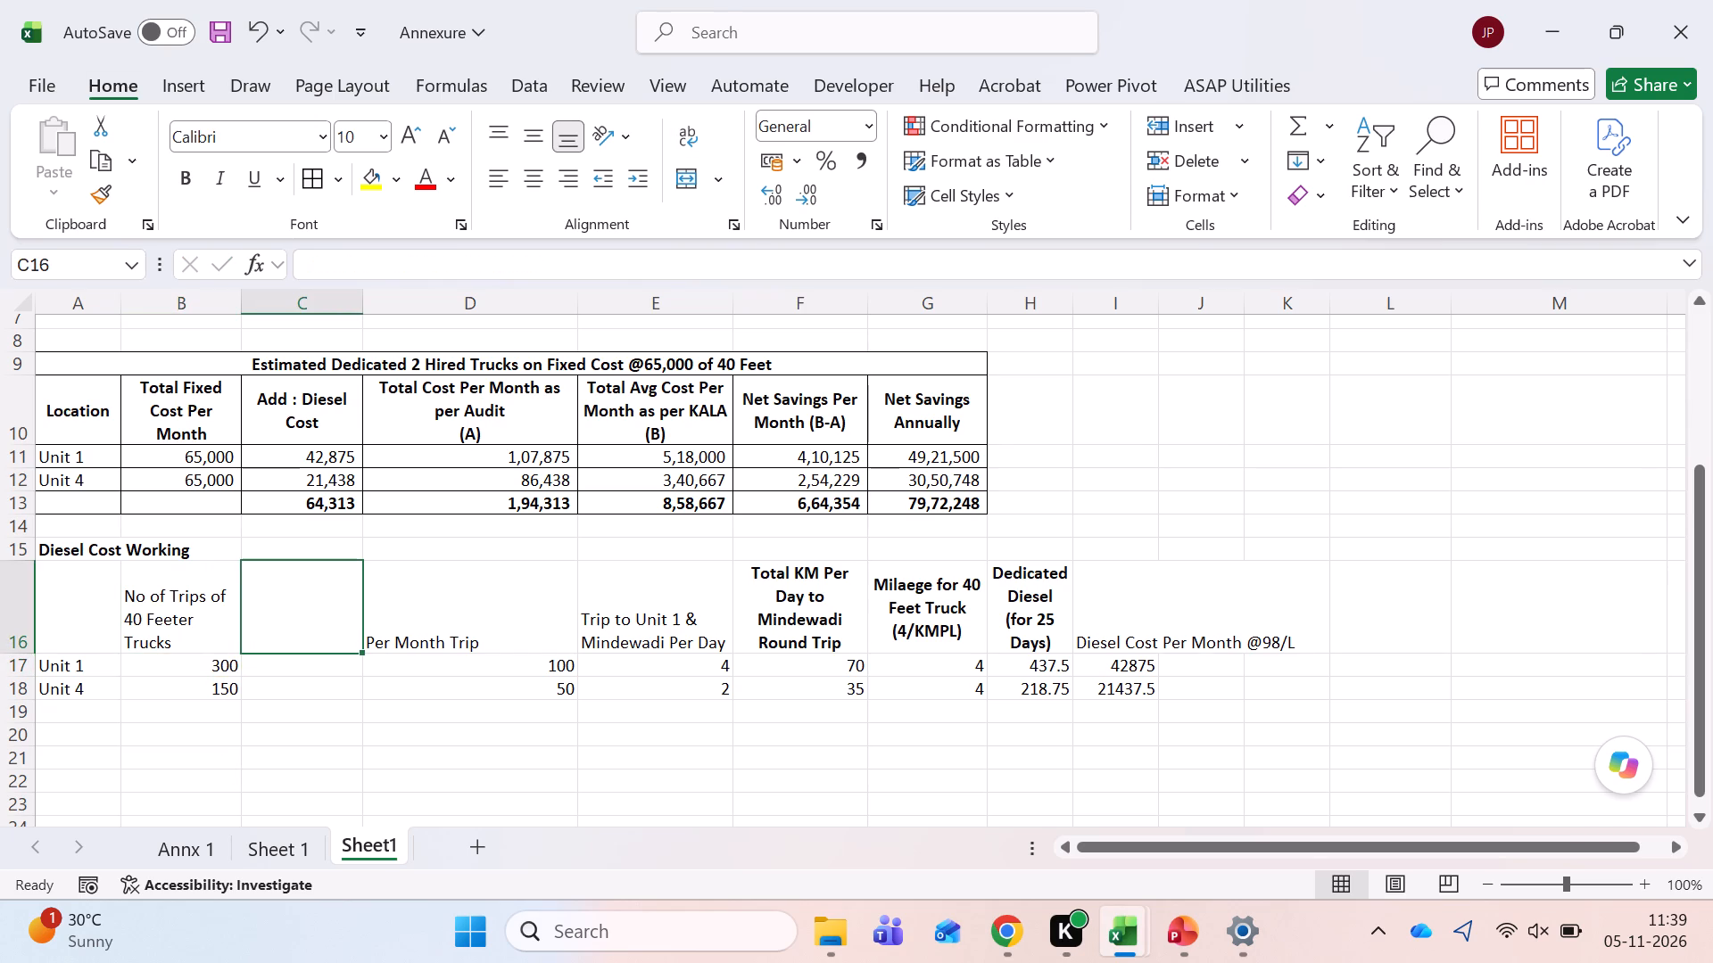
text(Trips Equivalet for 20 Feeter Truc)
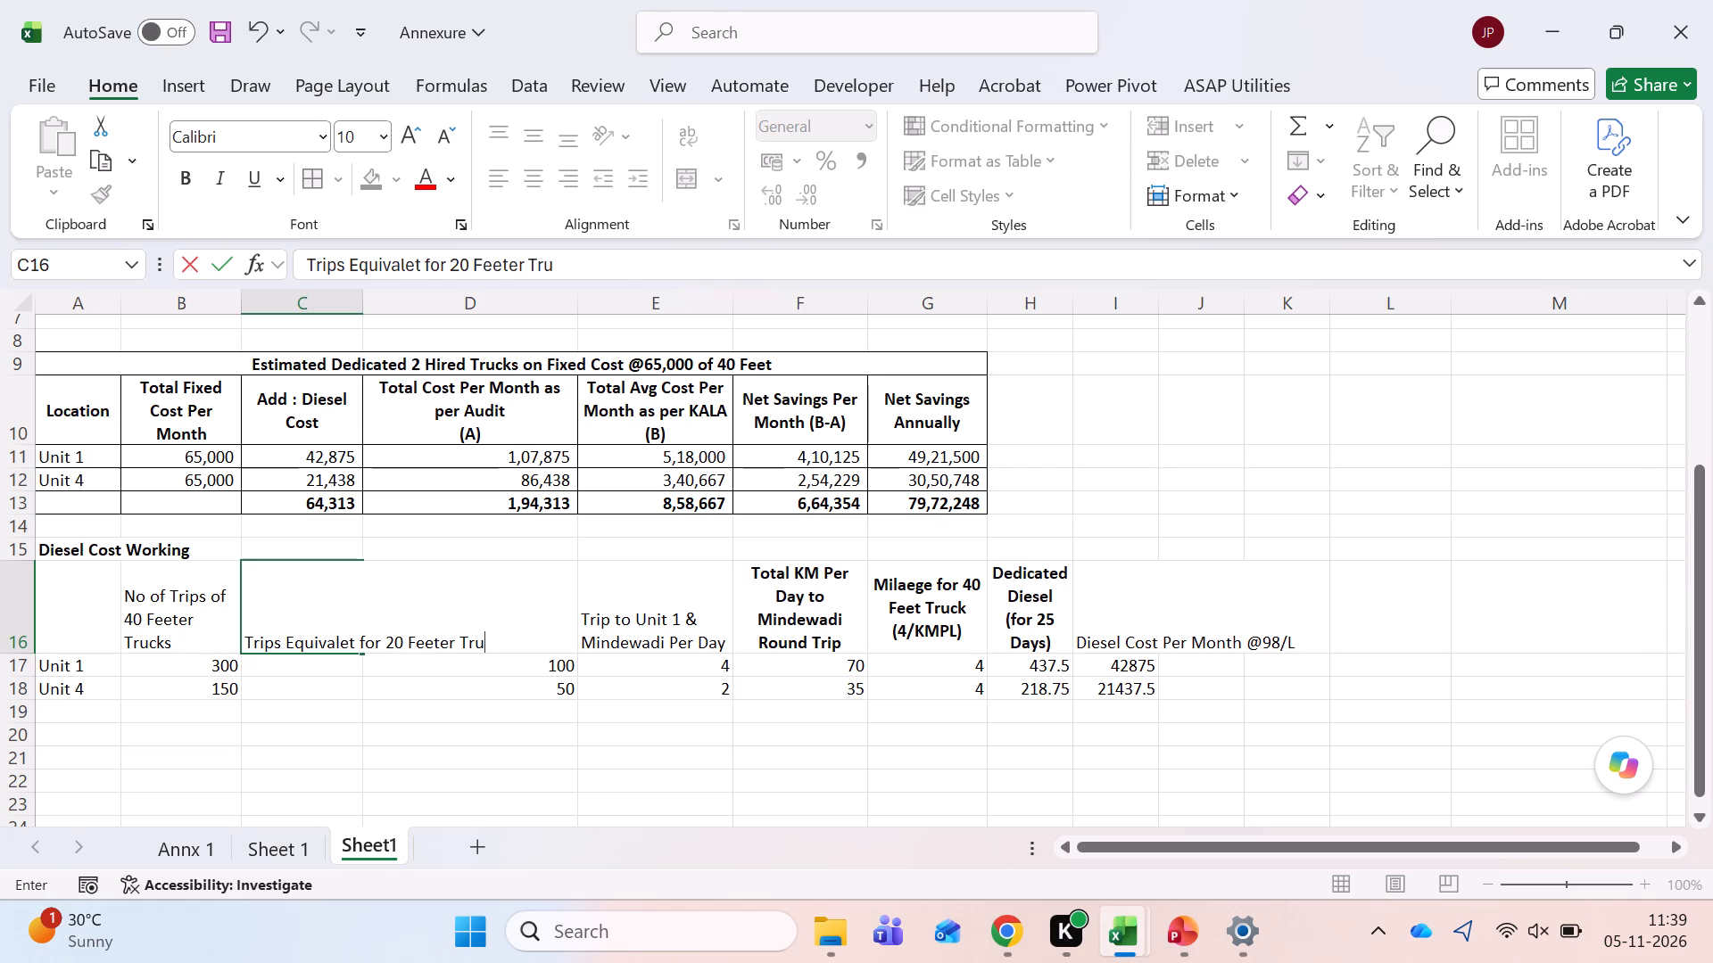
text(ks)
key(Return)
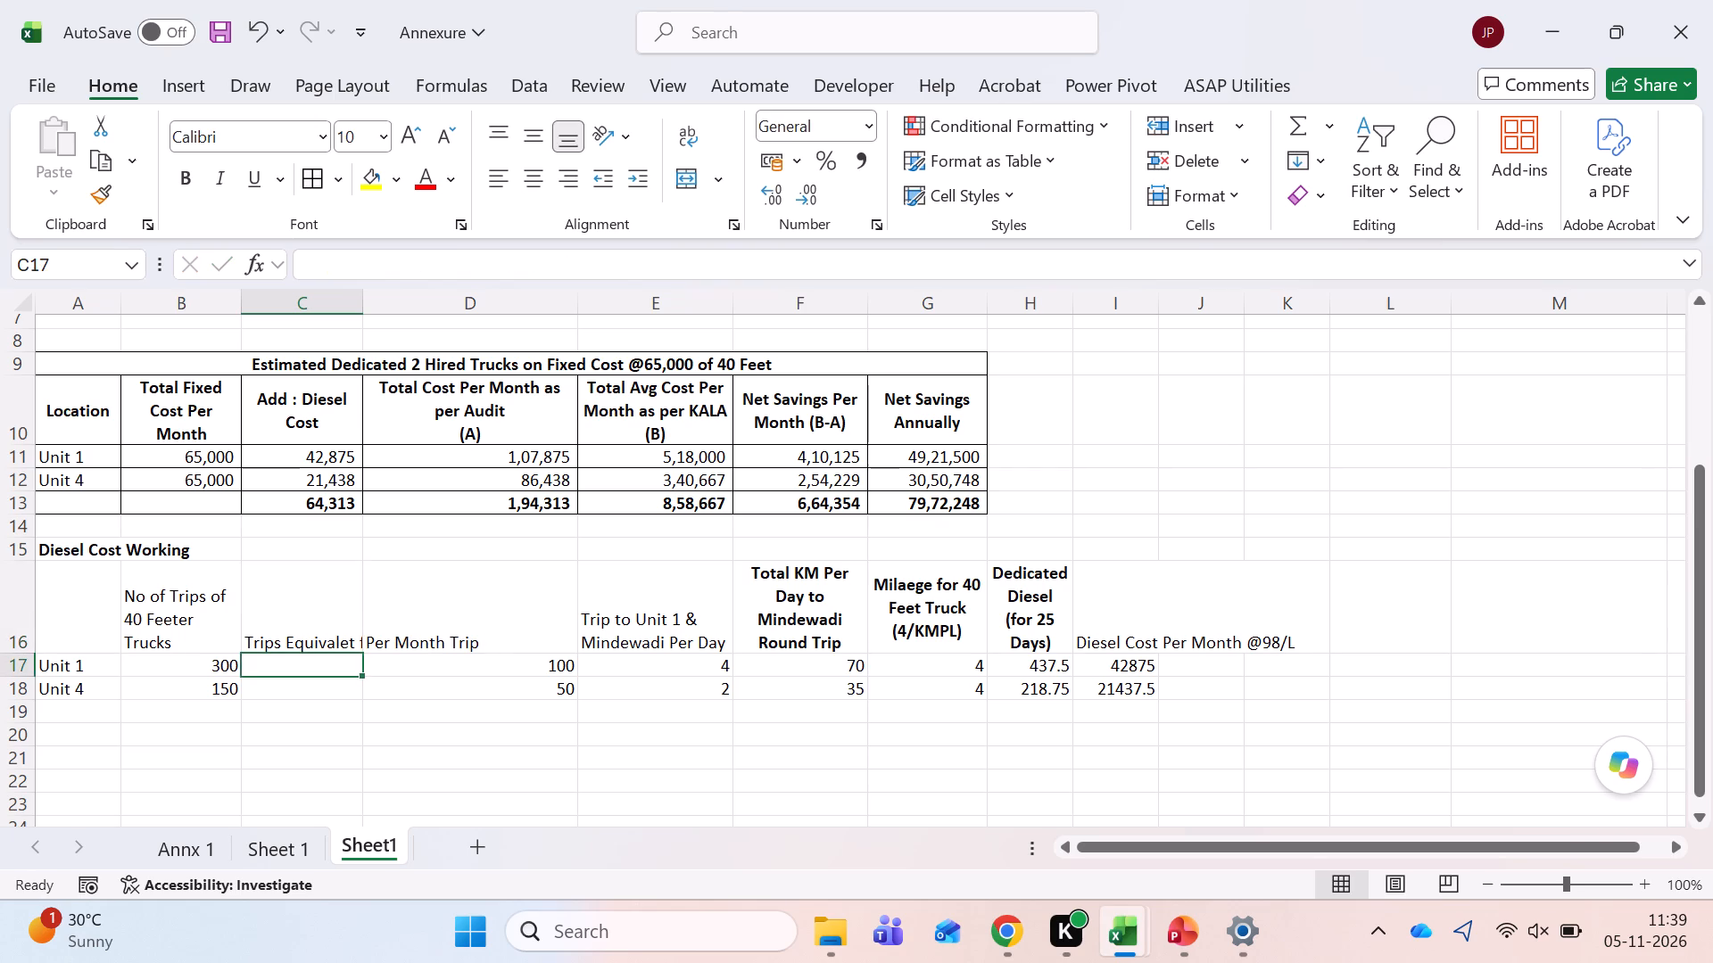
Calculate the 20-feeter trip equivalents in C17 as =B17*2 and copy the formula to C18.
key(Left)
key(Right)
key(equal)
key(Left)
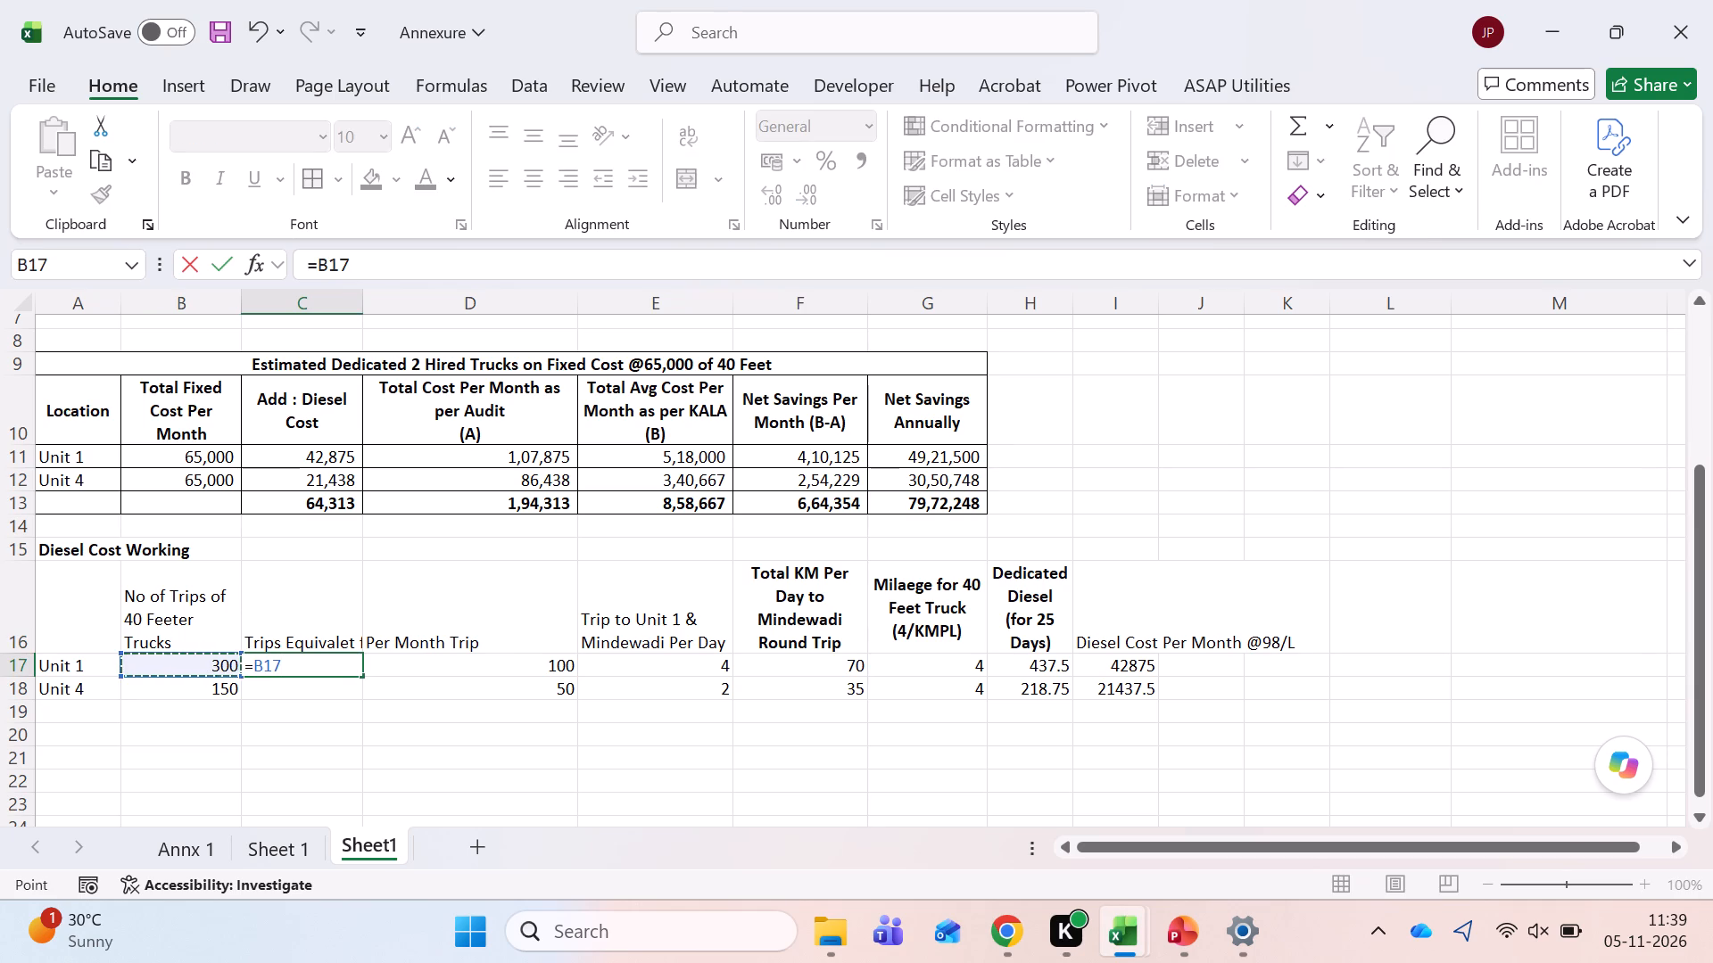
key(shift+asterisk)
key(2)
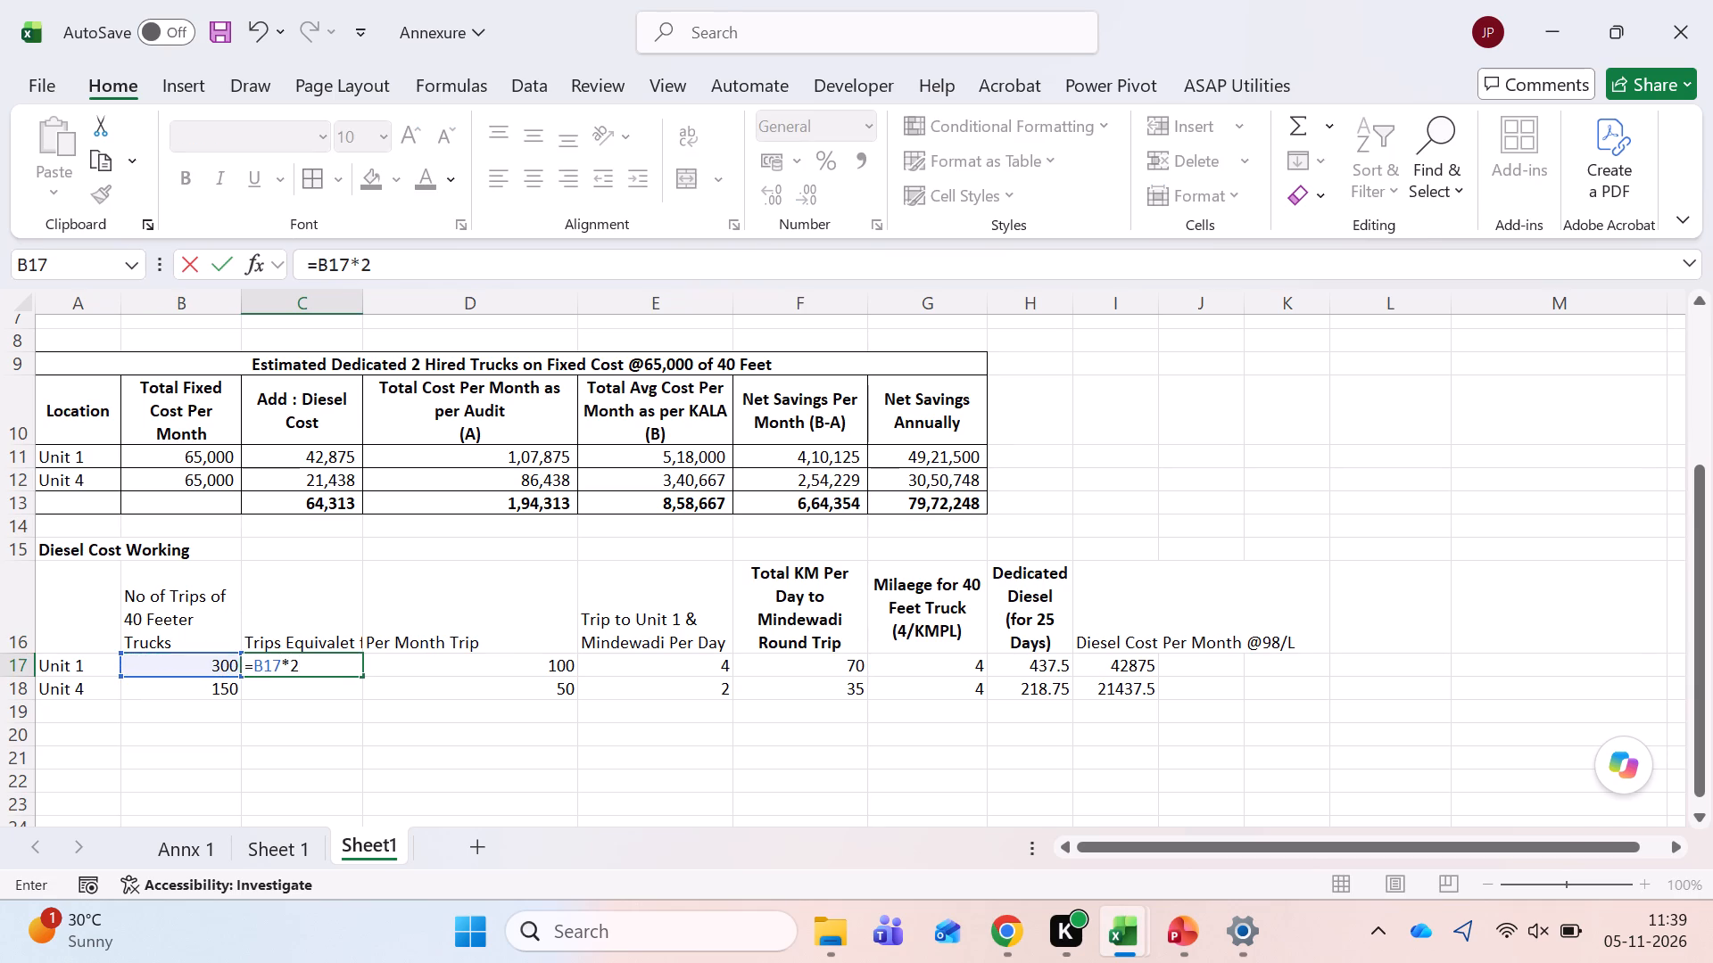
key(Tab)
key(Left)
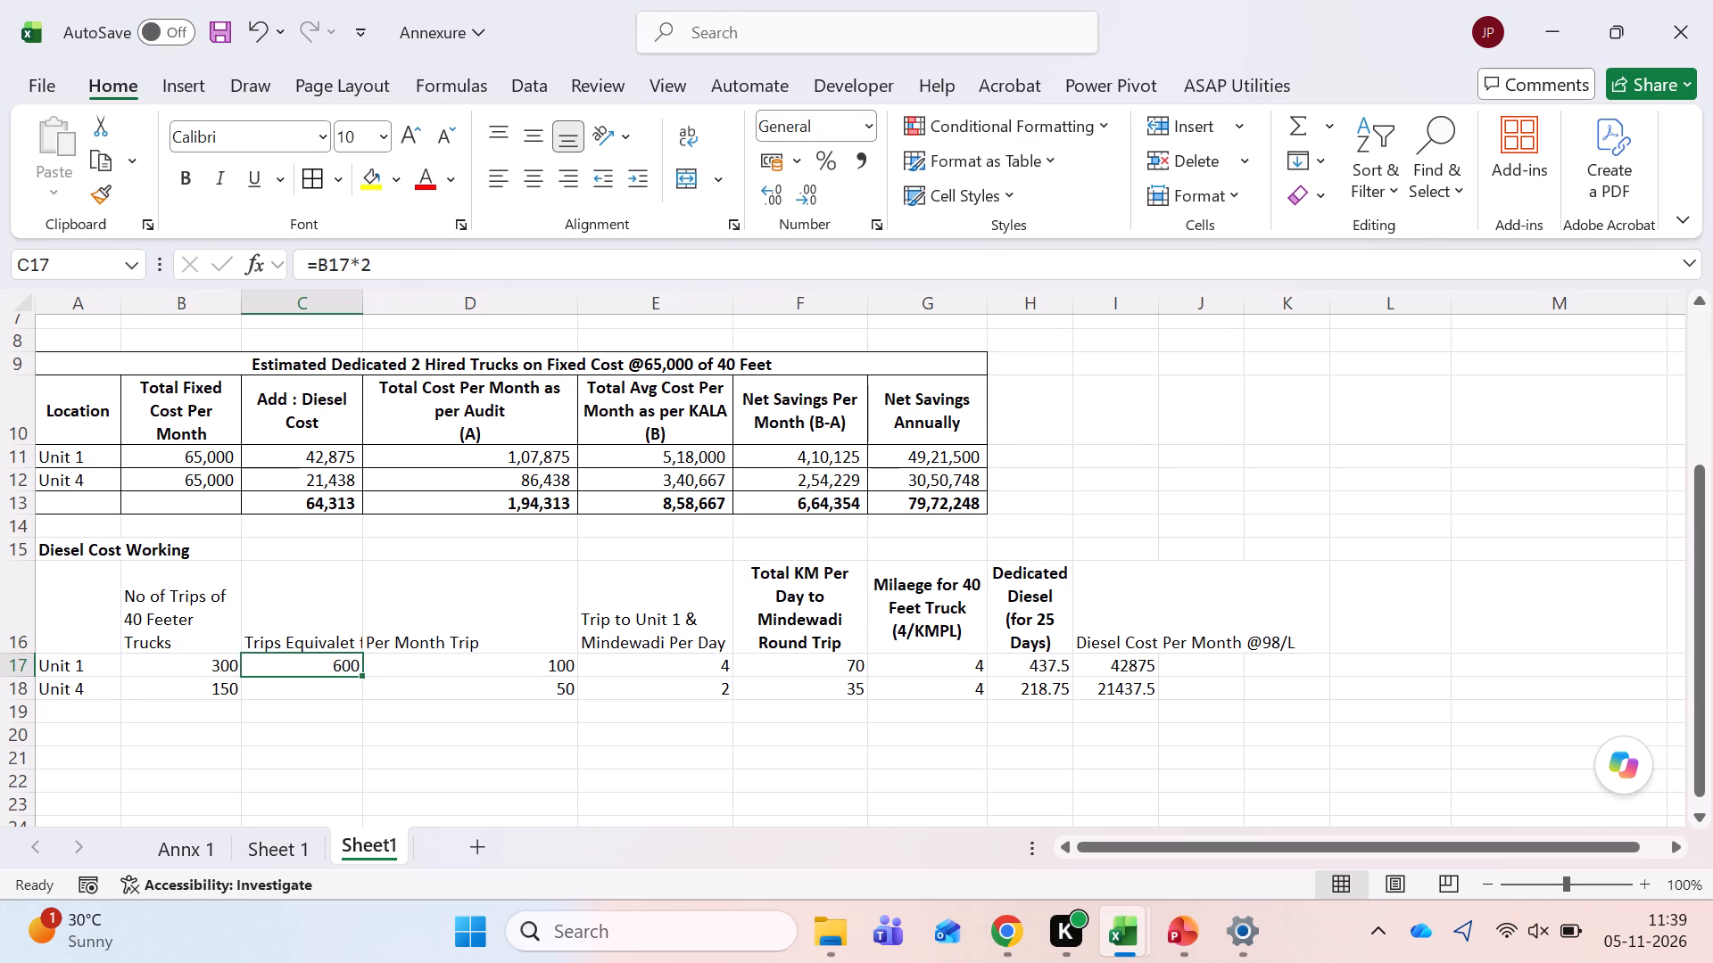
key(ctrl+c)
key(Down)
key(Return)
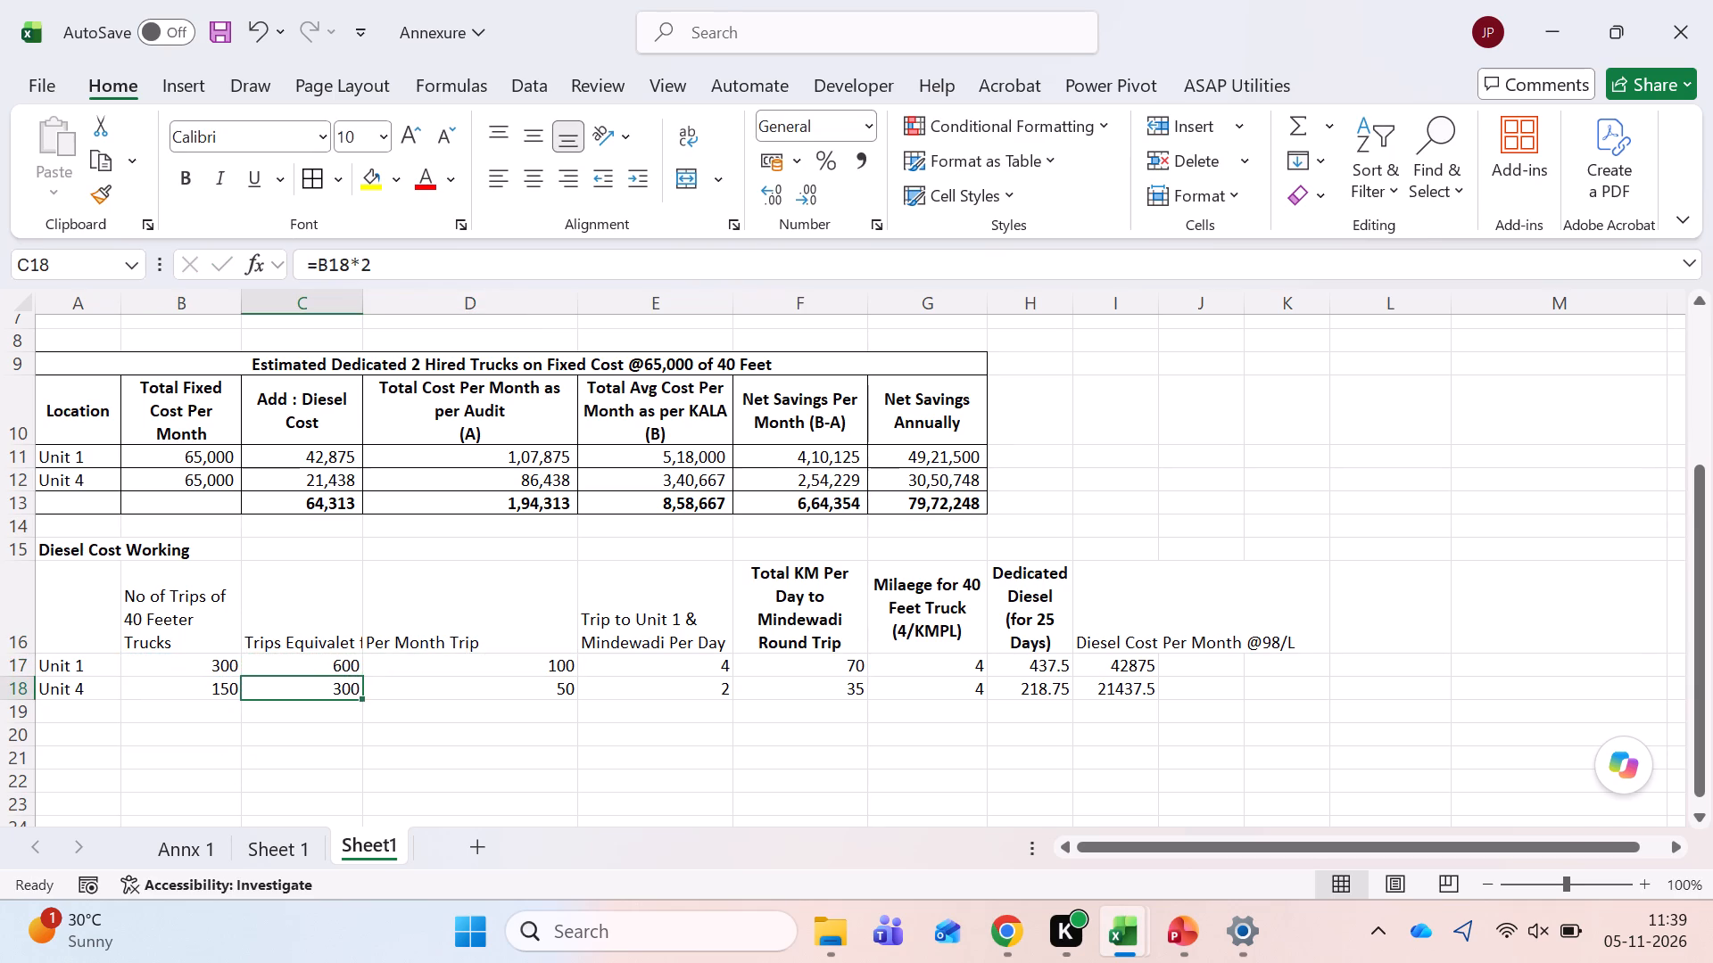
Replace the Per Month Trip value in D17 with the formula =C17/6 and copy it to D18.
key(Up)
key(Right)
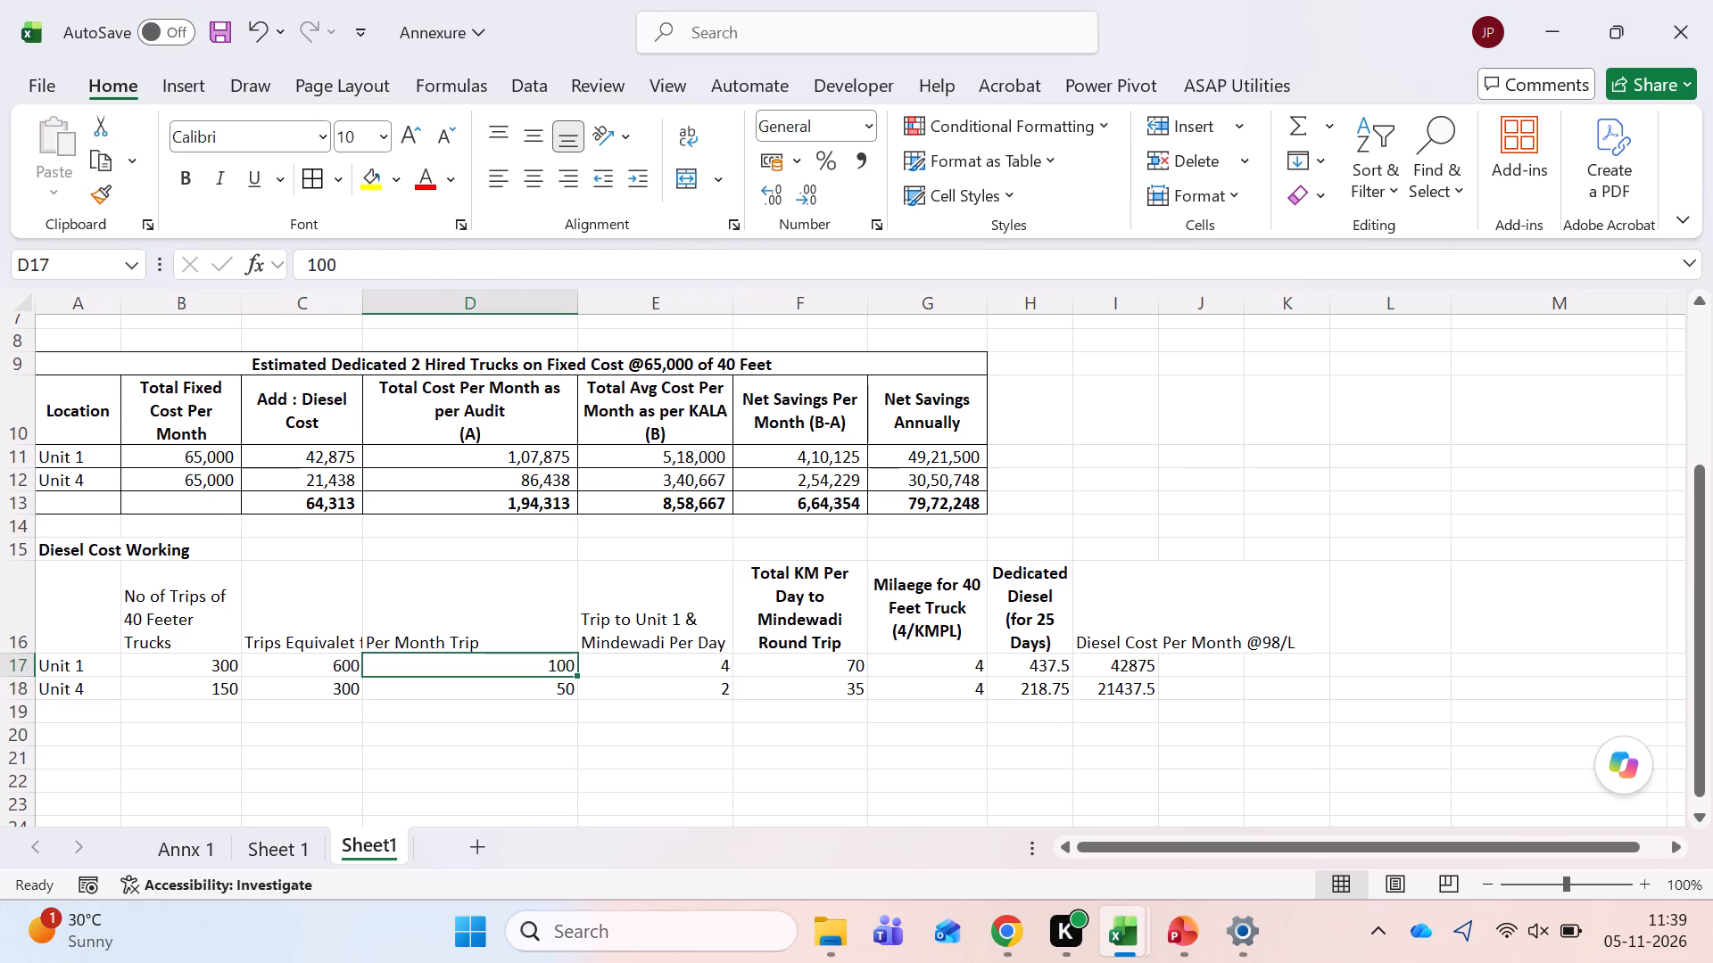
key(equal)
key(Left)
text(/6)
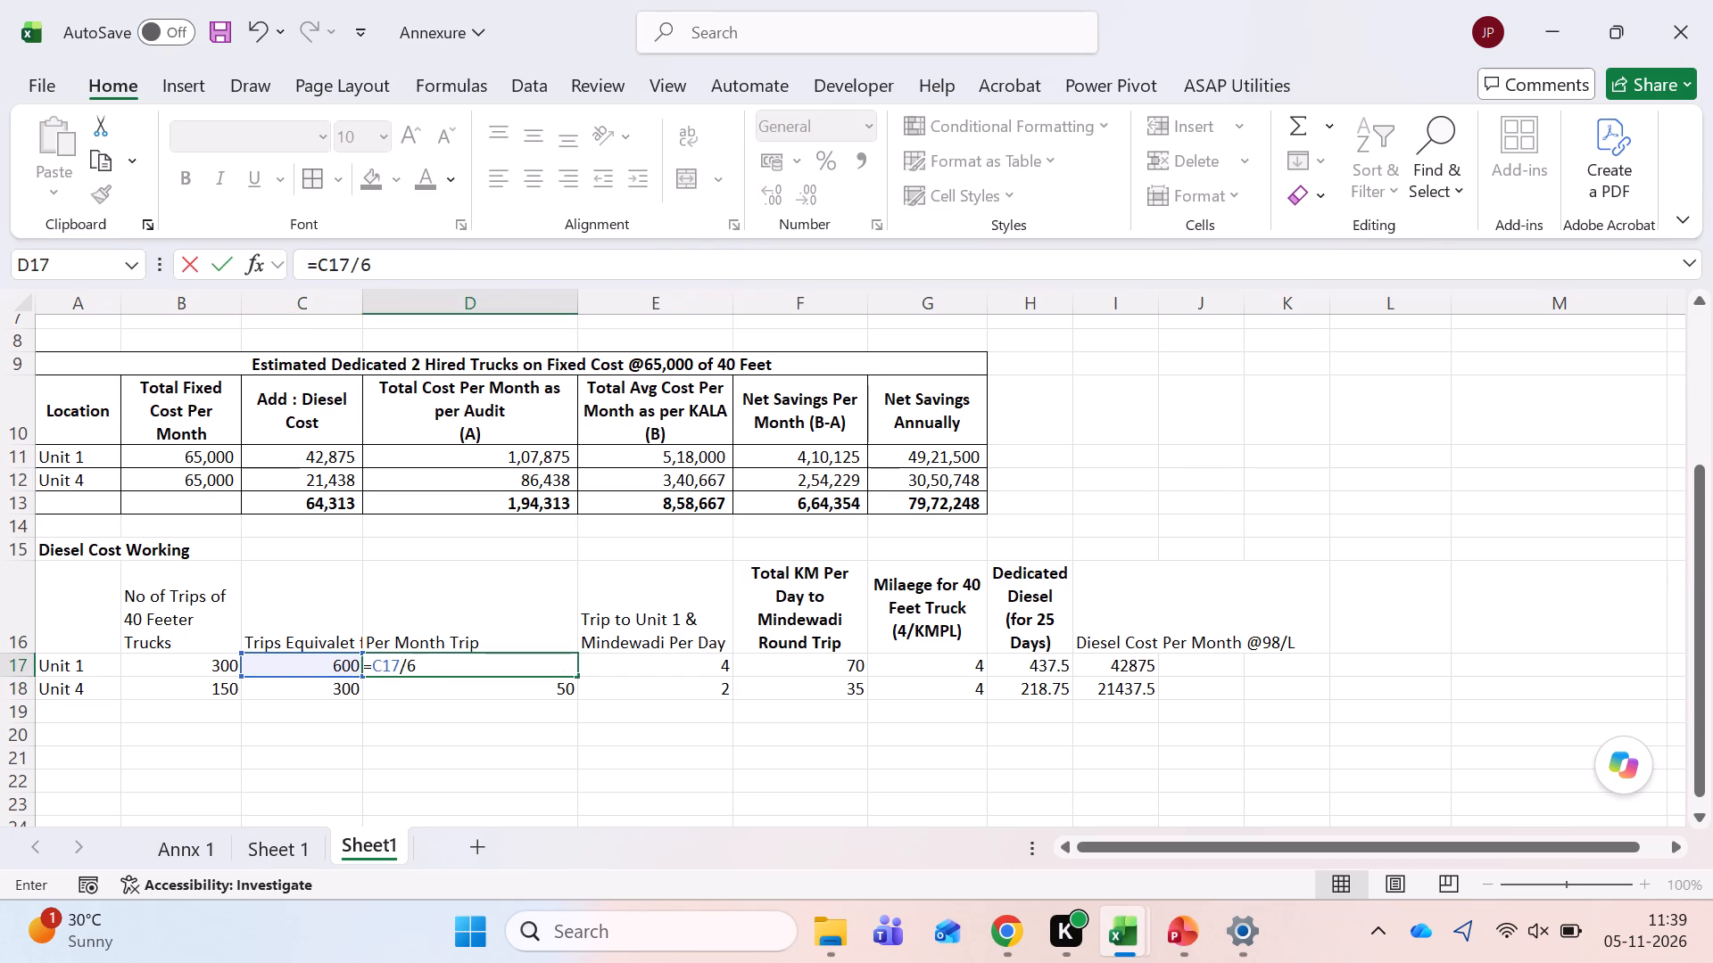
key(Tab)
key(Left)
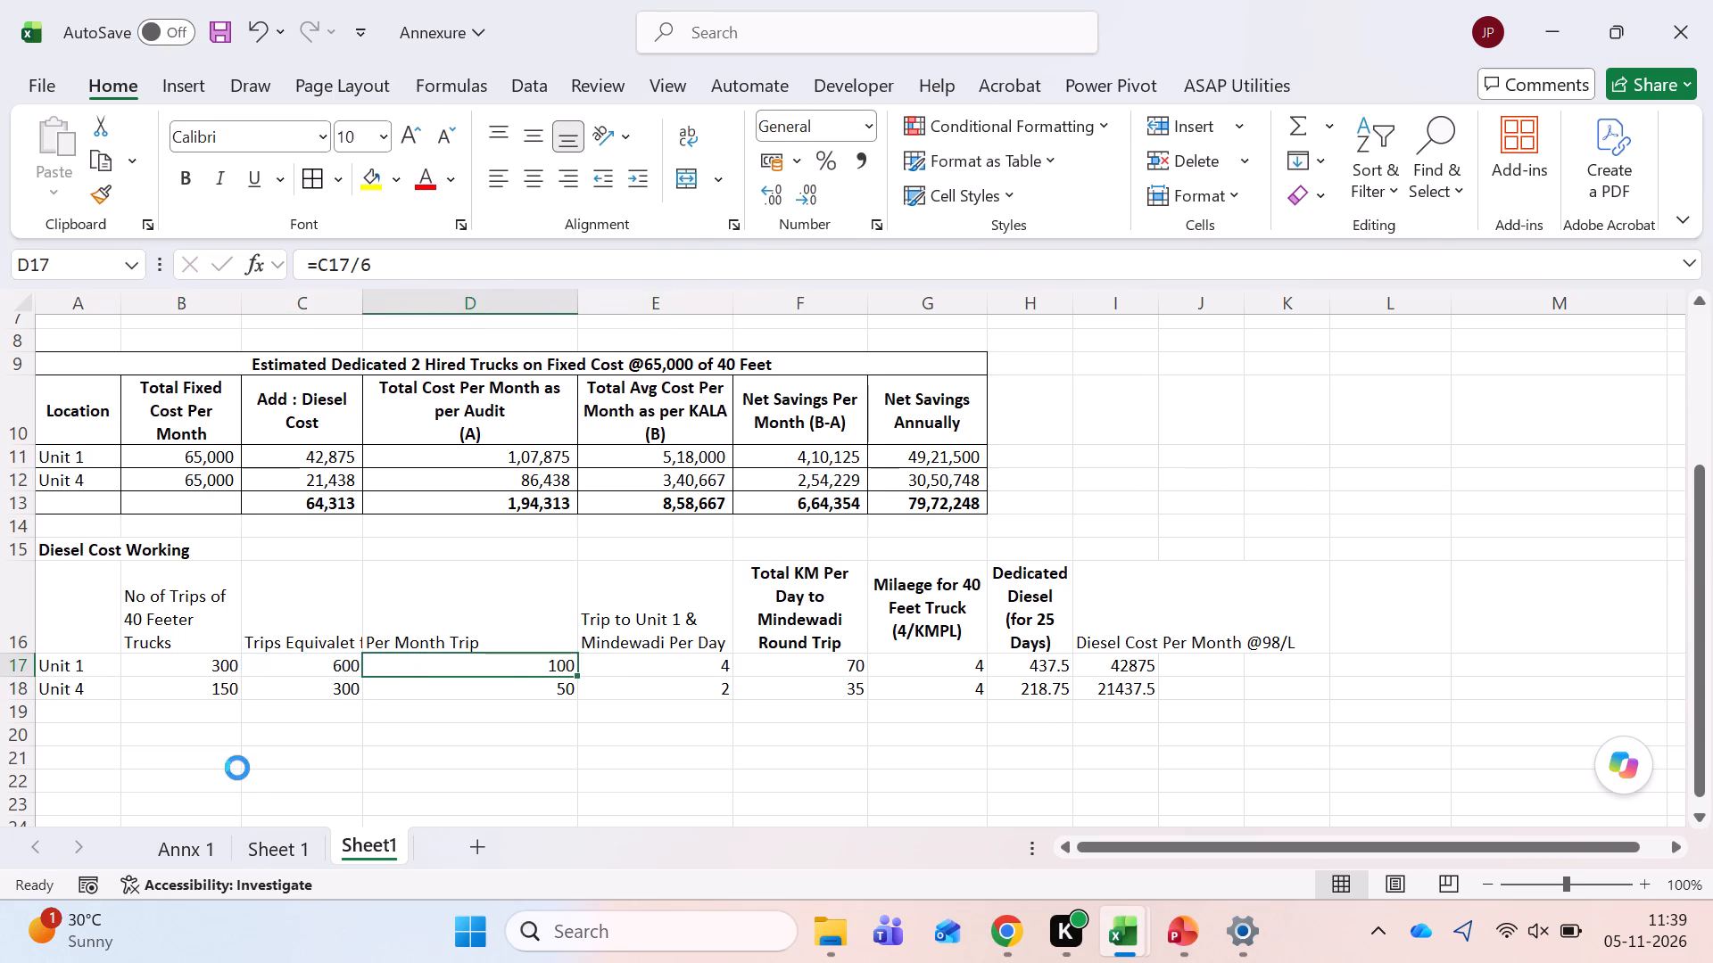
key(ctrl+c)
key(Down)
key(Return)
key(Up)
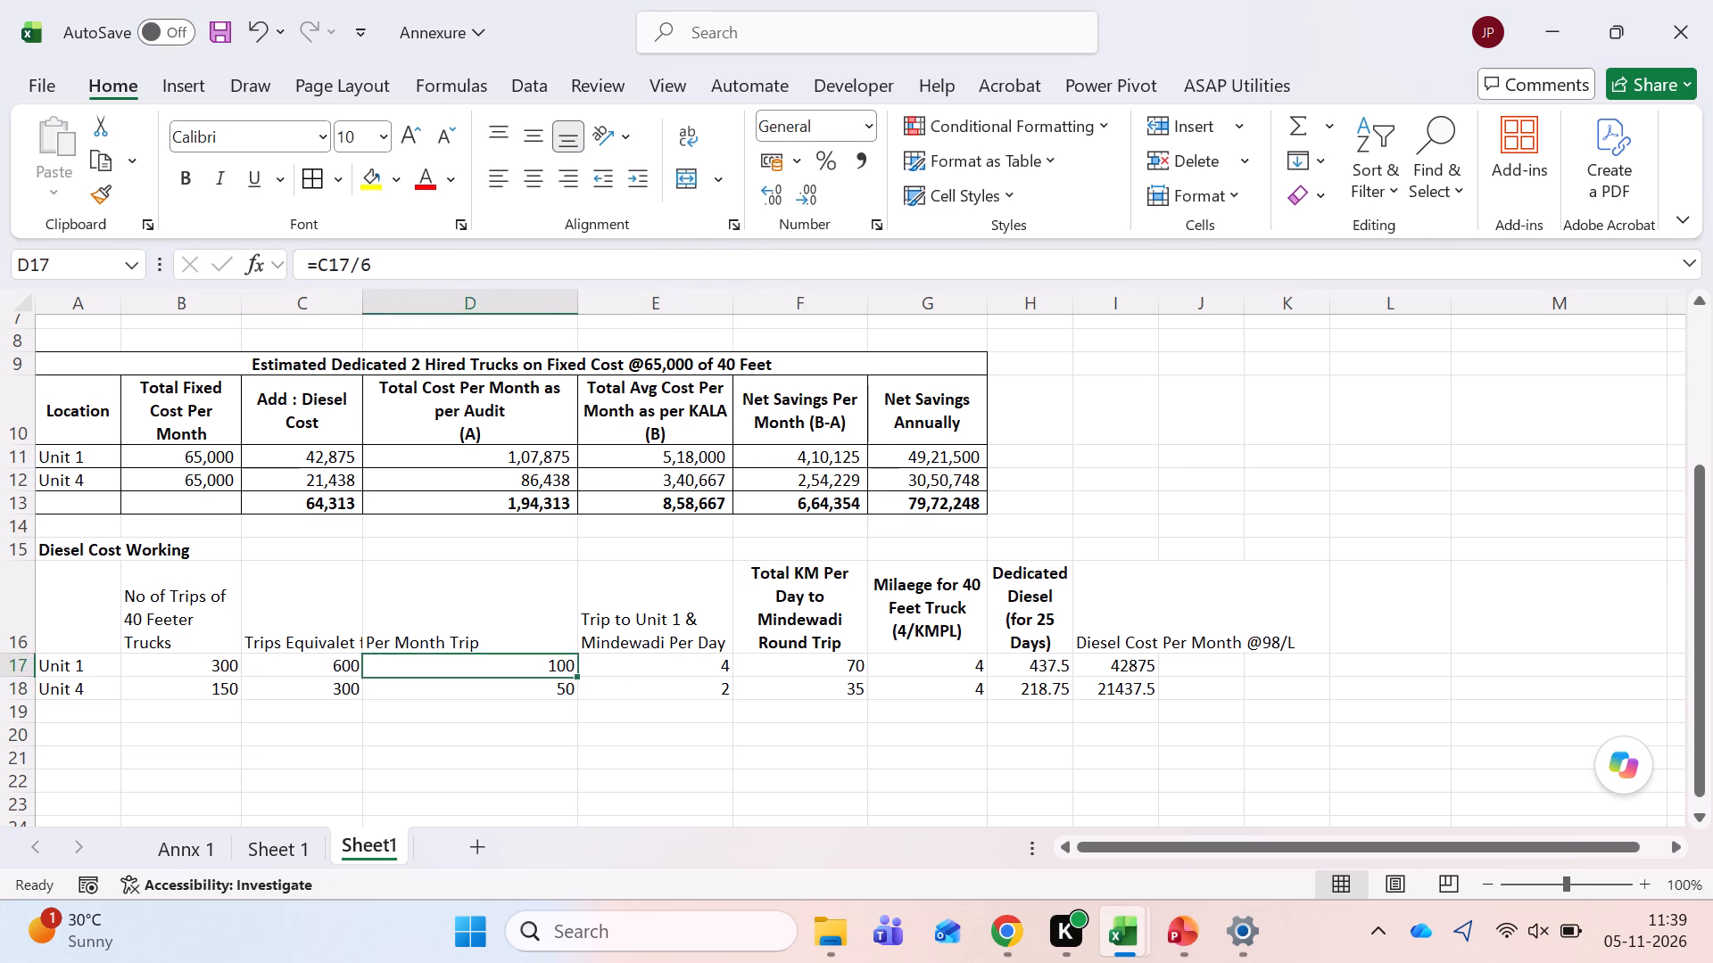
Examine the per-day trip formulas in E17:E18 against the monthly trip formula in D17.
key(Right)
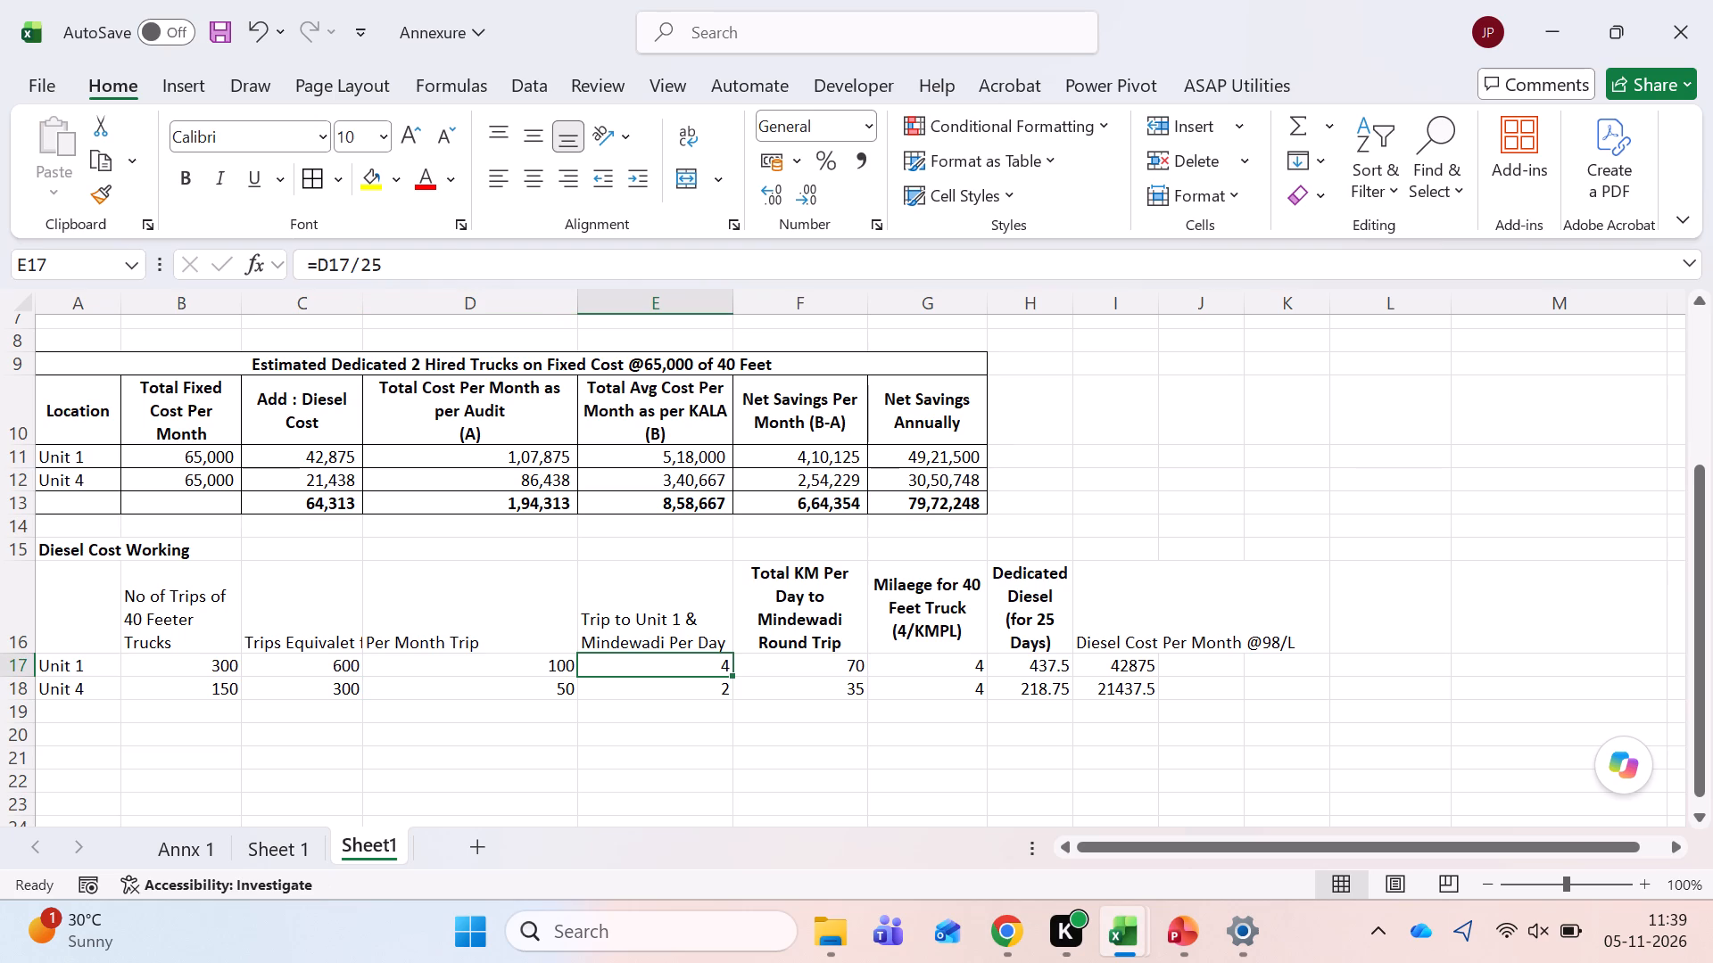
key(equal)
key(Escape)
key(Left)
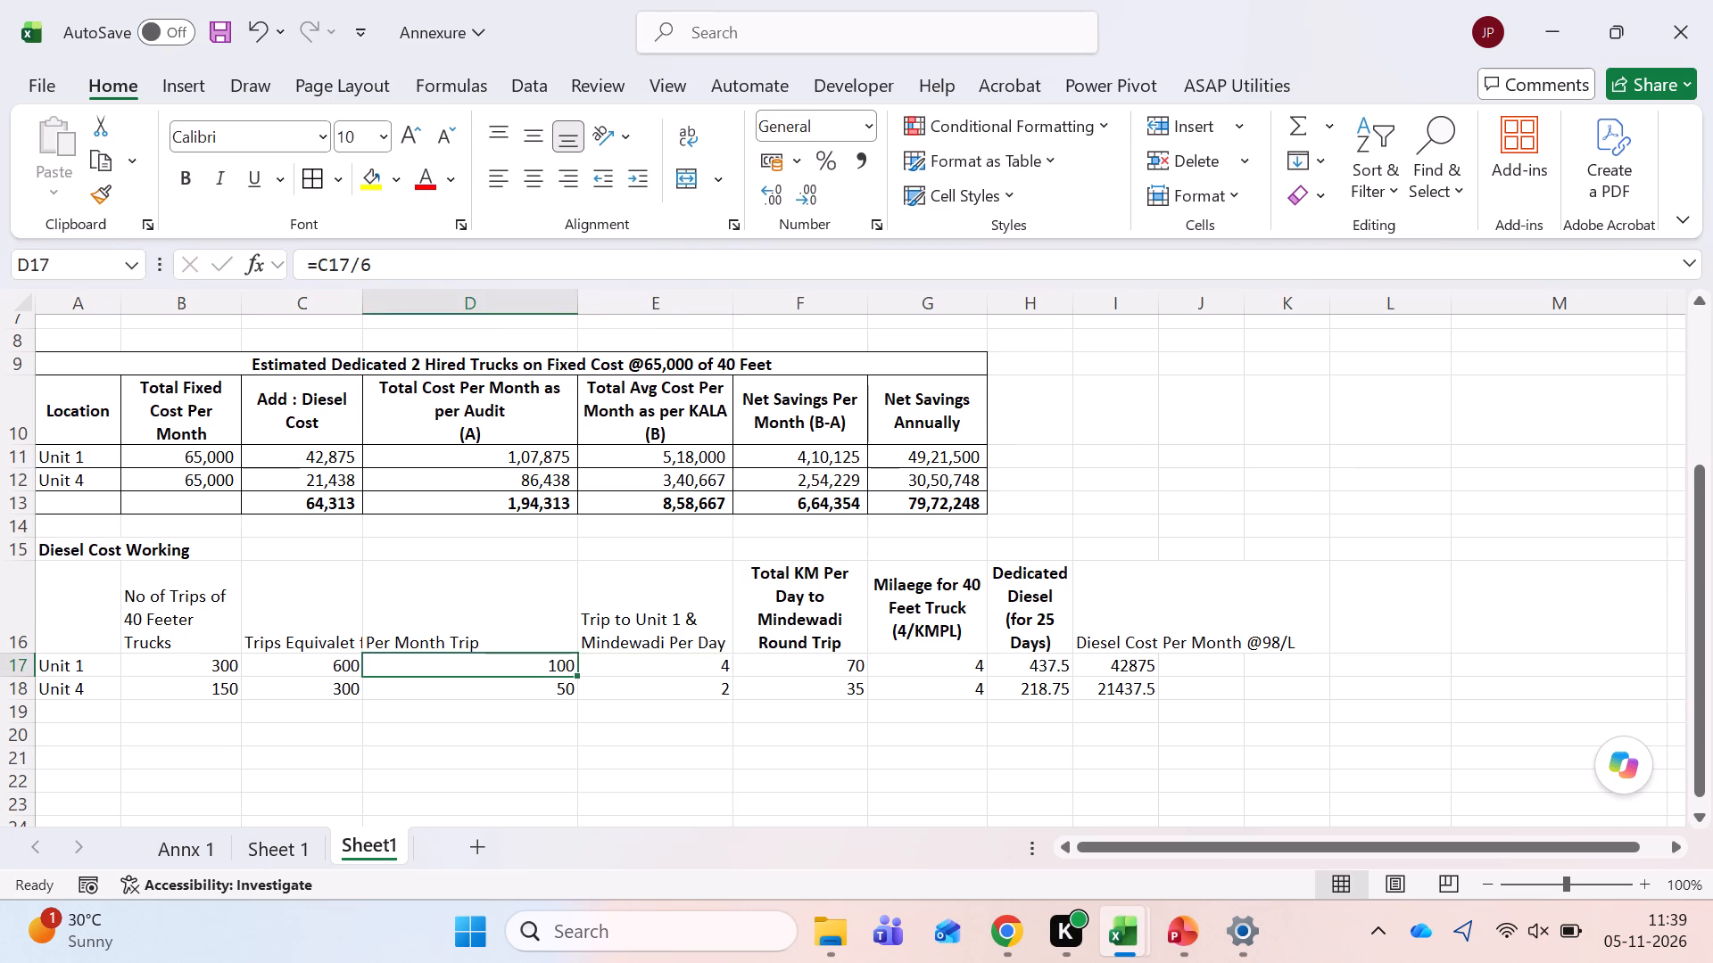
key(Right)
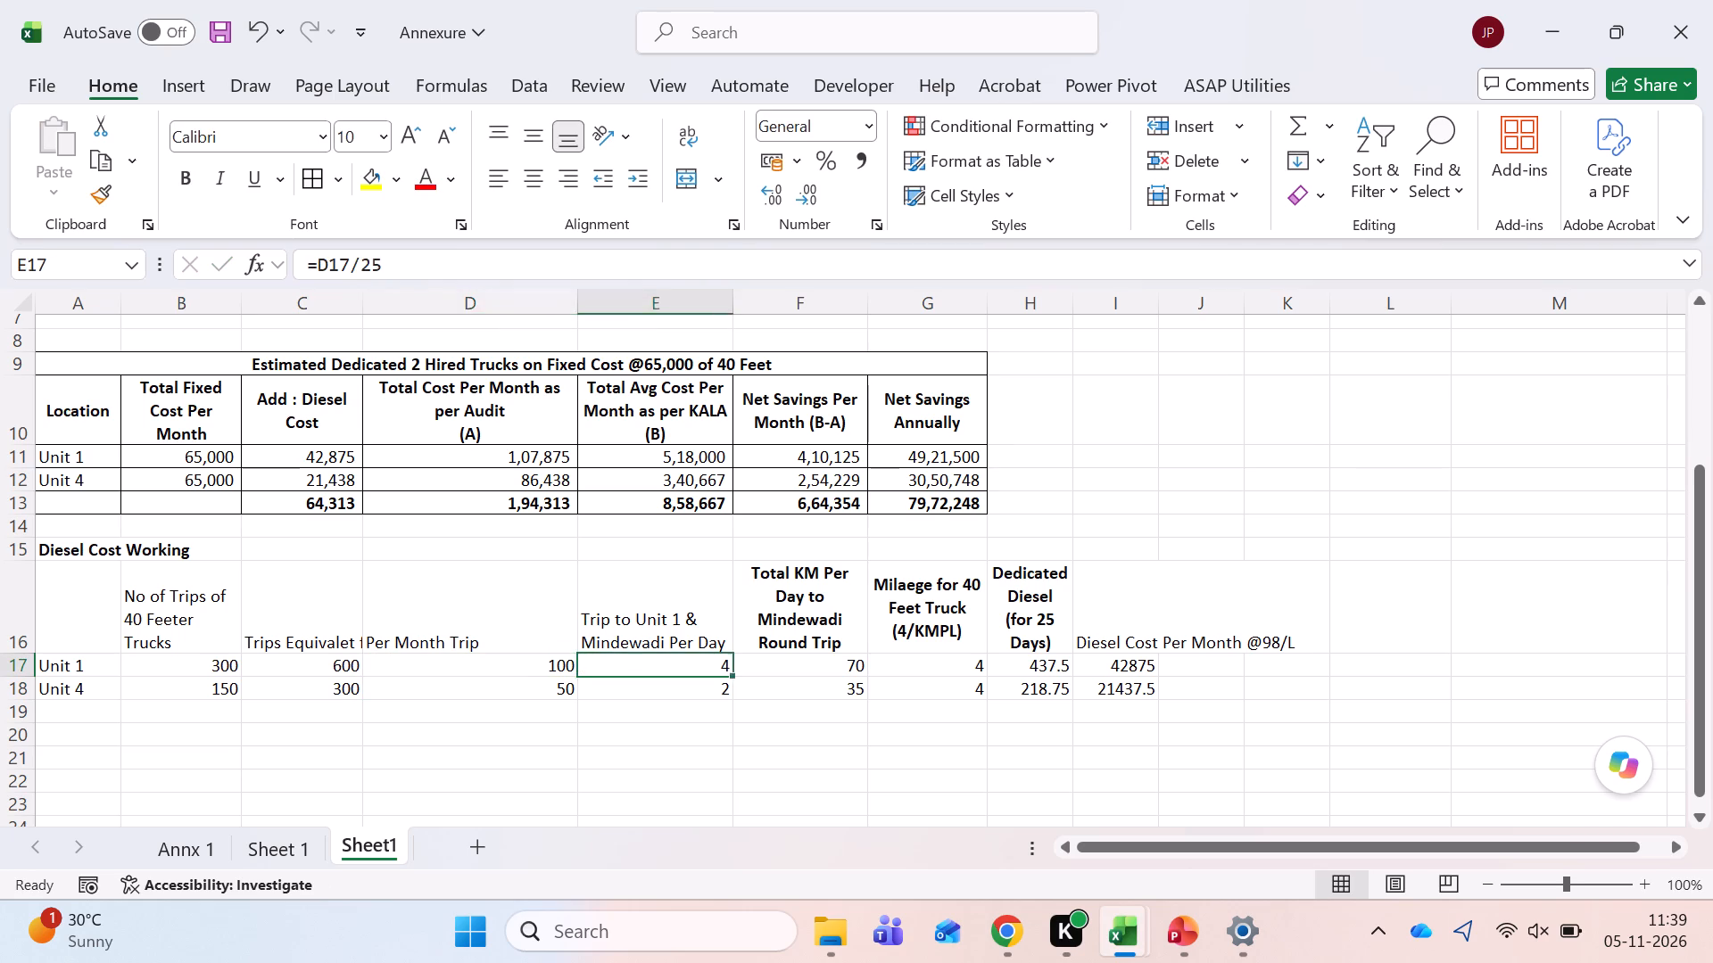
key(Left)
key(Right)
key(Down)
key(Up)
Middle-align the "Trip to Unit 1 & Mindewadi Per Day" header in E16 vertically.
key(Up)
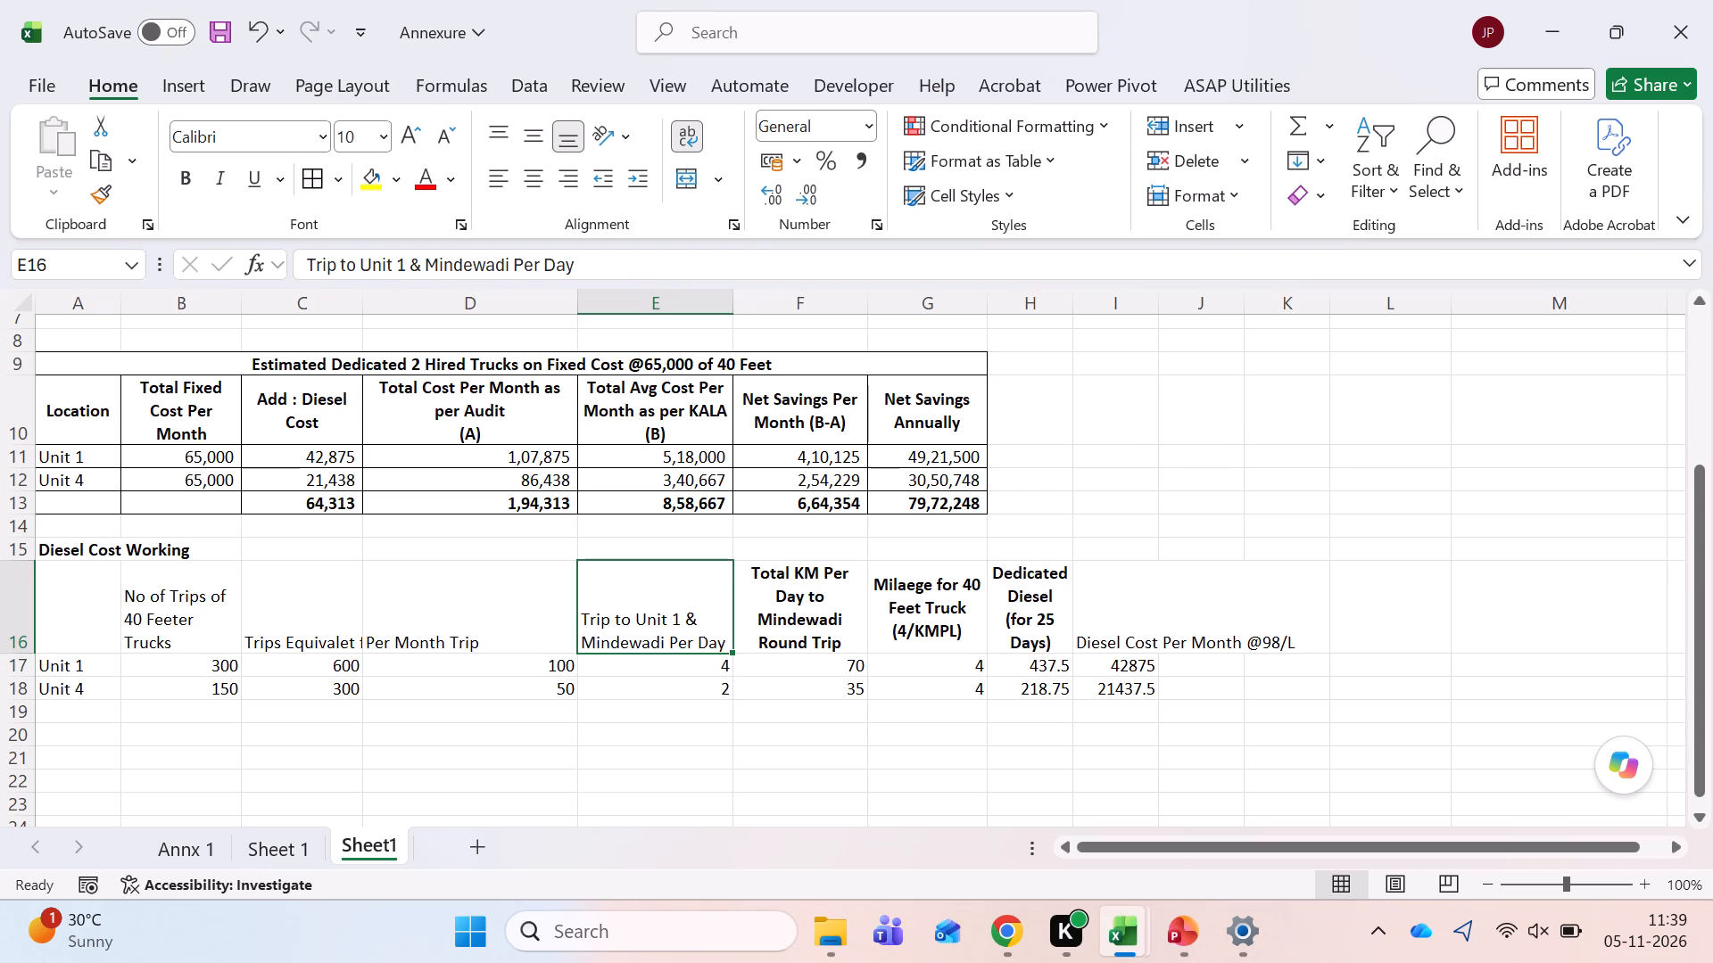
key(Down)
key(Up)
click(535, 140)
Review the working's per-day trip header and formula in column E alongside the neighbouring cells in D17 and F17.
click(658, 671)
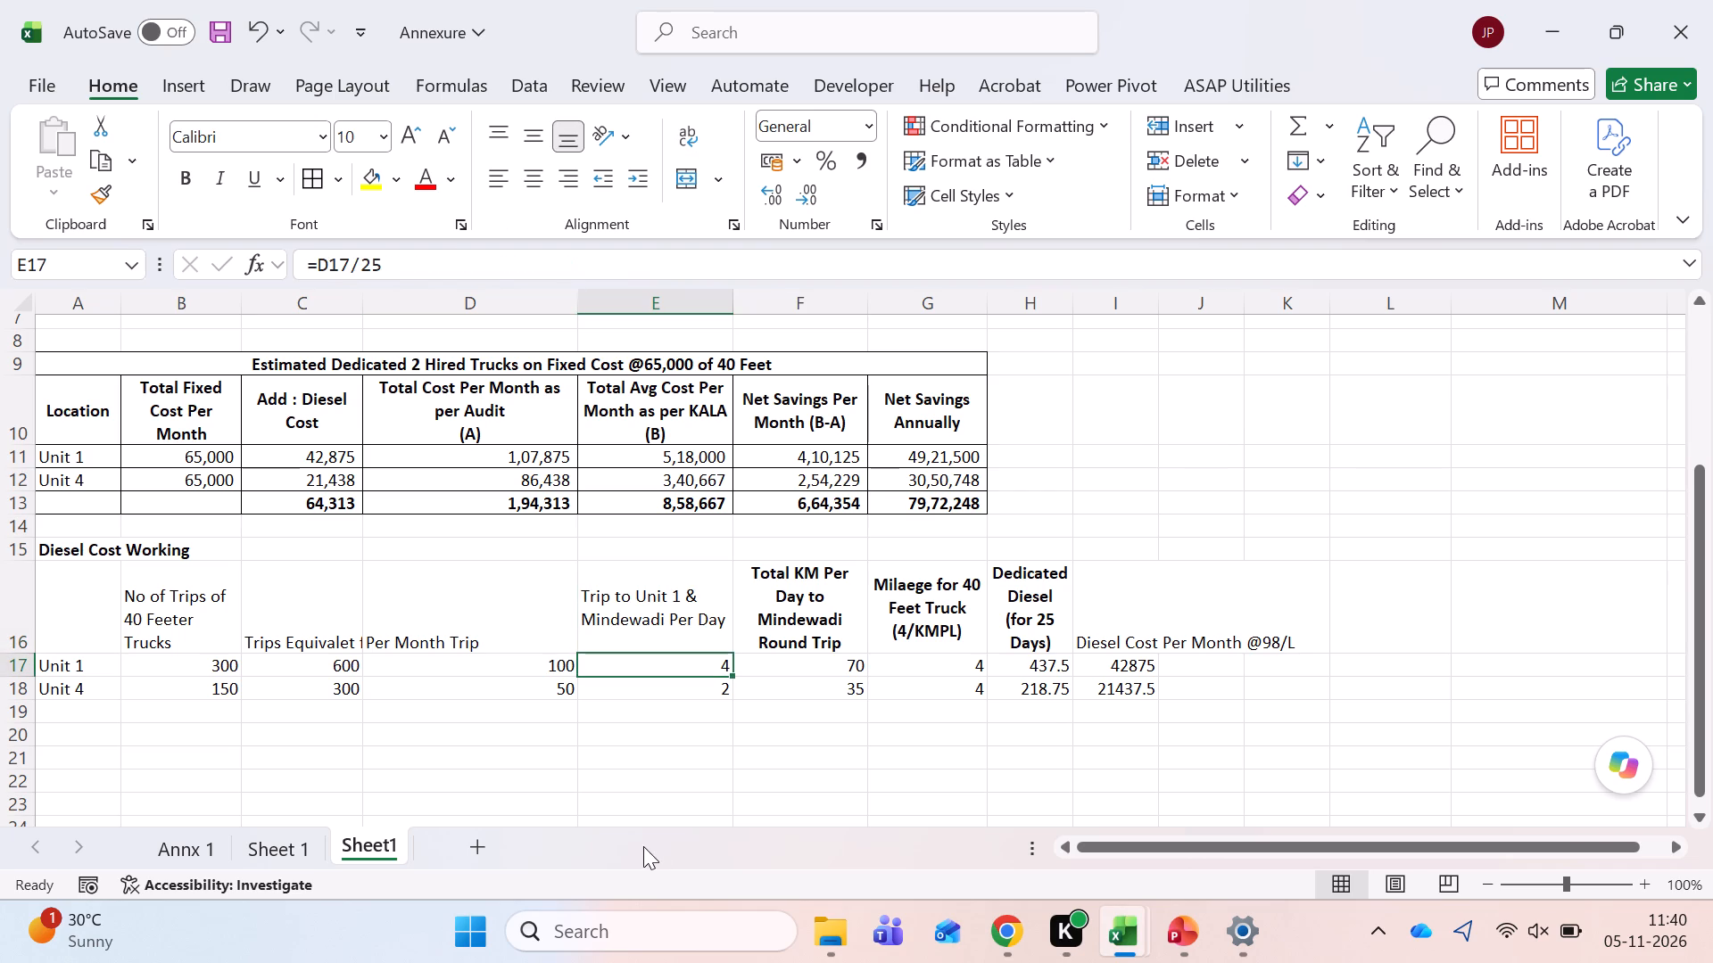
key(Left)
key(Right)
key(Up)
key(Down)
key(Up)
key(Up)
key(Down)
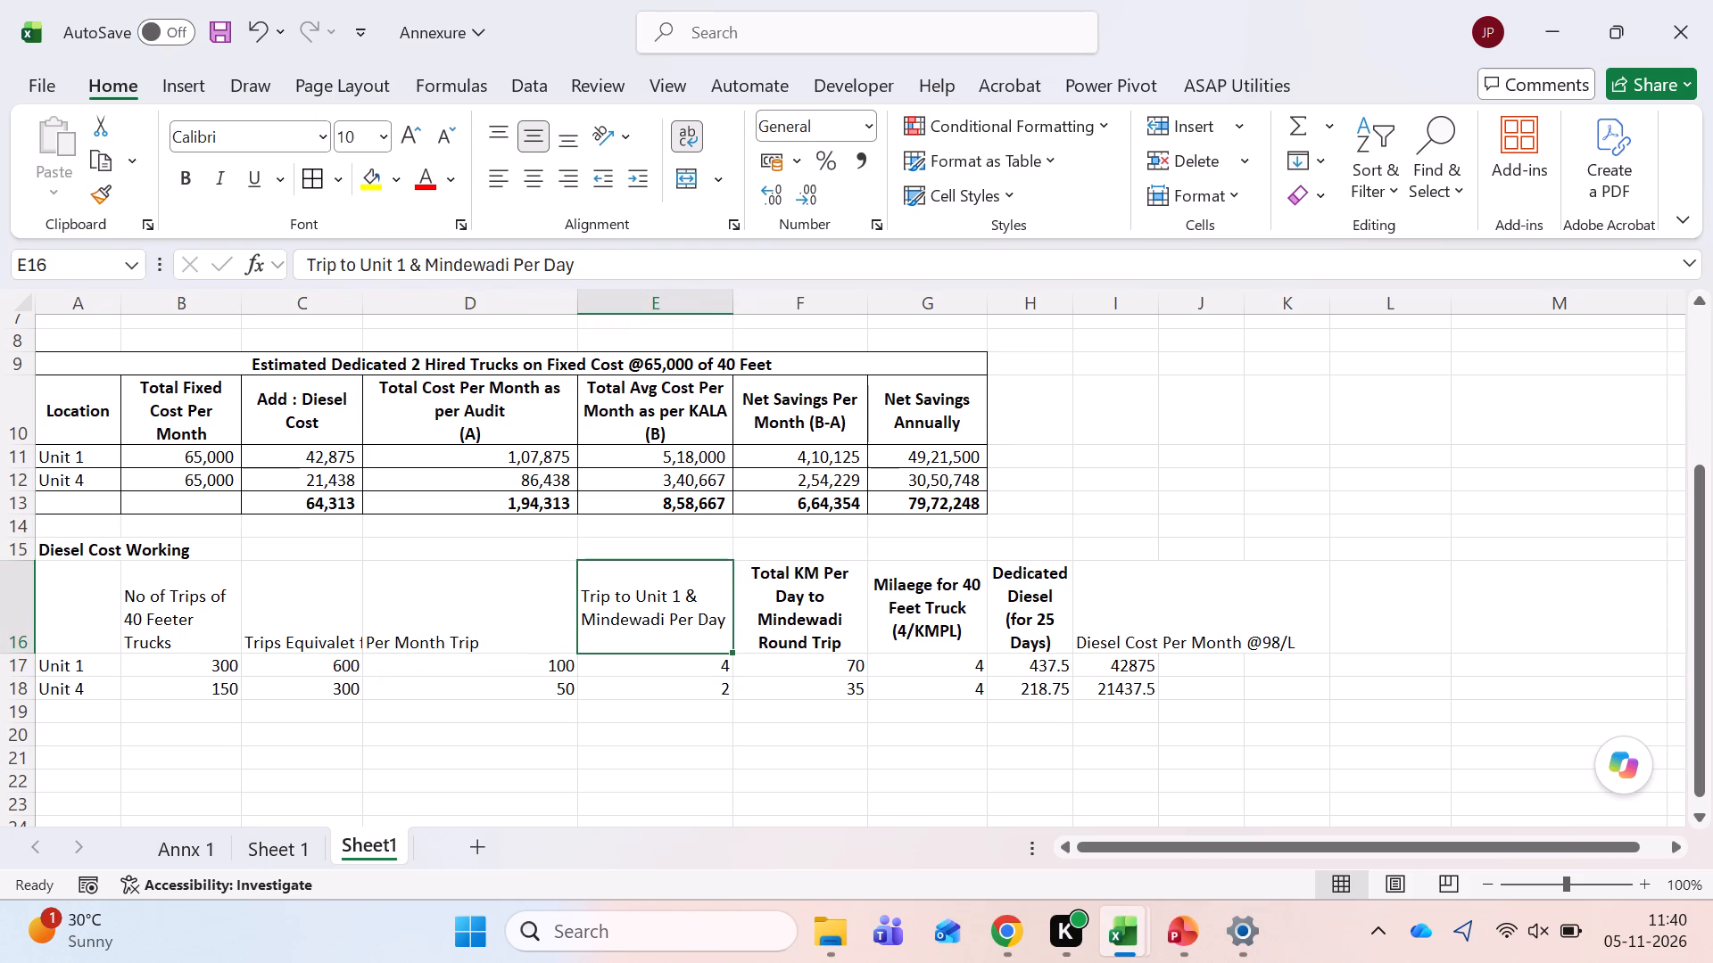
key(Right)
key(Left)
key(Down)
key(Left)
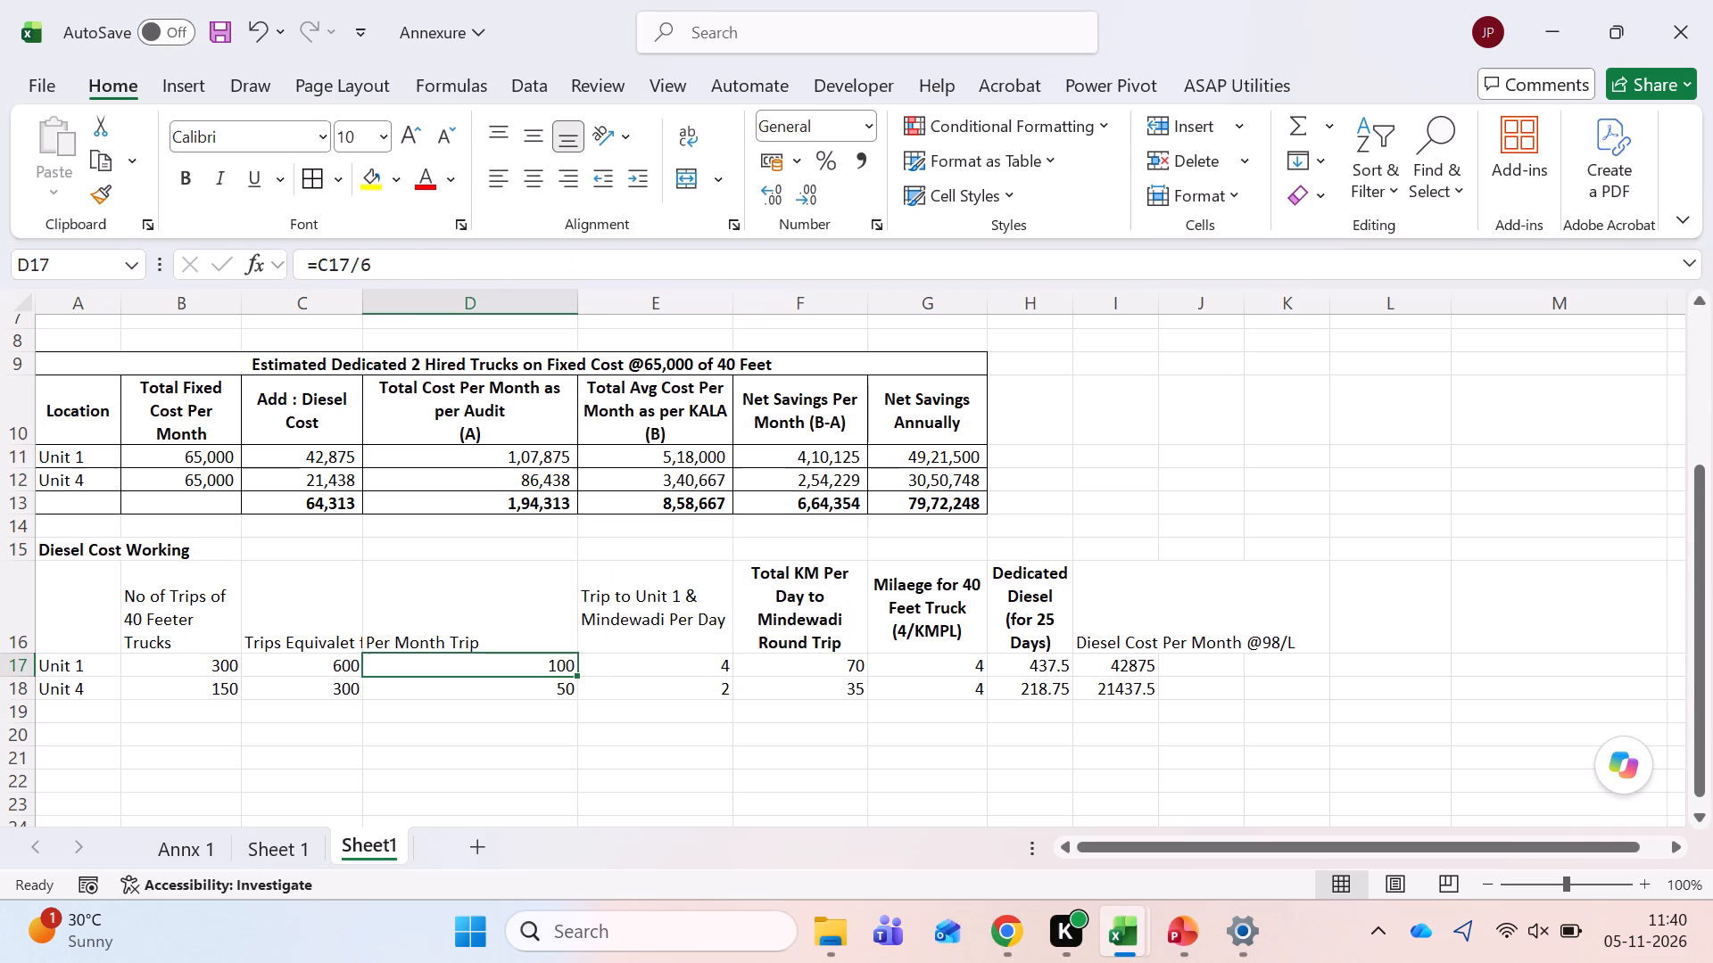
key(Right)
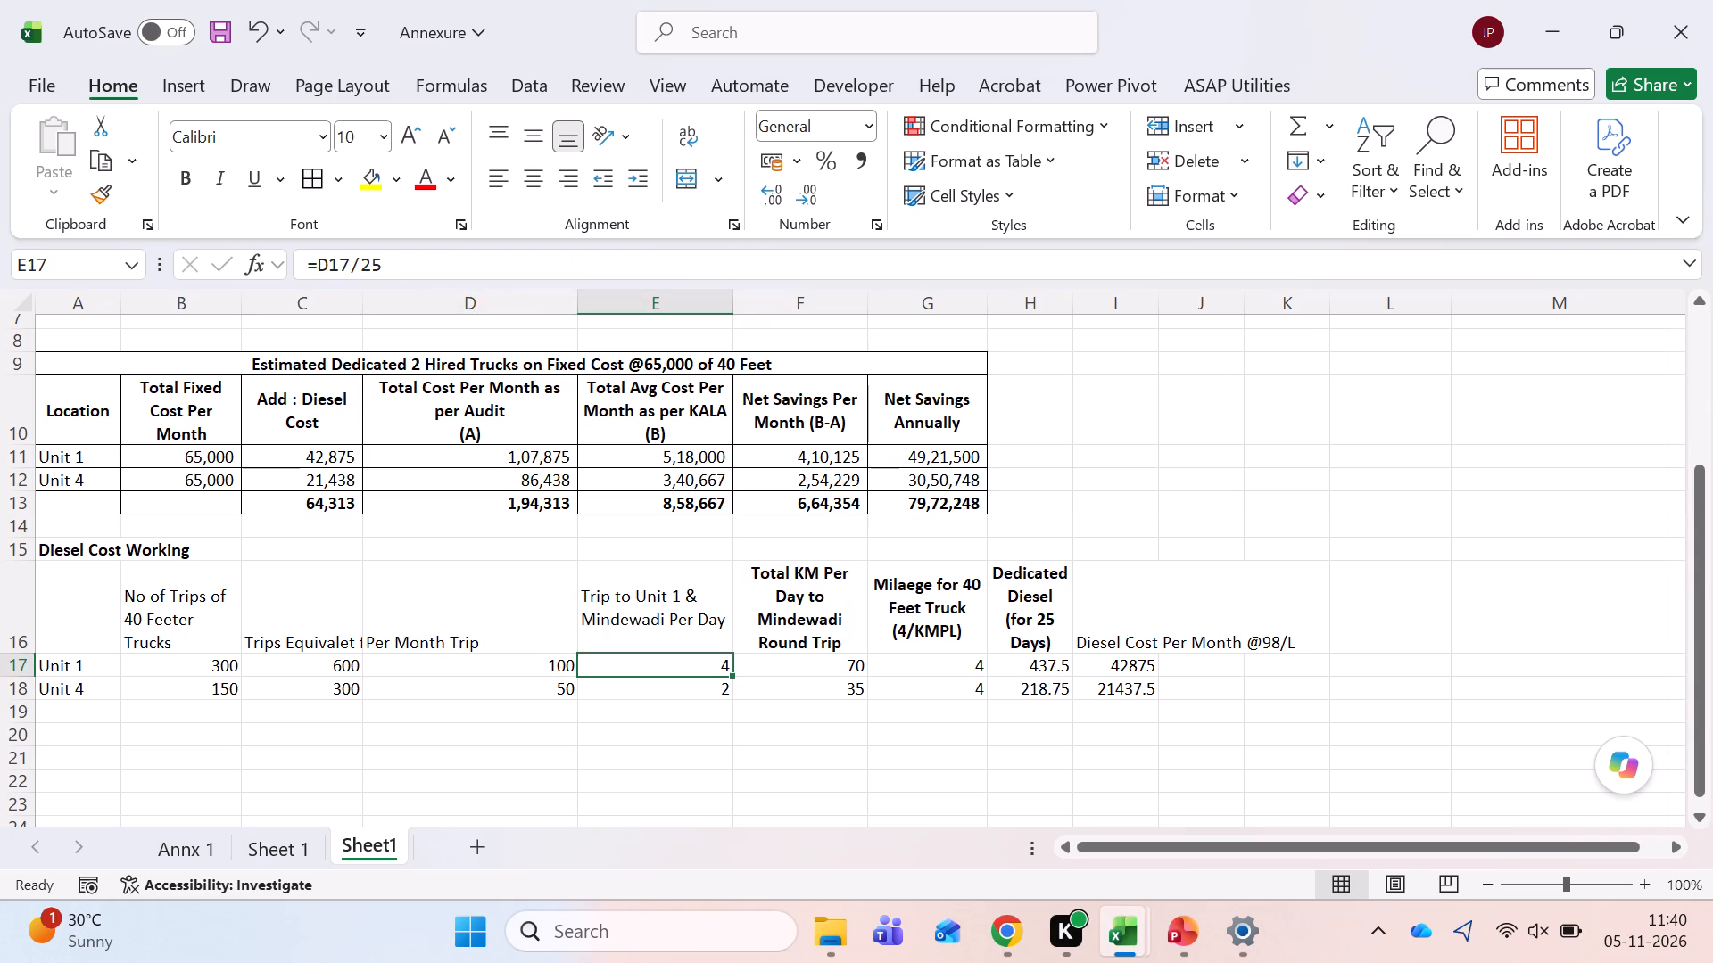
key(Right)
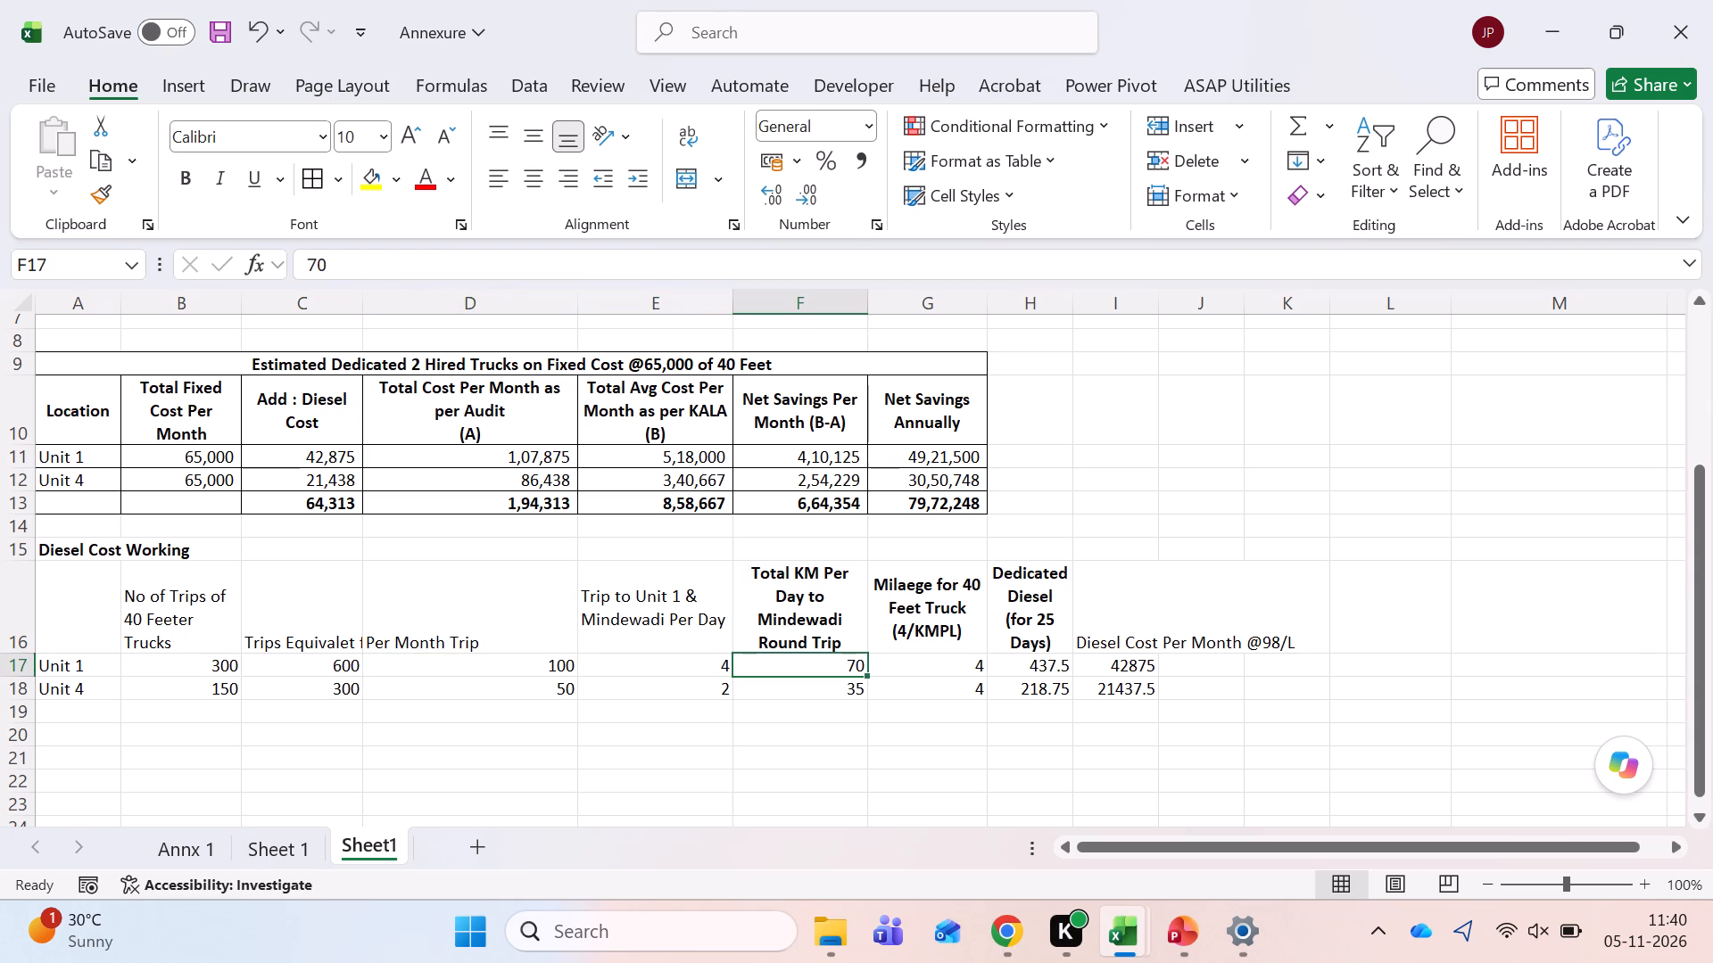
Delete the "Trip to Unit 1 & Mindewadi Per Day" cells E16:E18, shifting the remaining cells left.
key(Left)
key(Up)
key(shift+Down)
key(shift+Down)
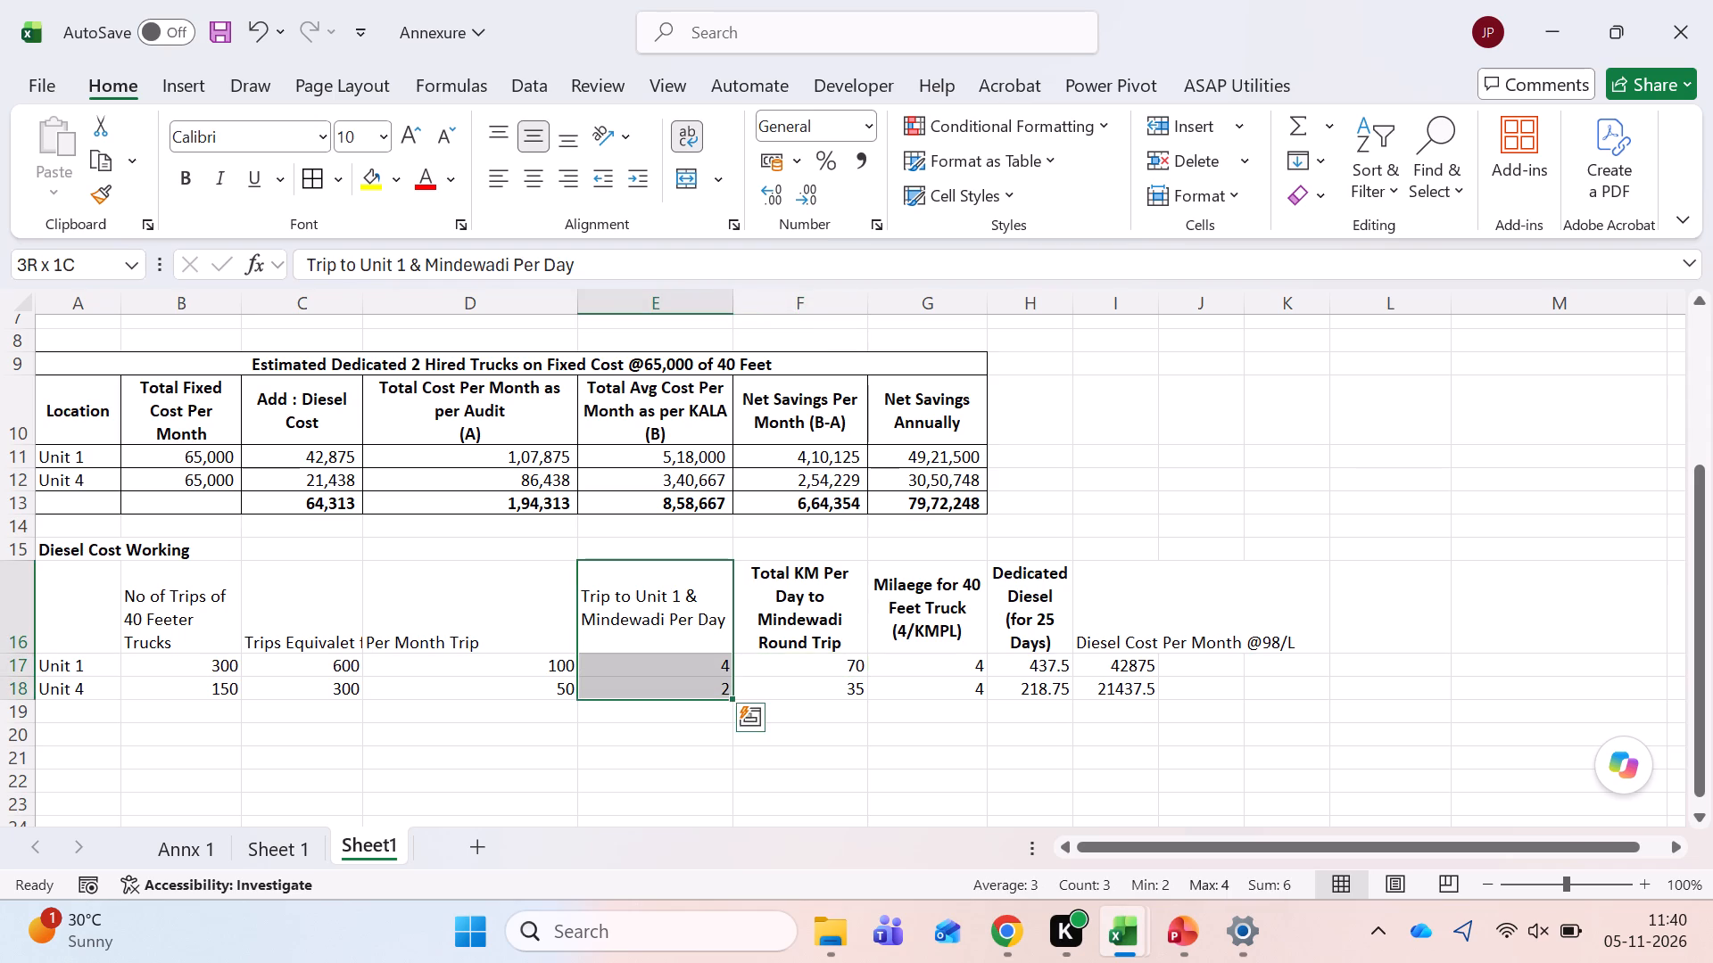
key(ctrl+minus)
key(Return)
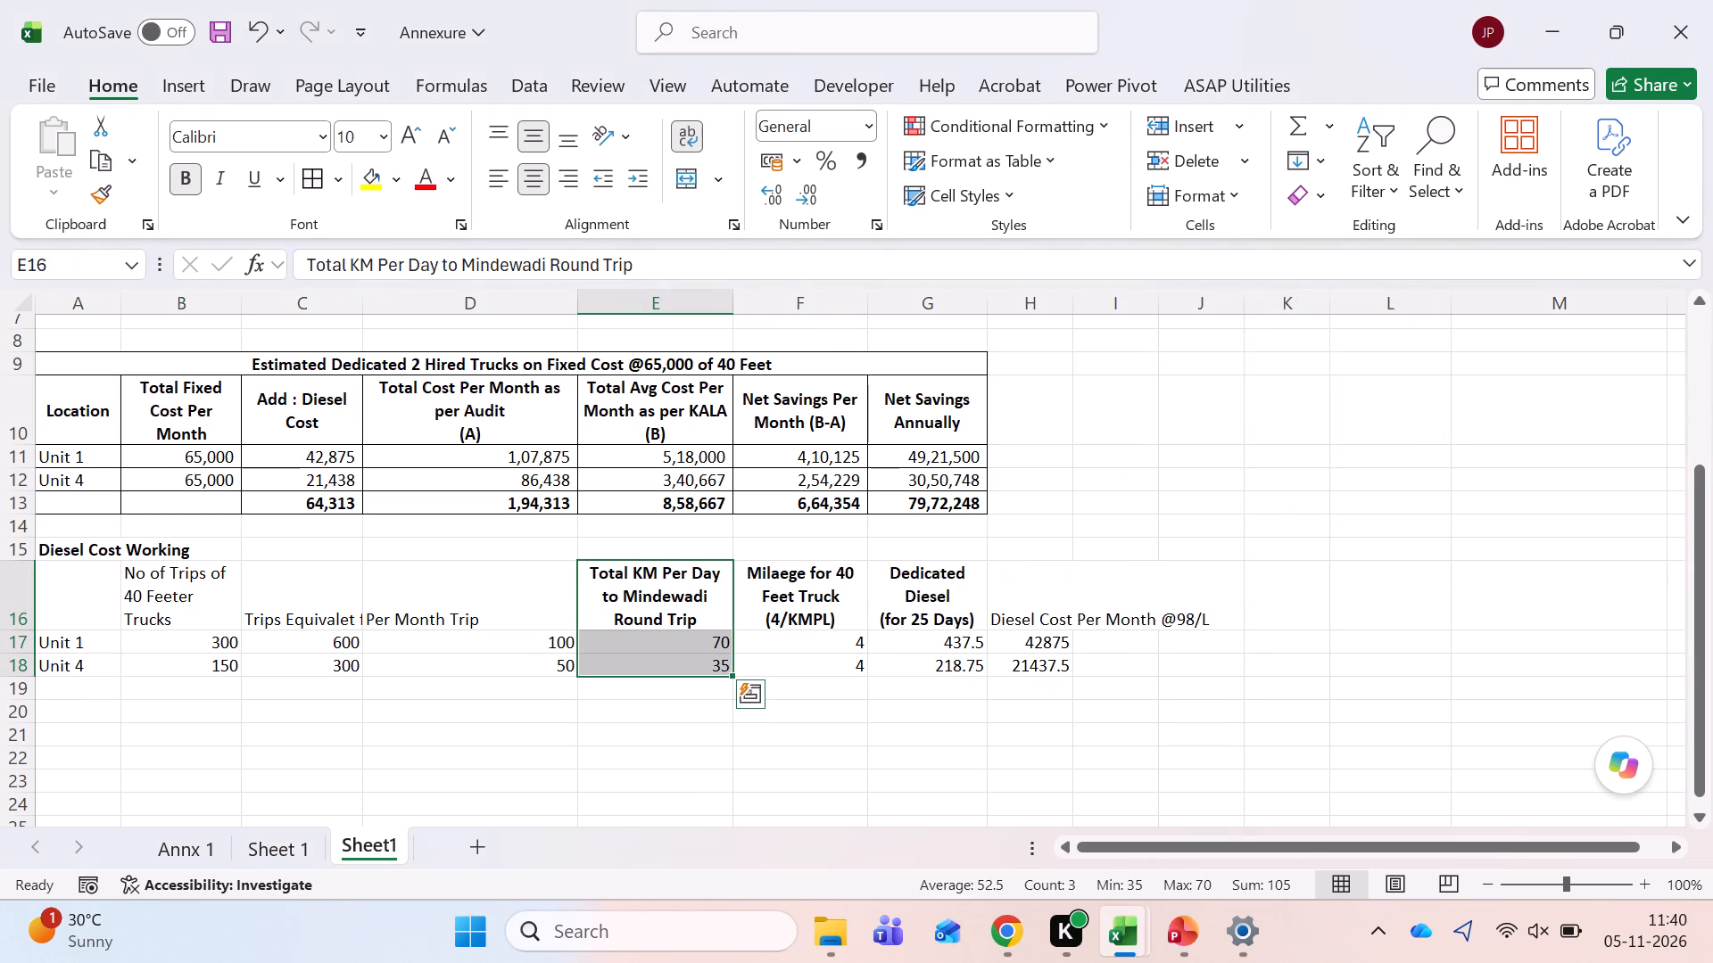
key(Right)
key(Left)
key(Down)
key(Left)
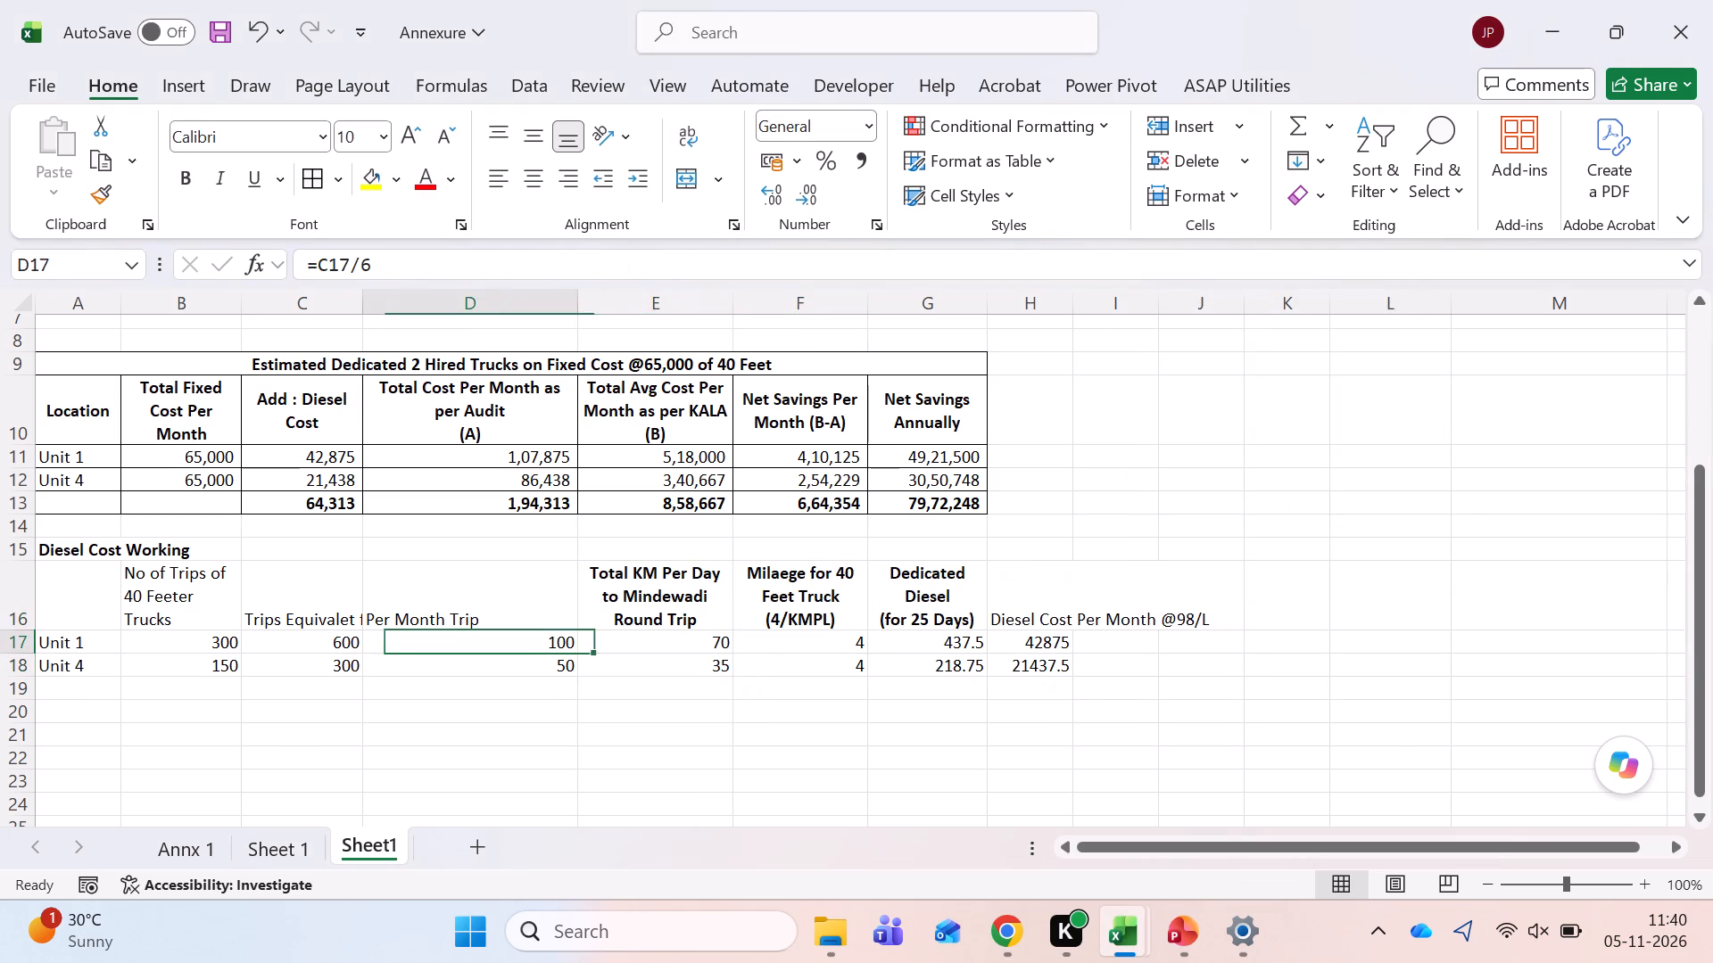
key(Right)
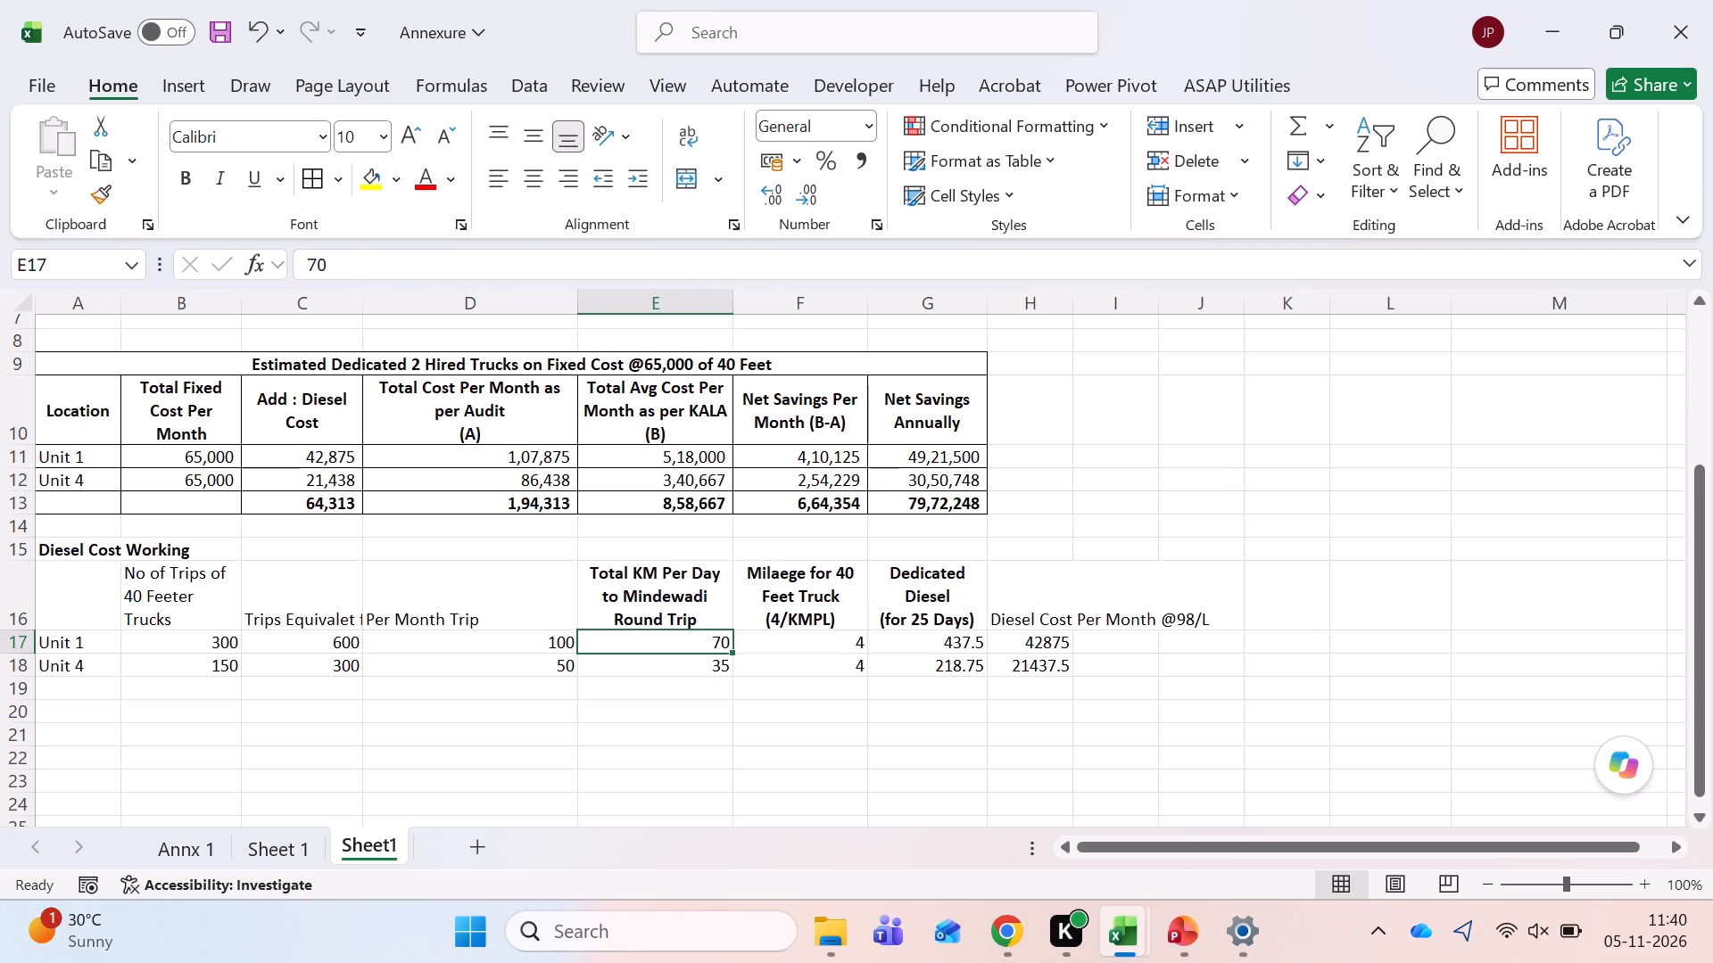
Move the "Milaege for 40 Feet Truck (4/KMPL)" block F16:F18 below the working, starting at B21.
key(Right)
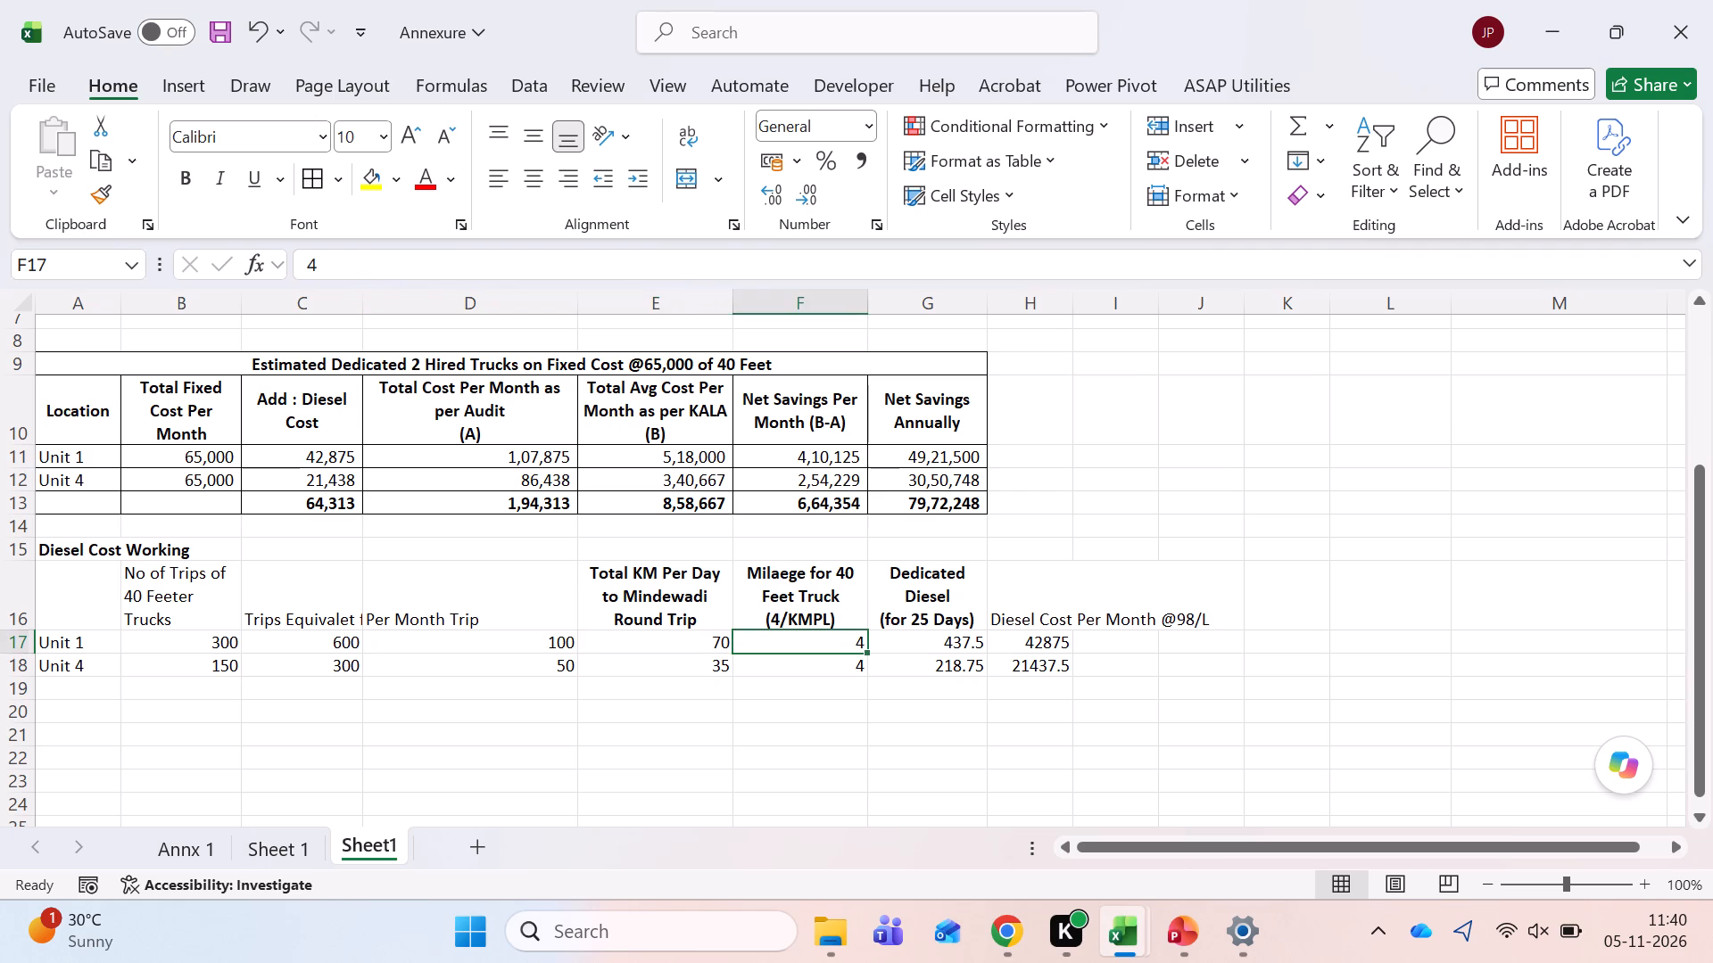
key(Up)
key(shift+Down)
key(shift+Down)
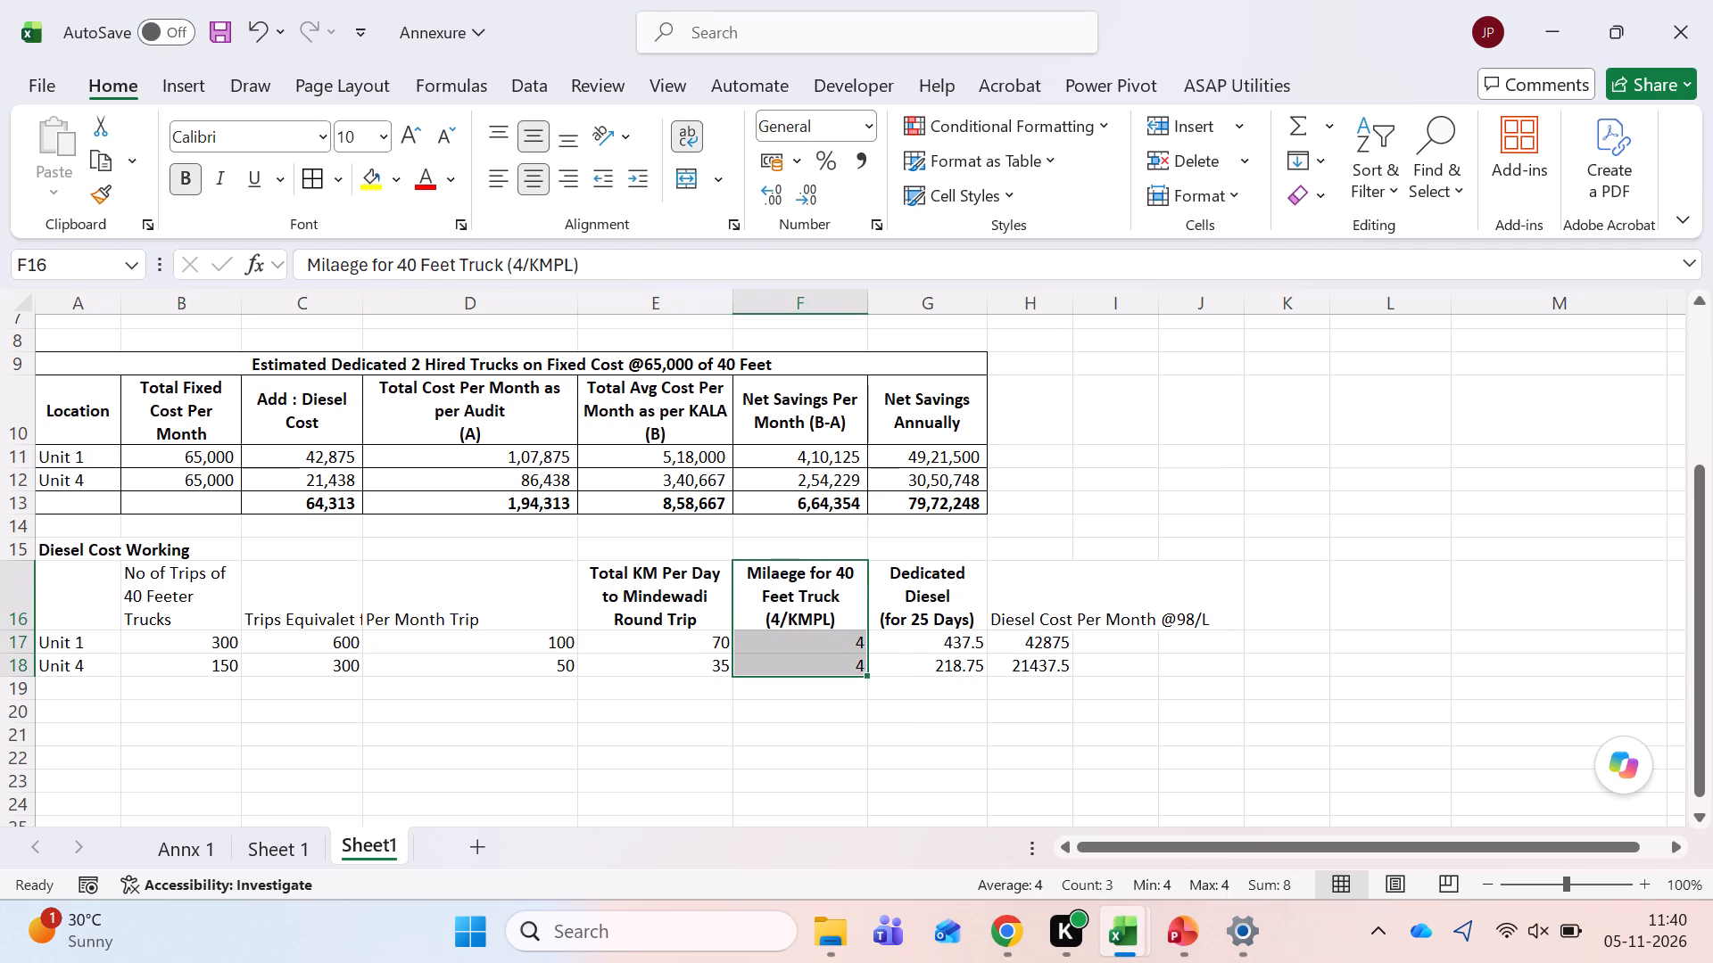
key(ctrl+minus)
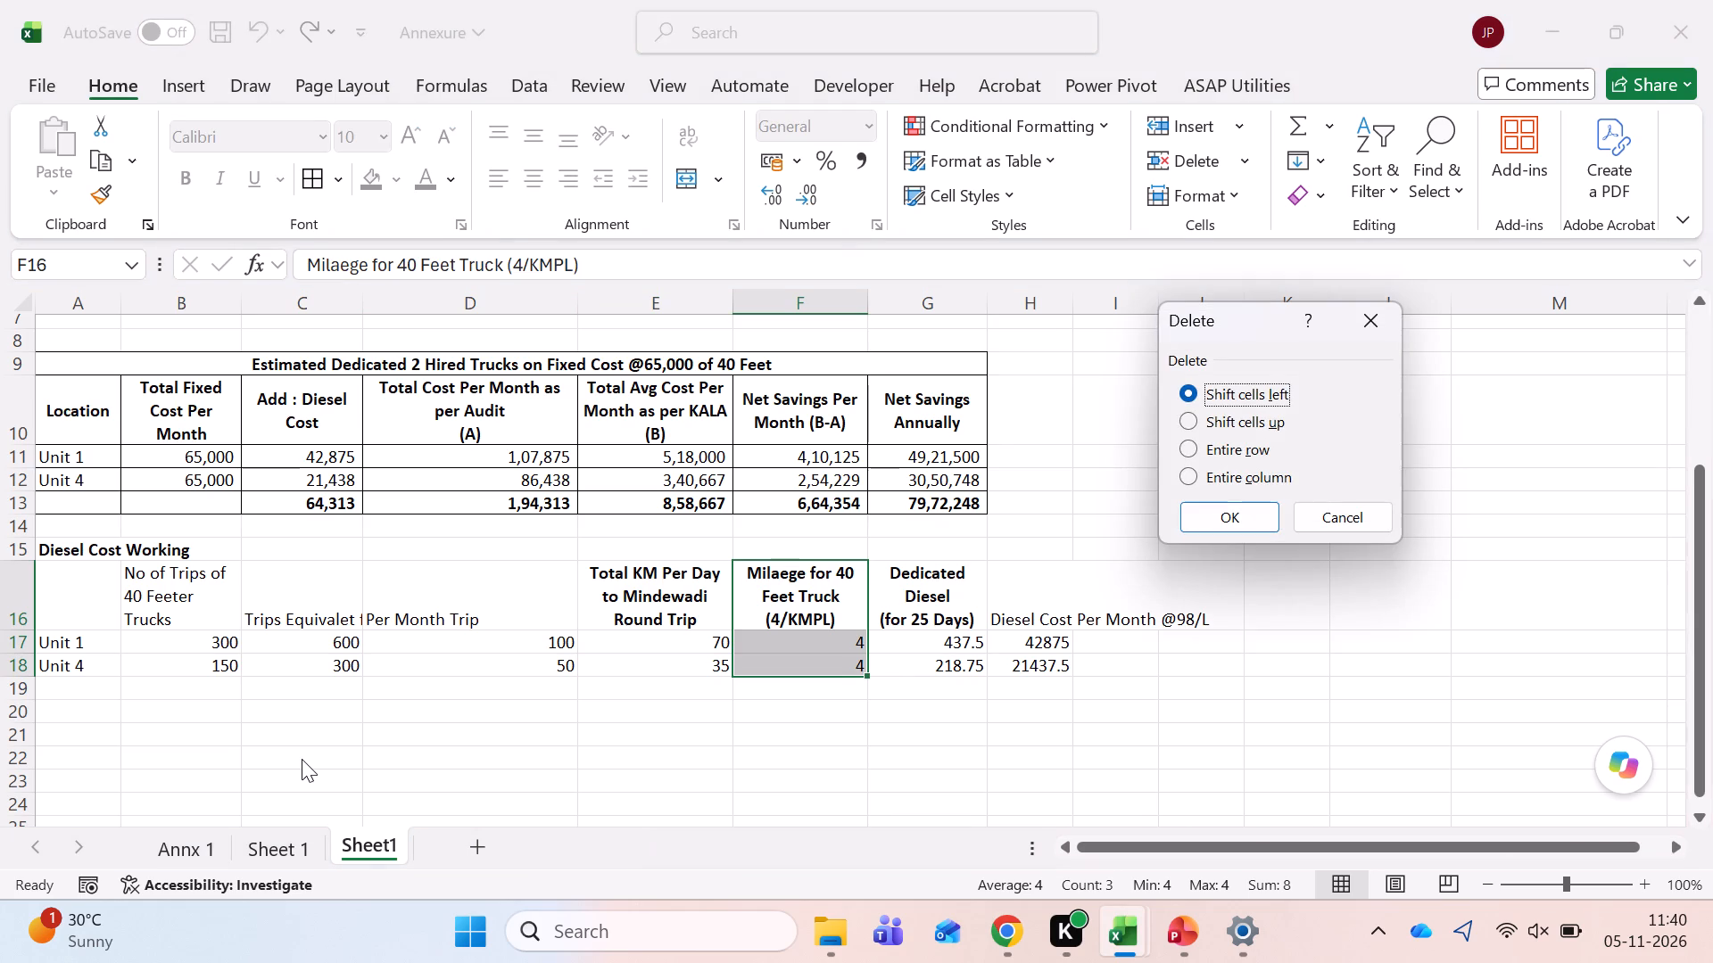
key(Escape)
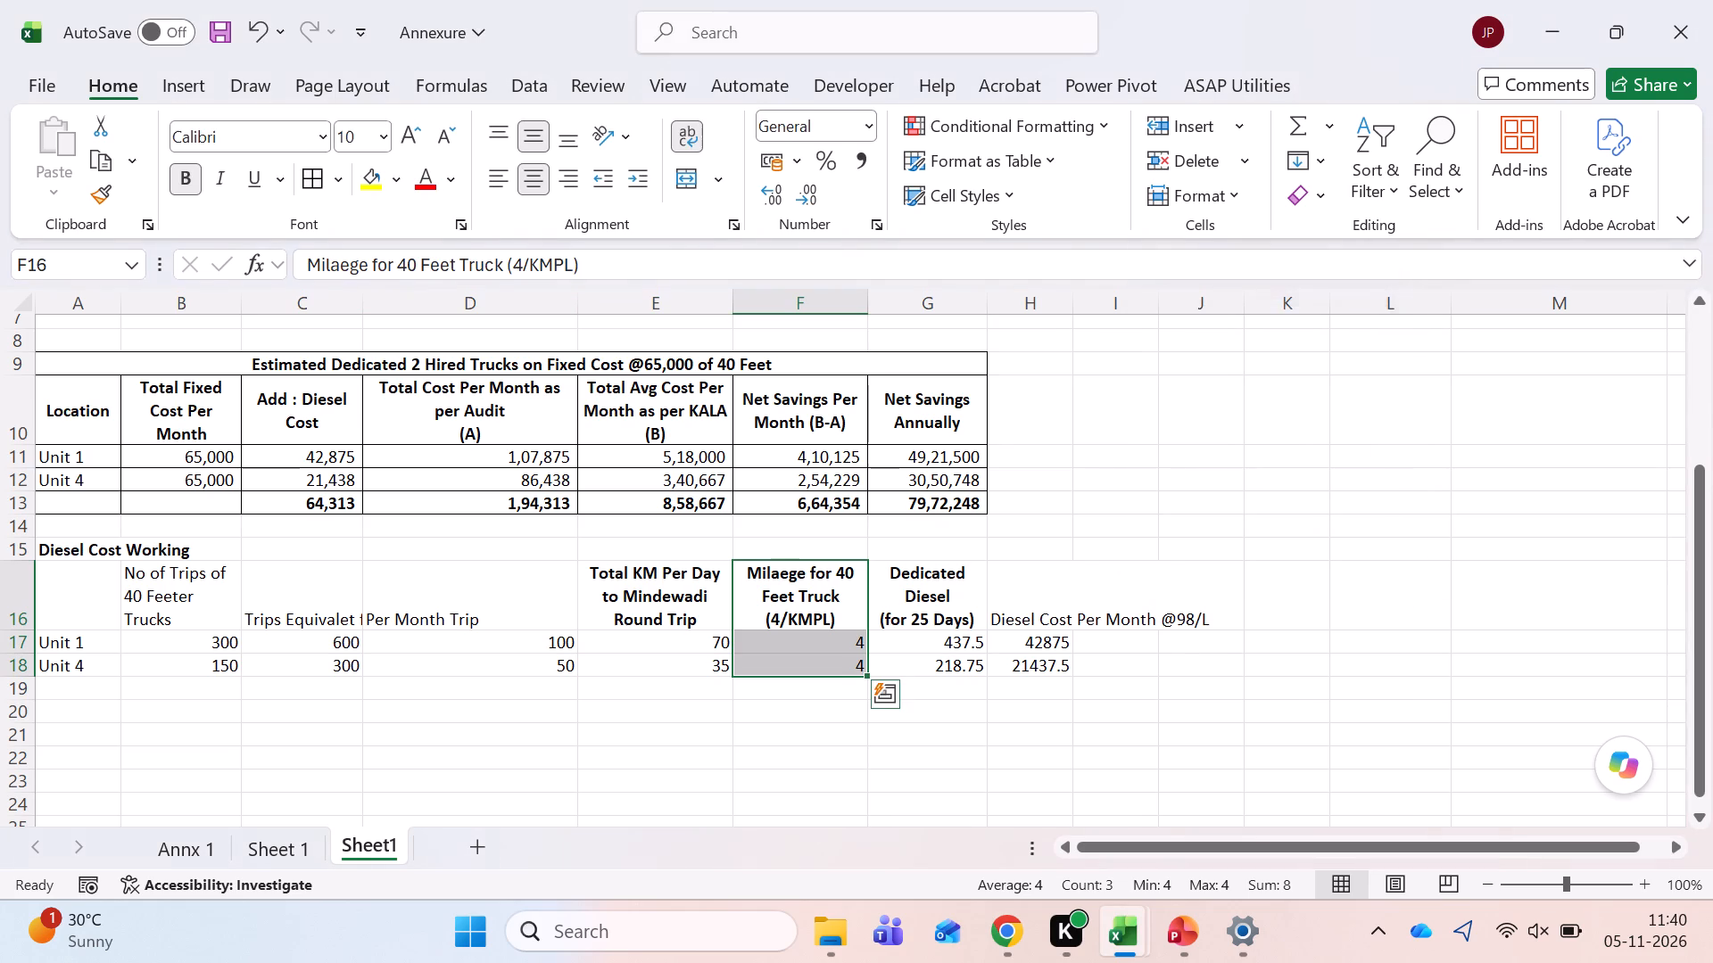
key(ctrl+x)
key(Down)
key(Down)
key(Down)
key(Down)
key(Left)
key(Left)
key(Left)
key(Left)
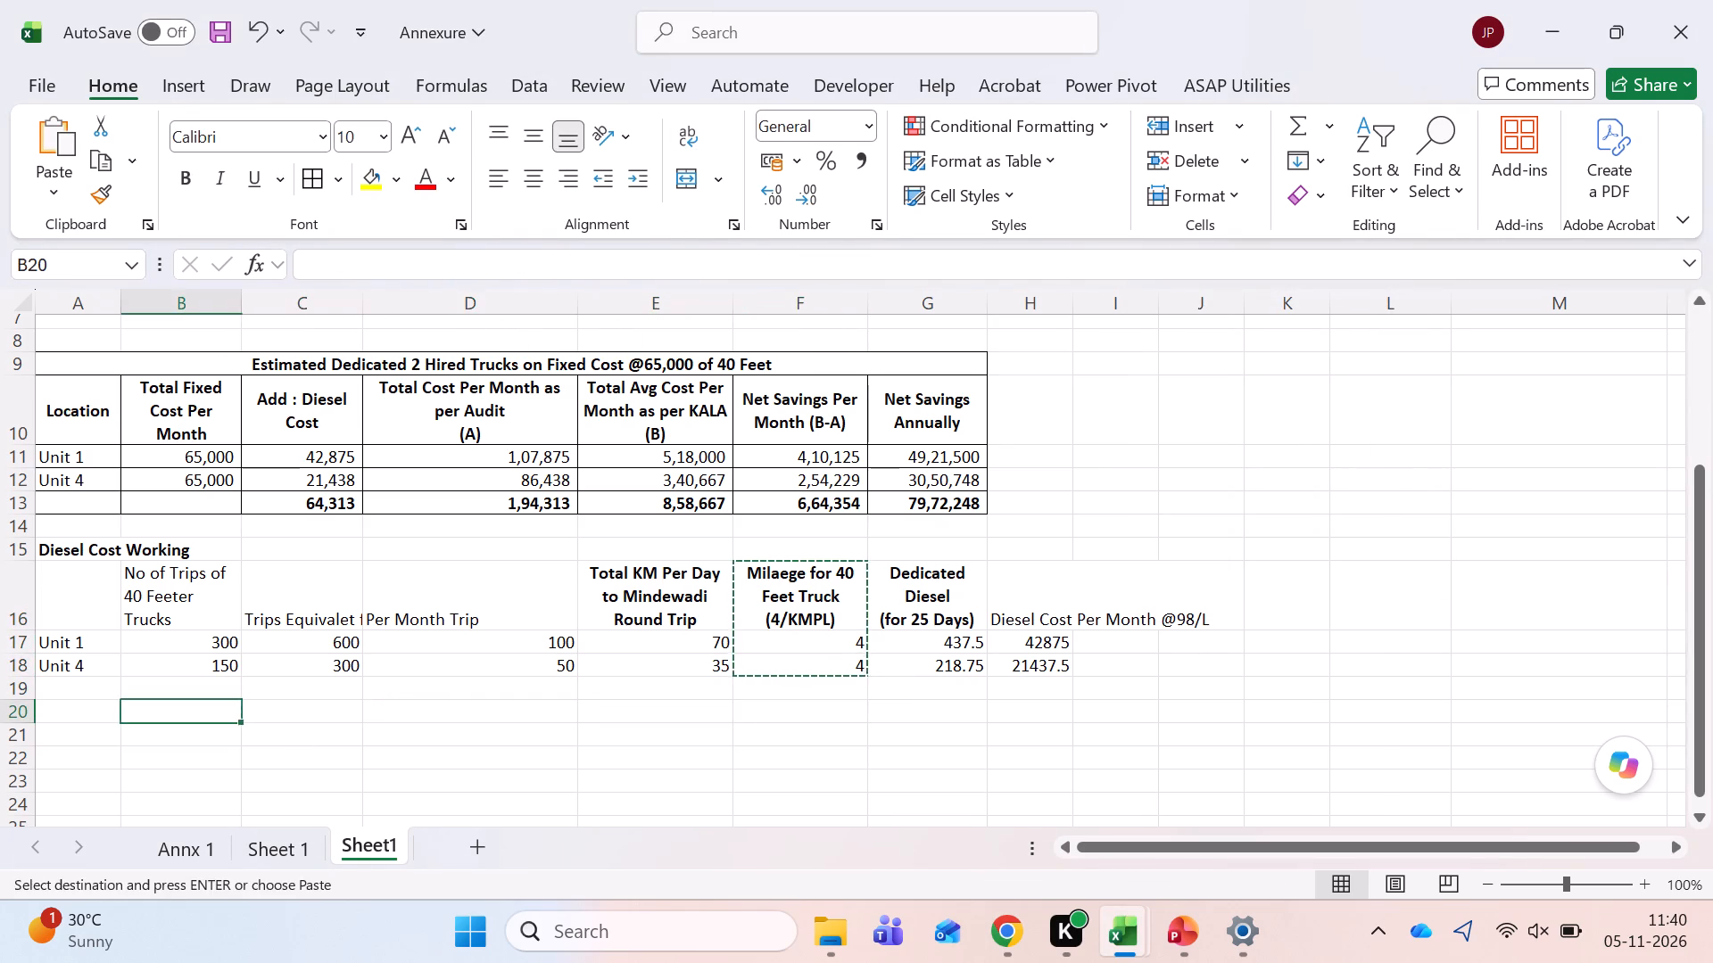
key(Down)
key(ctrl+v)
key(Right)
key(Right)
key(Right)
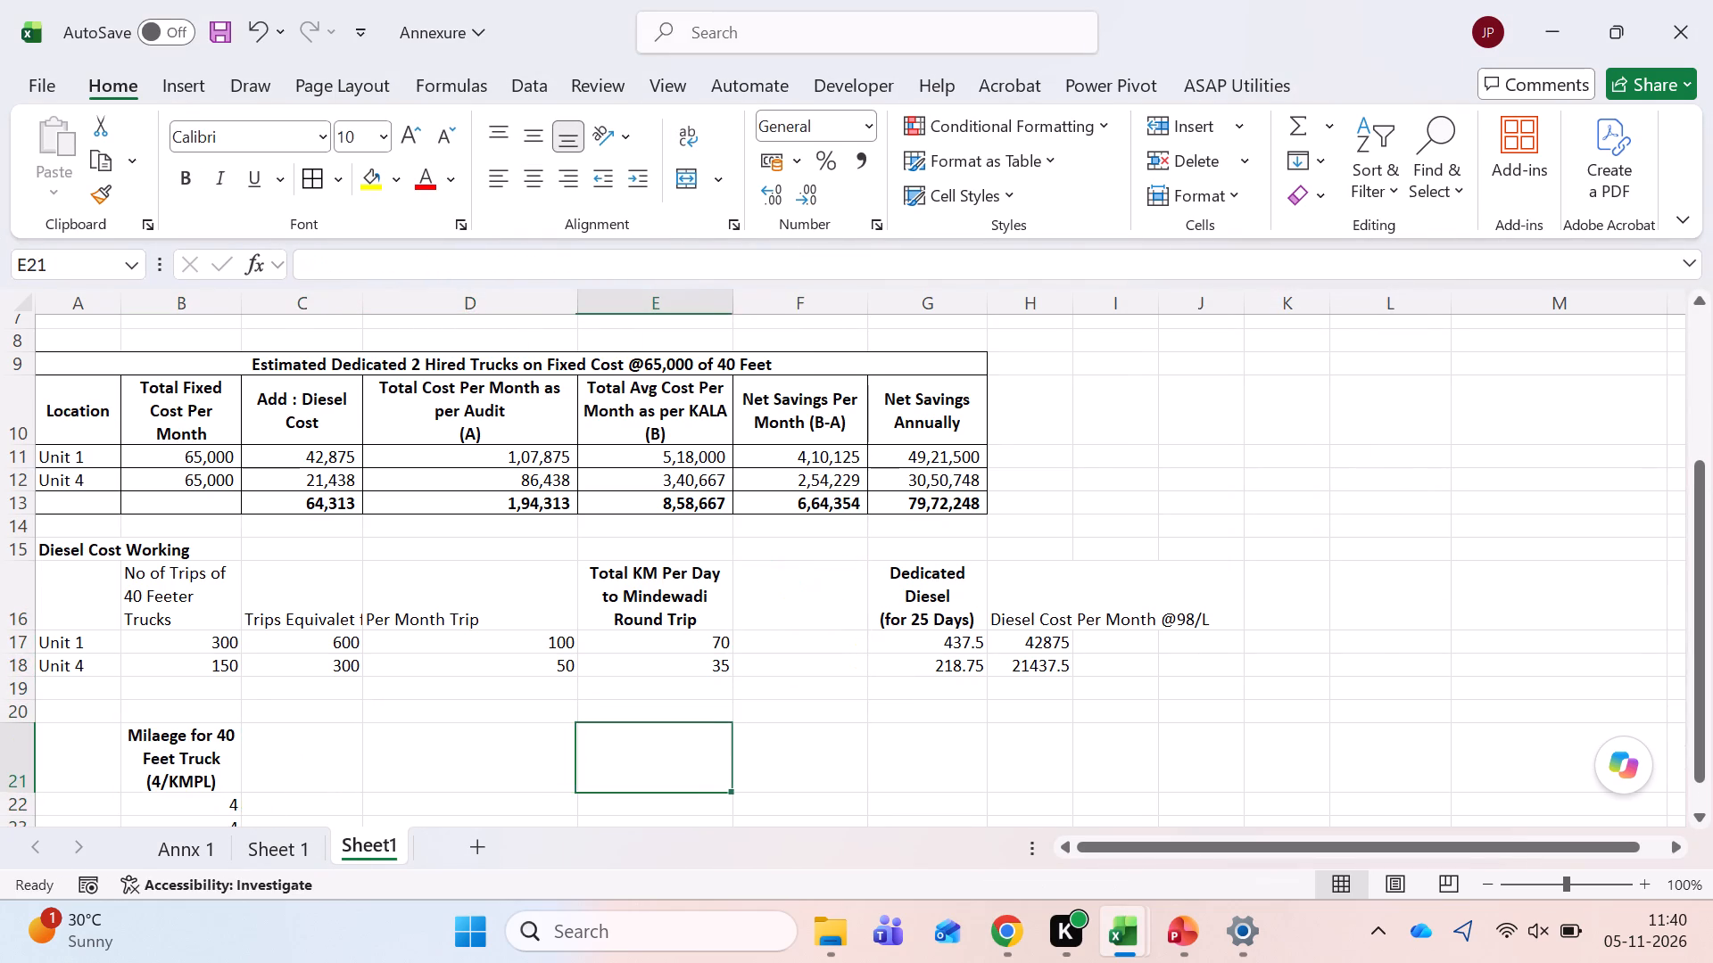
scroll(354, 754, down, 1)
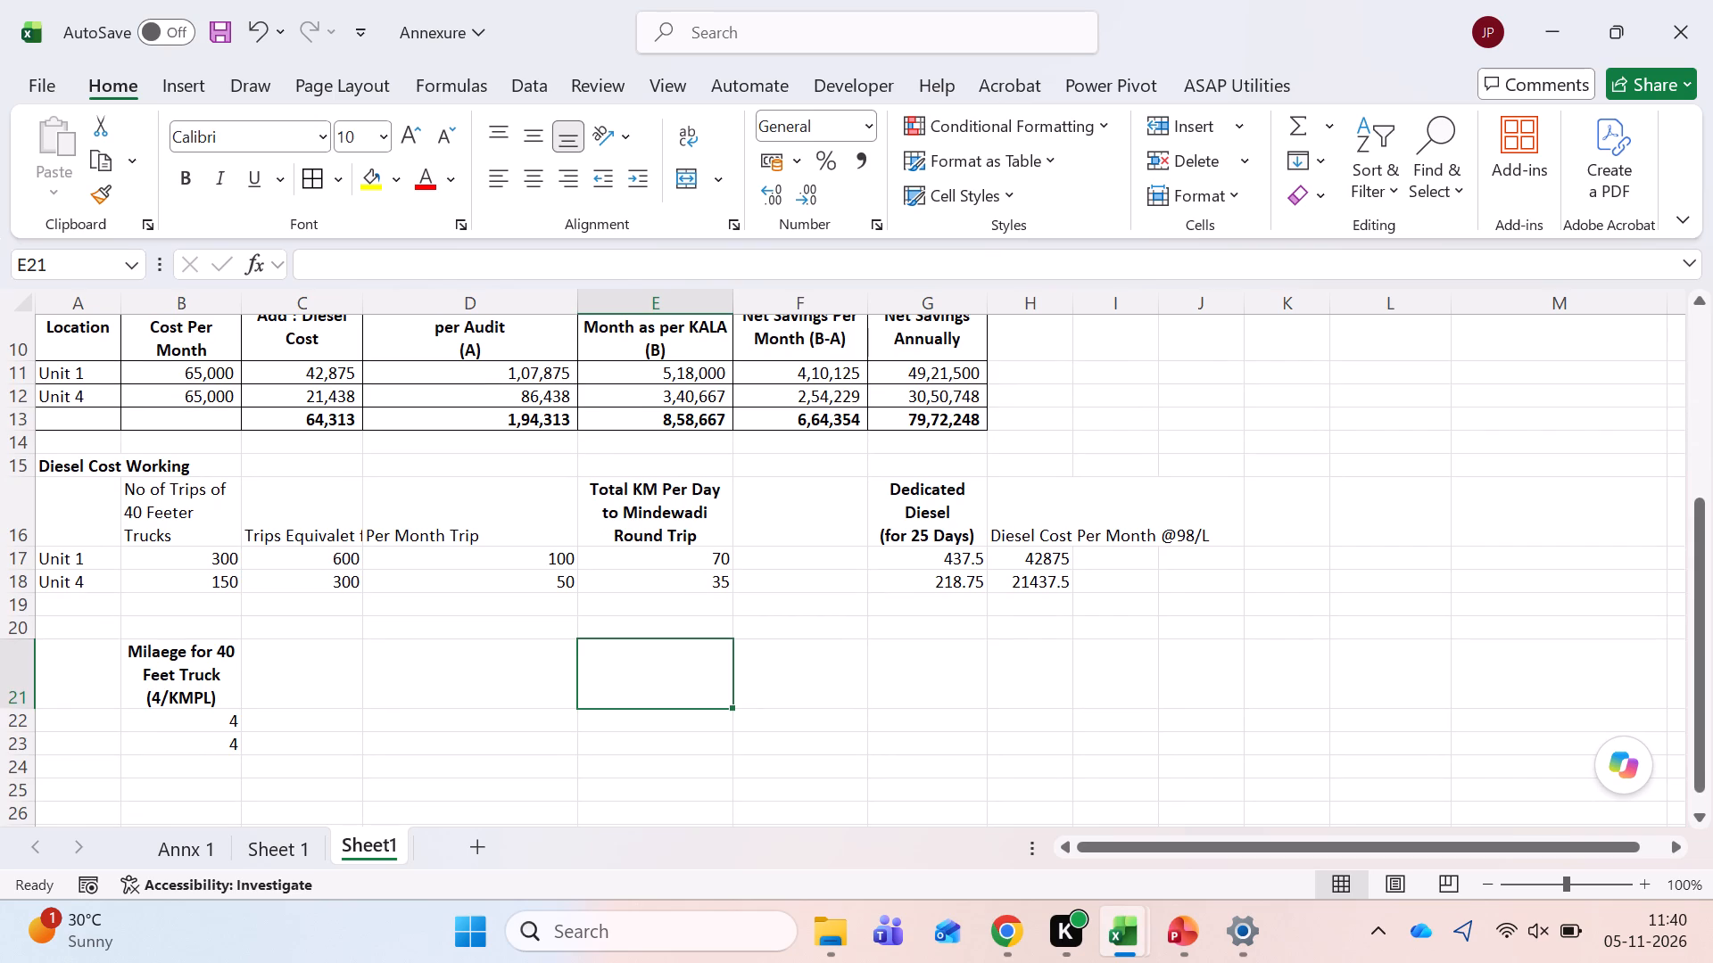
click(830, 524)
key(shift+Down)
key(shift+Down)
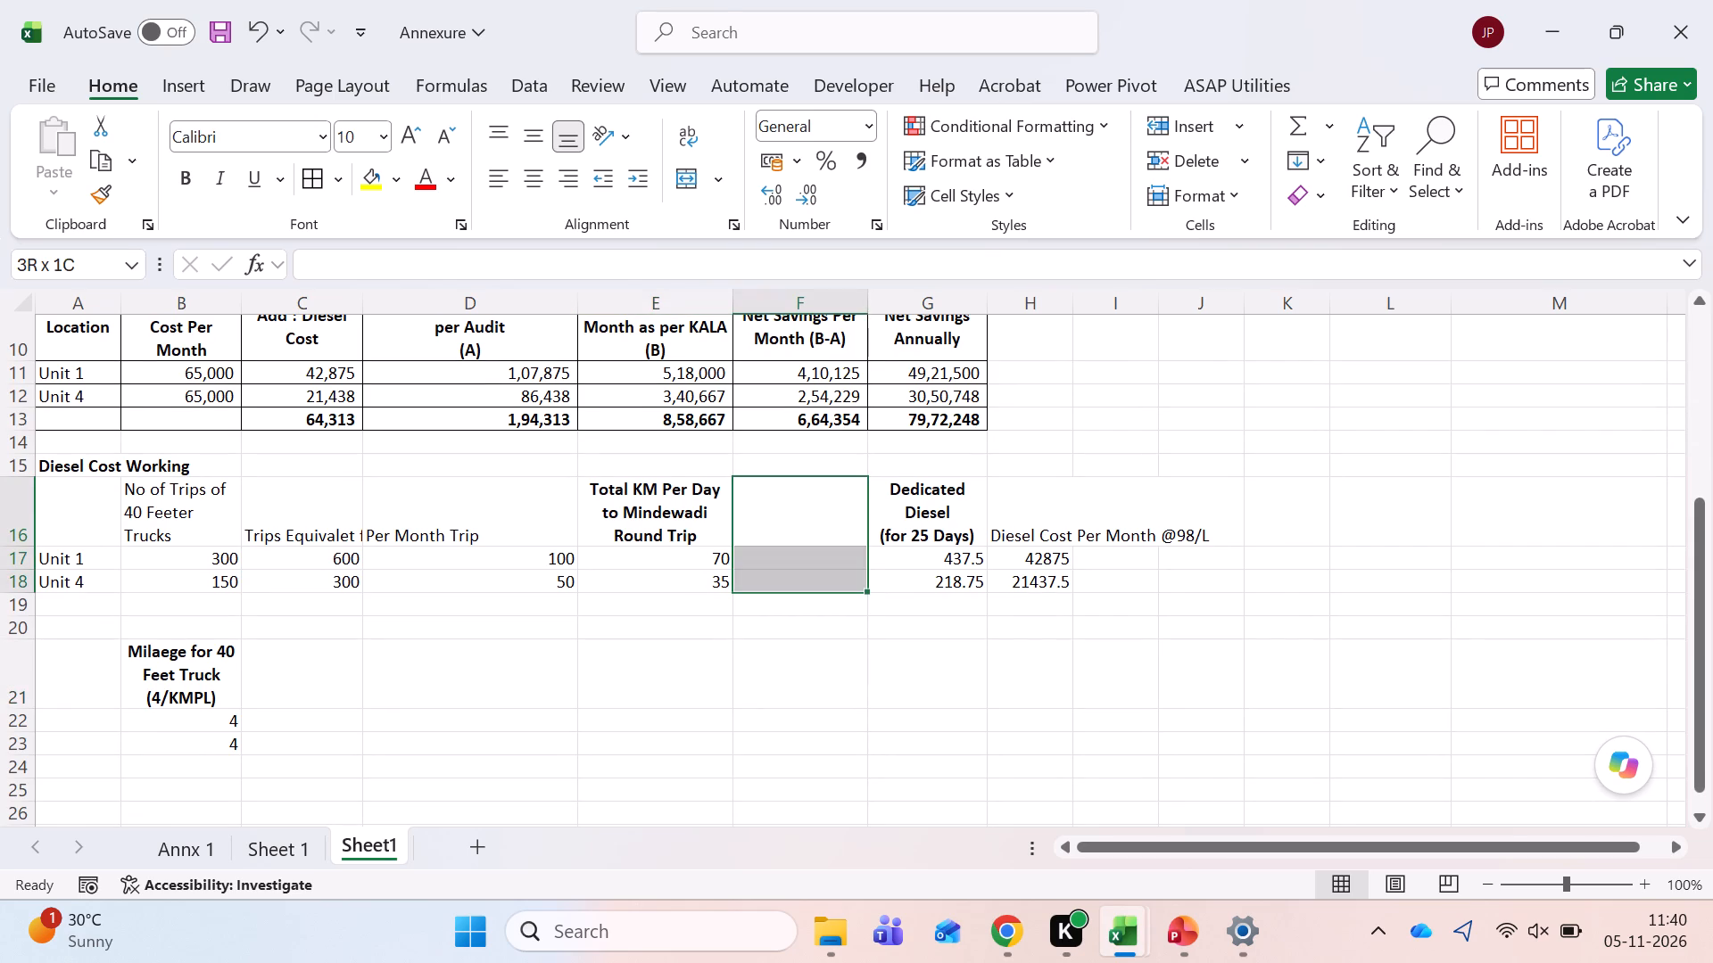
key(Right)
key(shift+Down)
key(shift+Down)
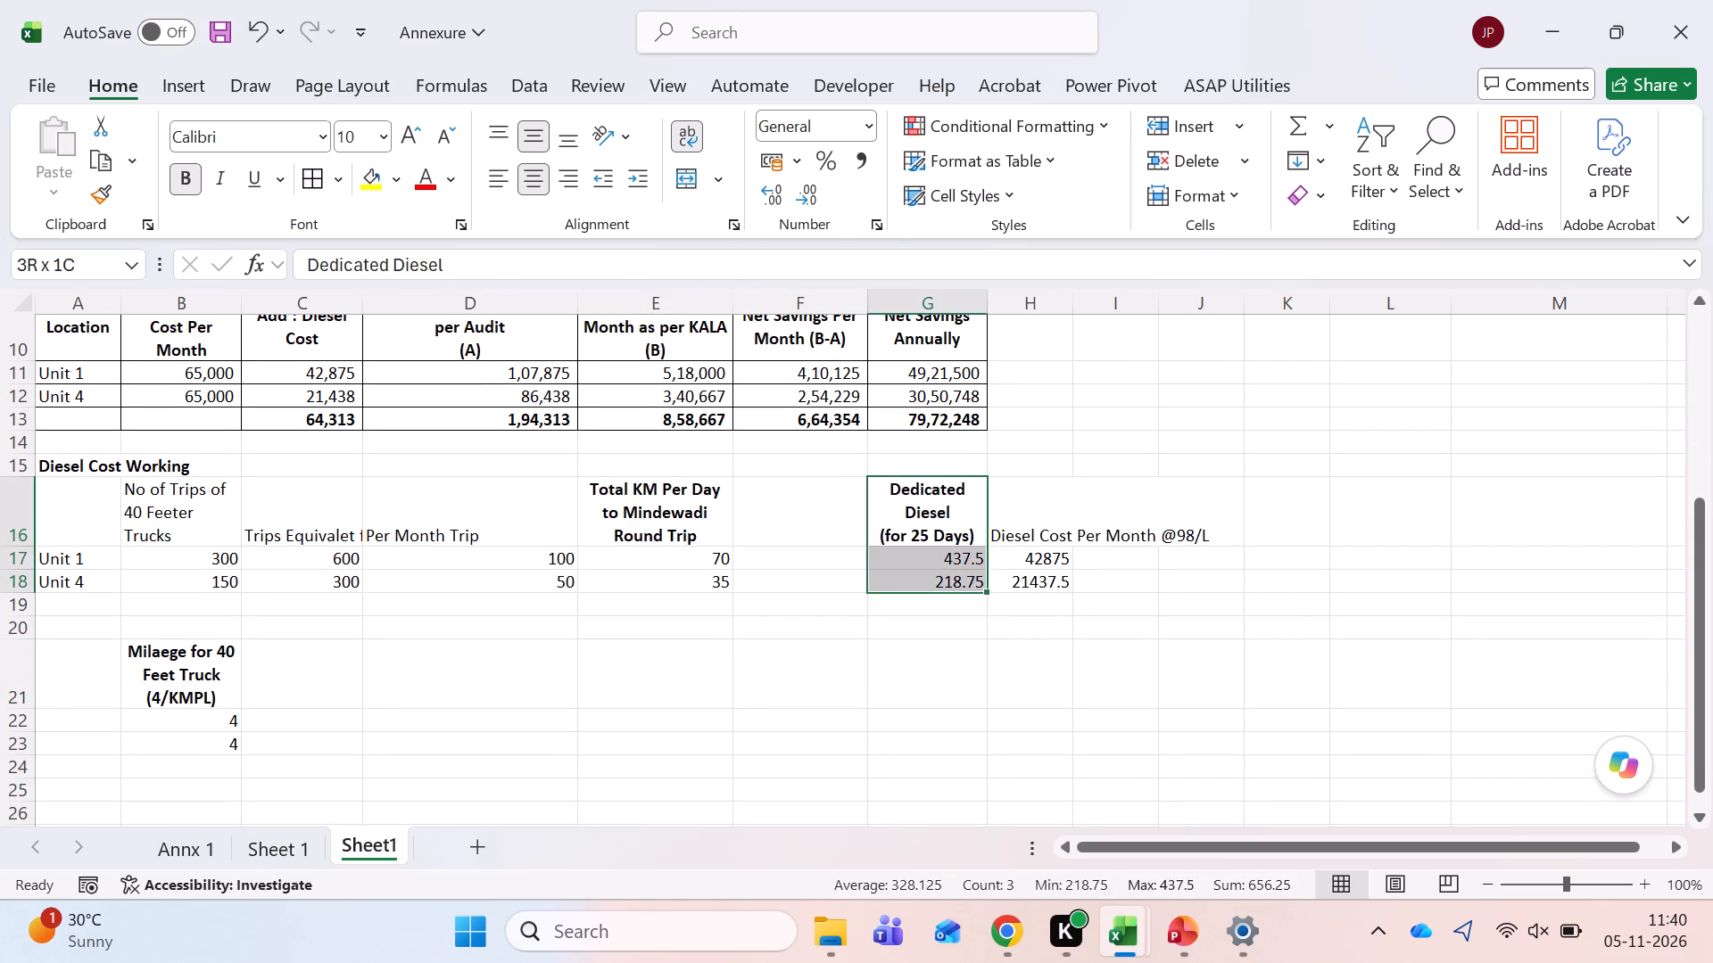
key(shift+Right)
Enter 25 for both Unit 1 and Unit 4 in the emptied column F cells F17 and F18.
key(Left)
key(Down)
key(Down)
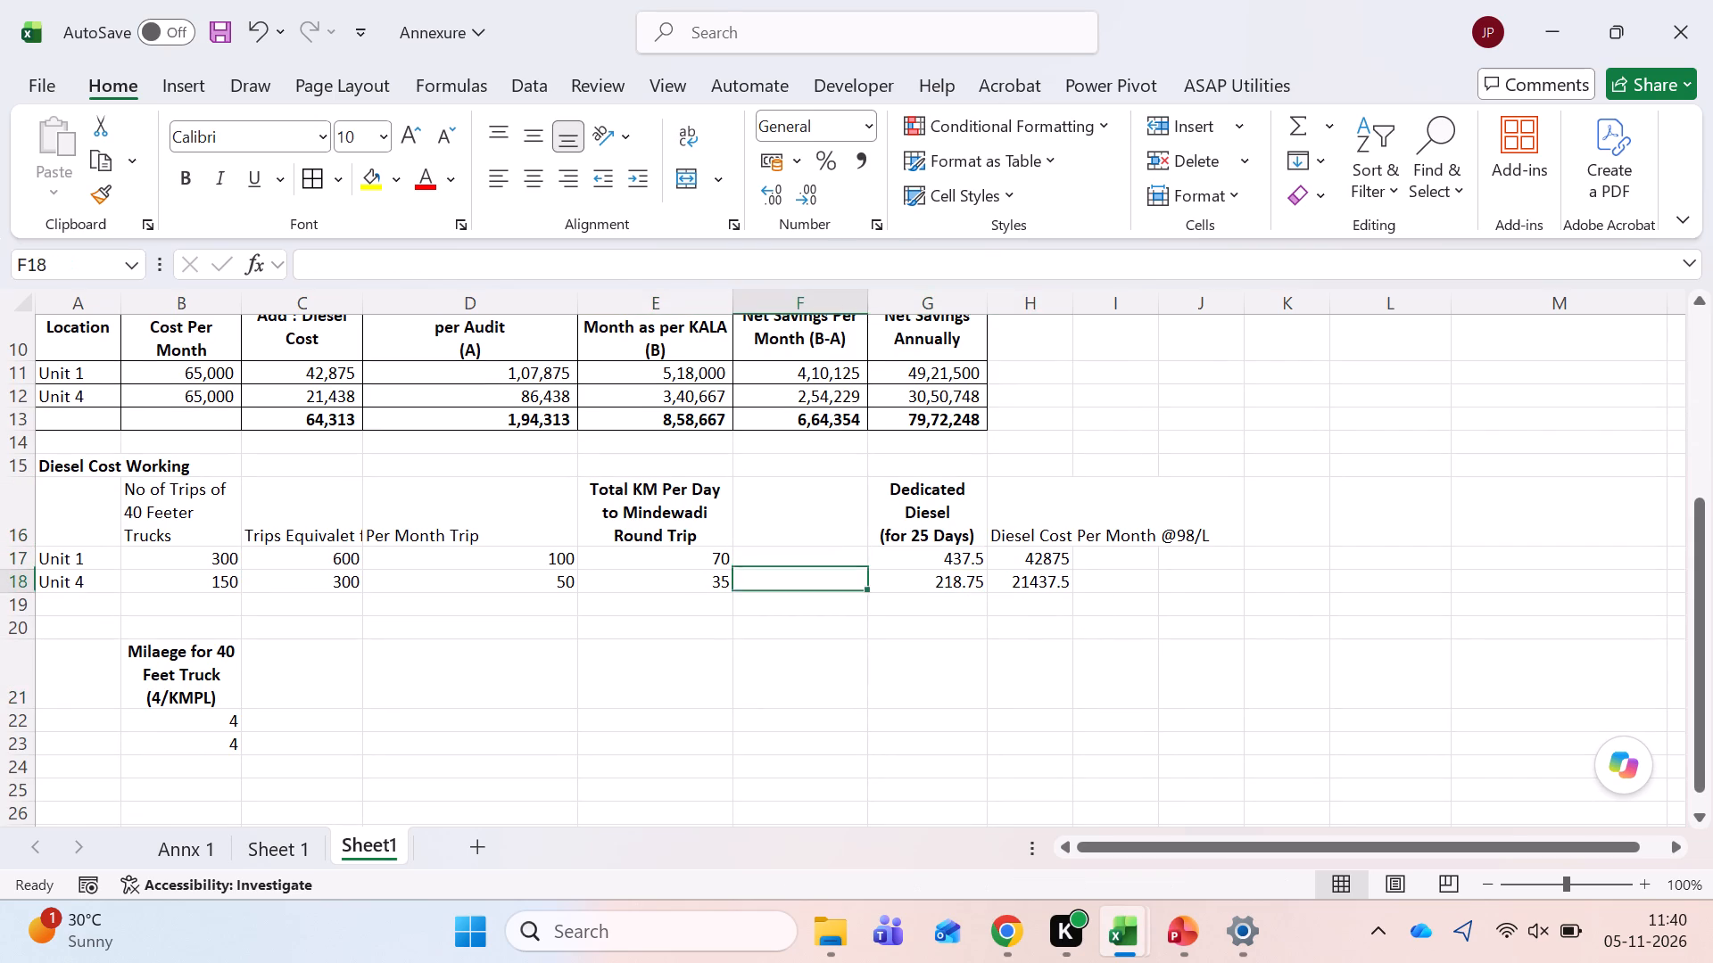
key(Down)
key(Down)
key(Up)
key(Up)
key(Up)
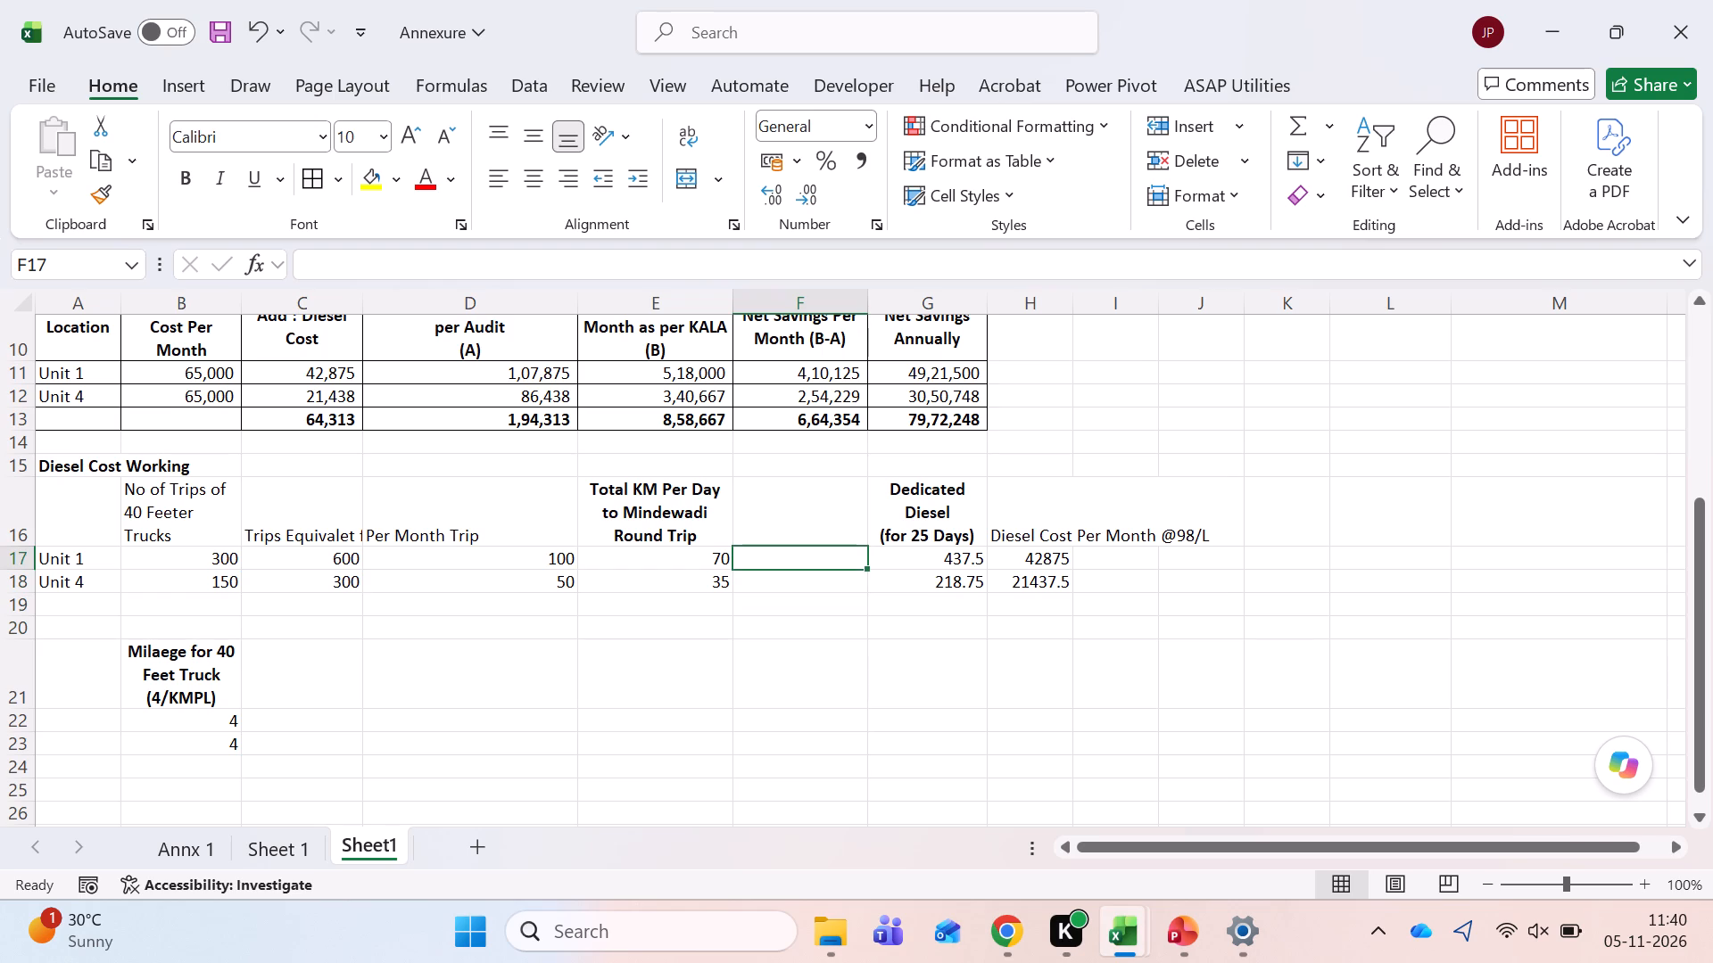
text(25)
key(Down)
key(2)
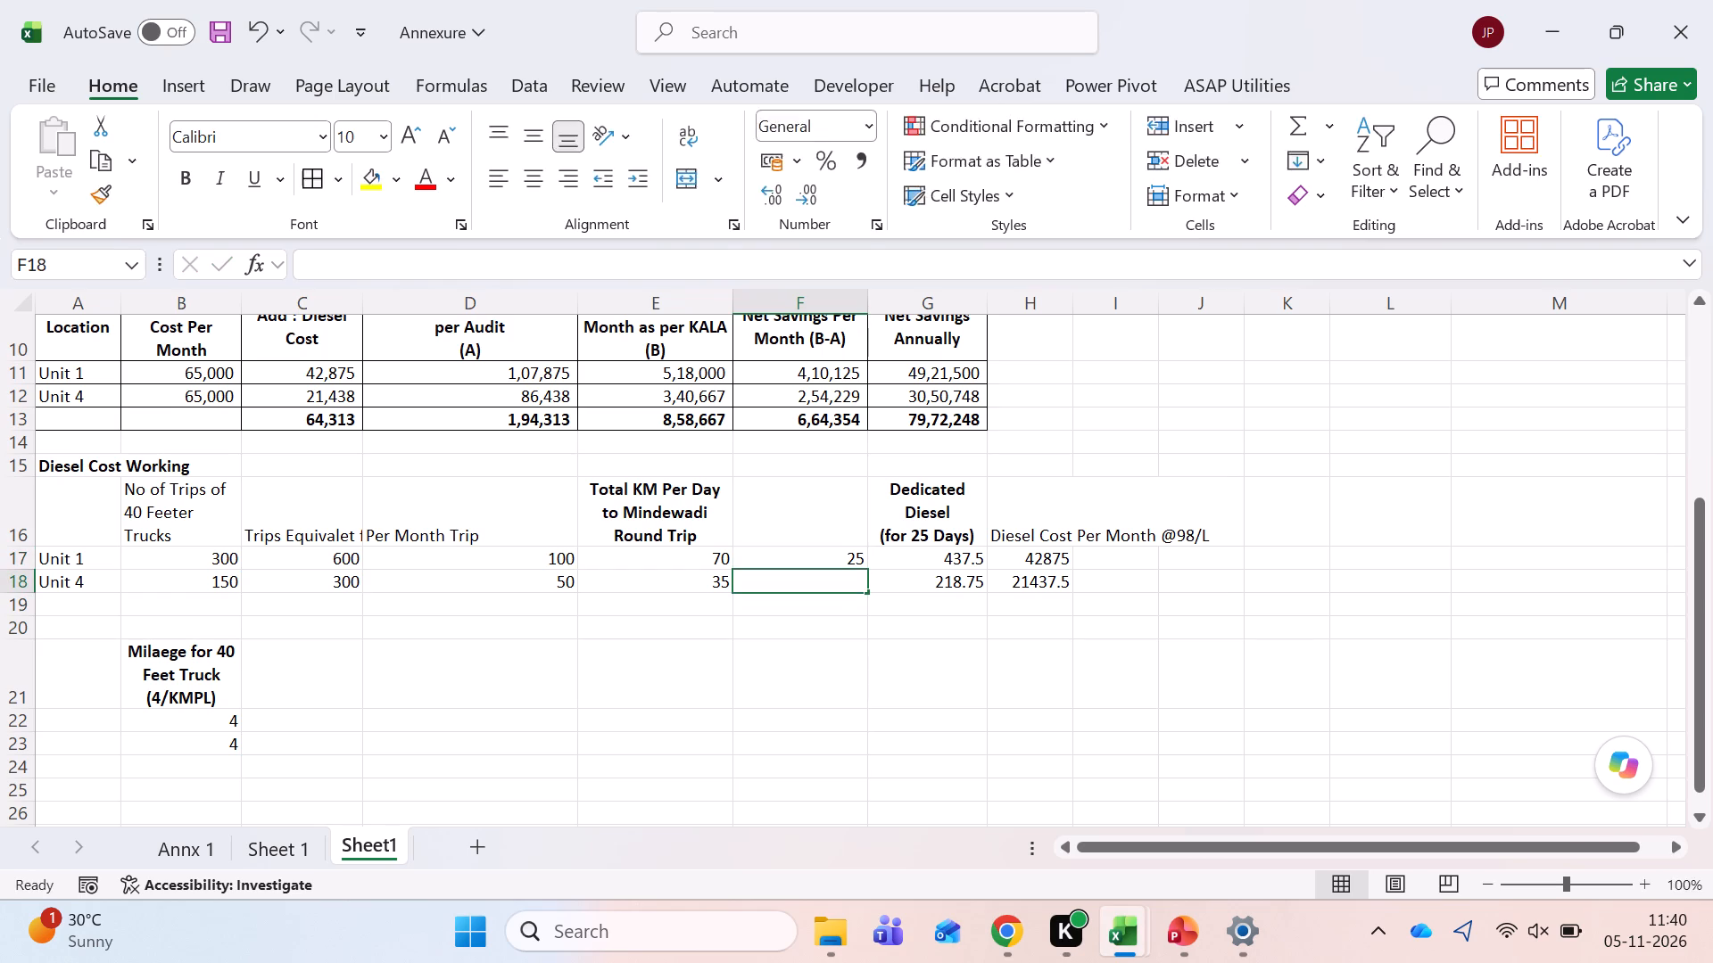
key(5)
key(Up)
key(Up)
key(Right)
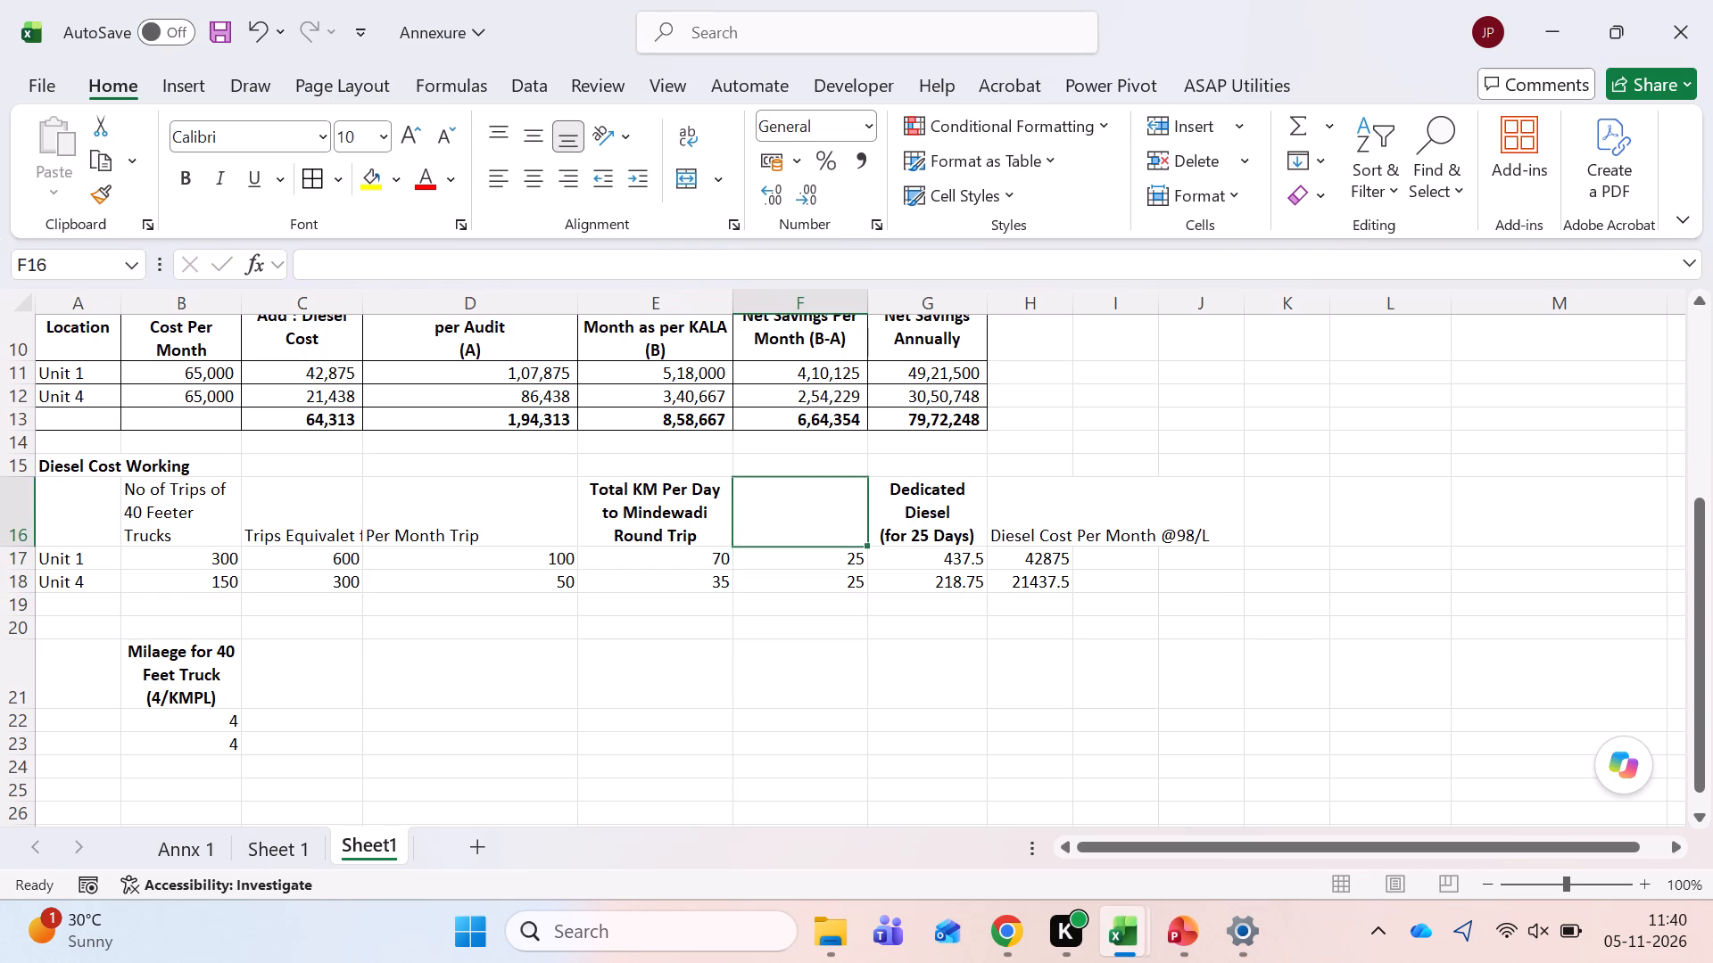
key(Down)
key(Up)
key(shift+Down)
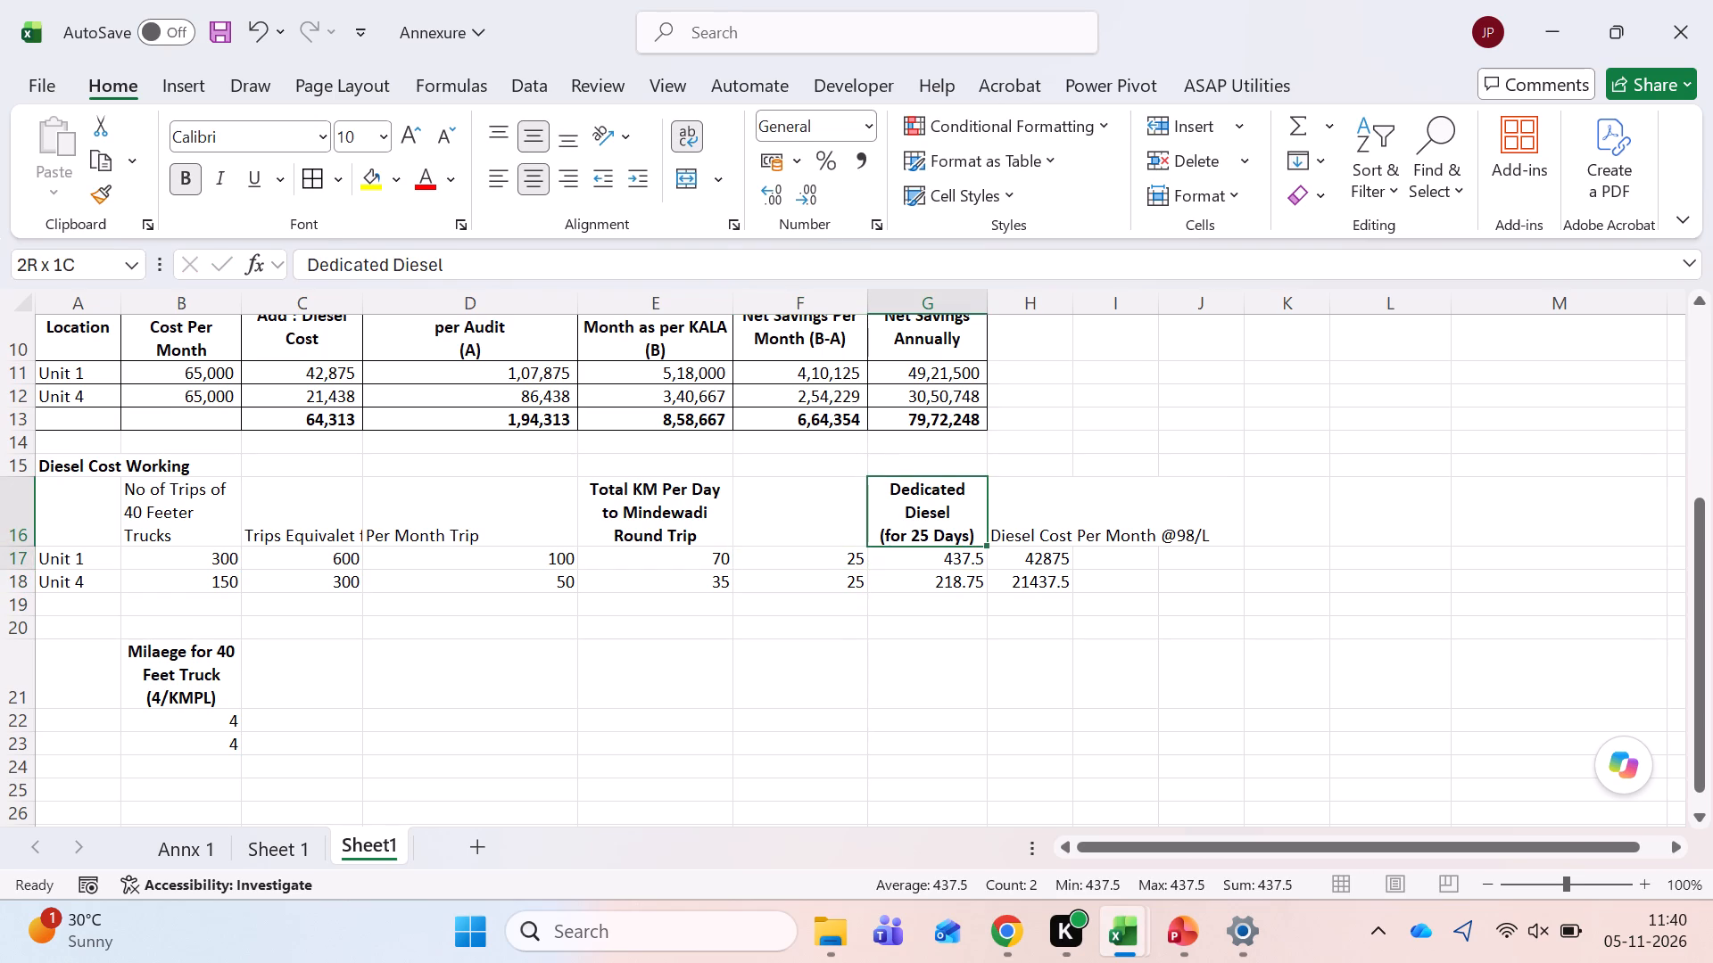
key(shift+Down)
key(shift+Right)
key(ctrl+x)
key(Right)
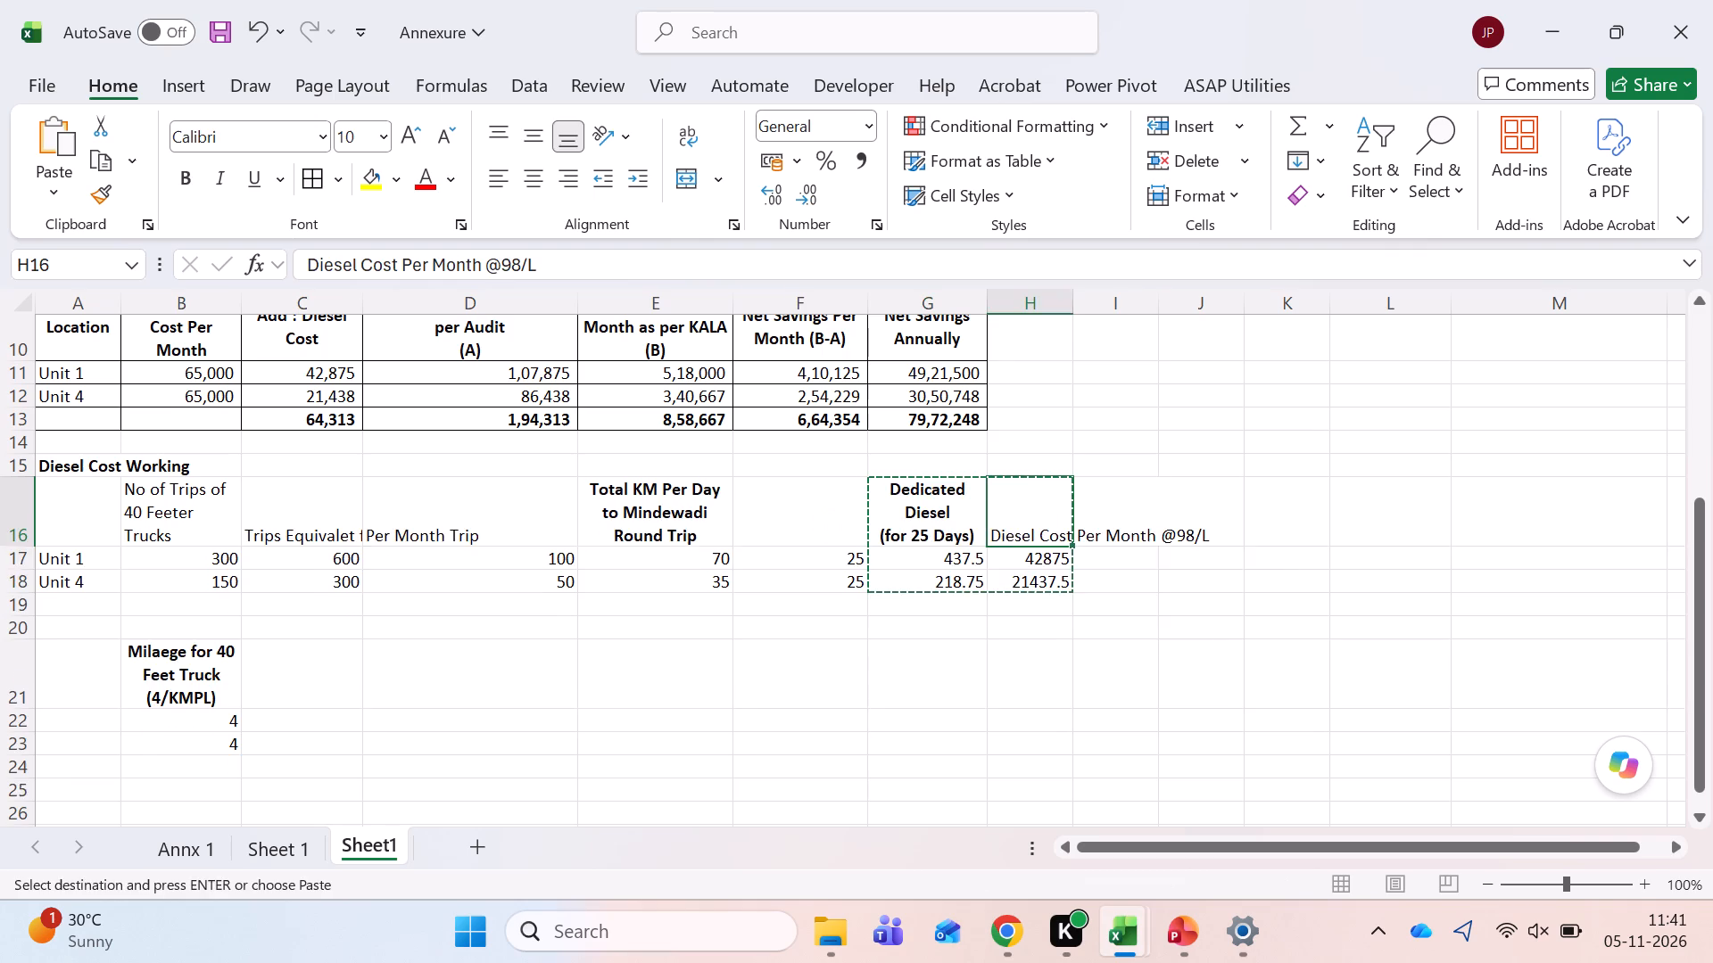
key(Return)
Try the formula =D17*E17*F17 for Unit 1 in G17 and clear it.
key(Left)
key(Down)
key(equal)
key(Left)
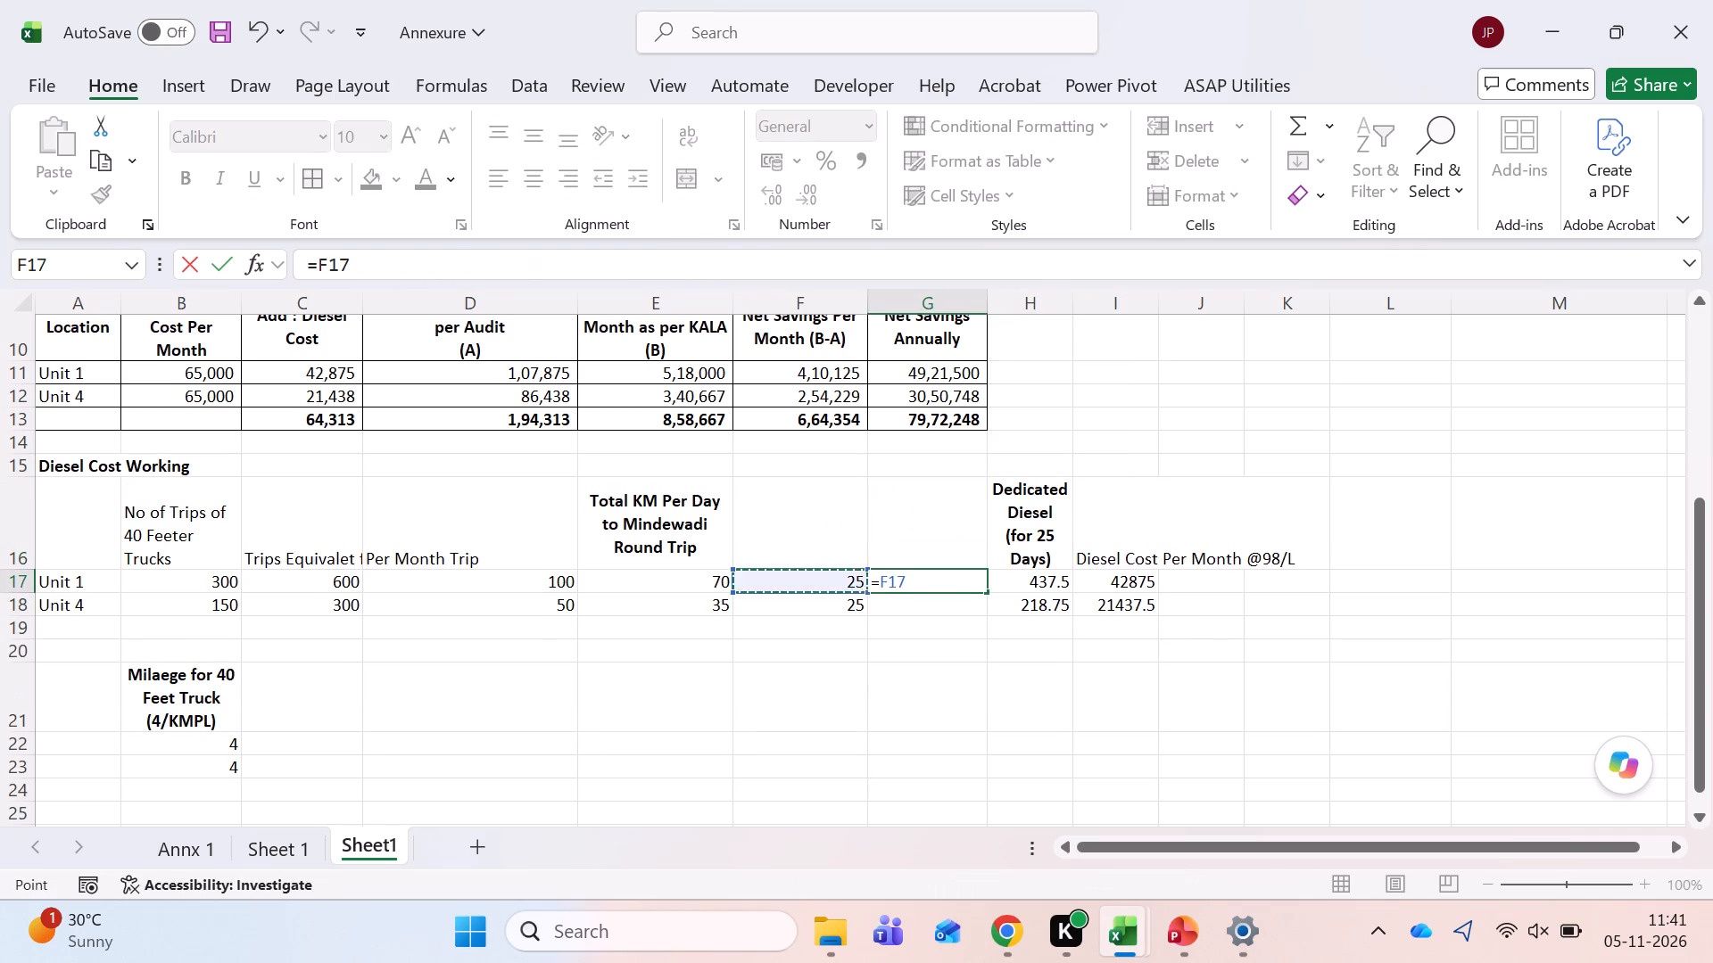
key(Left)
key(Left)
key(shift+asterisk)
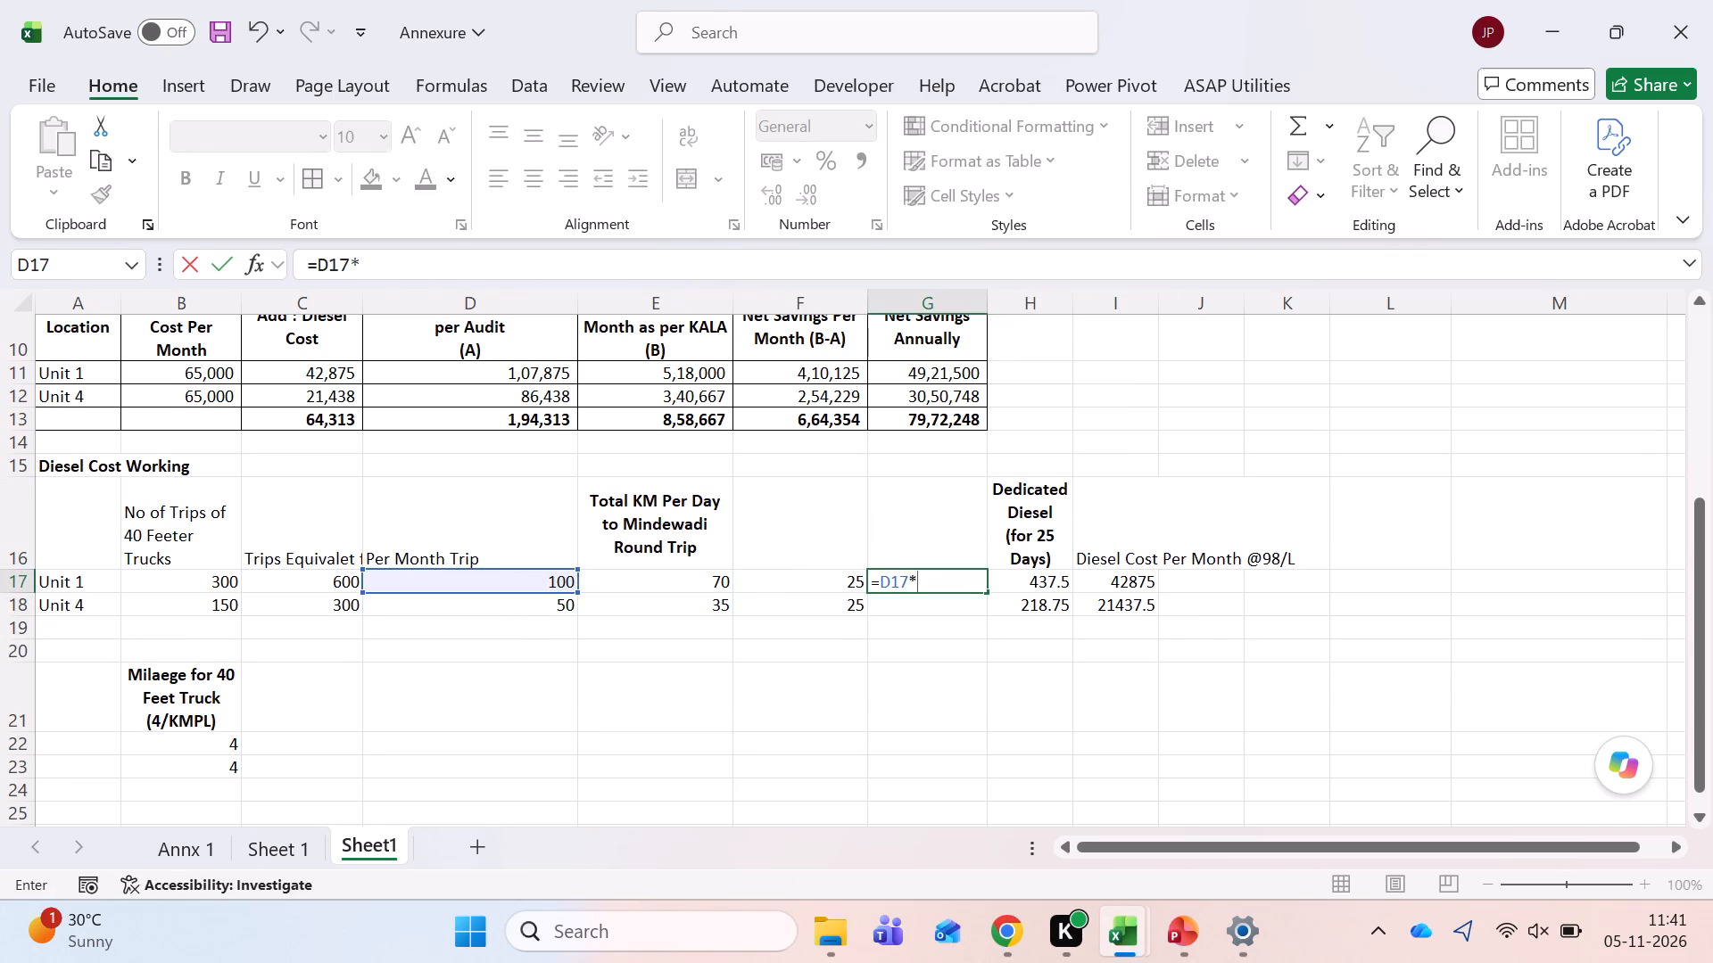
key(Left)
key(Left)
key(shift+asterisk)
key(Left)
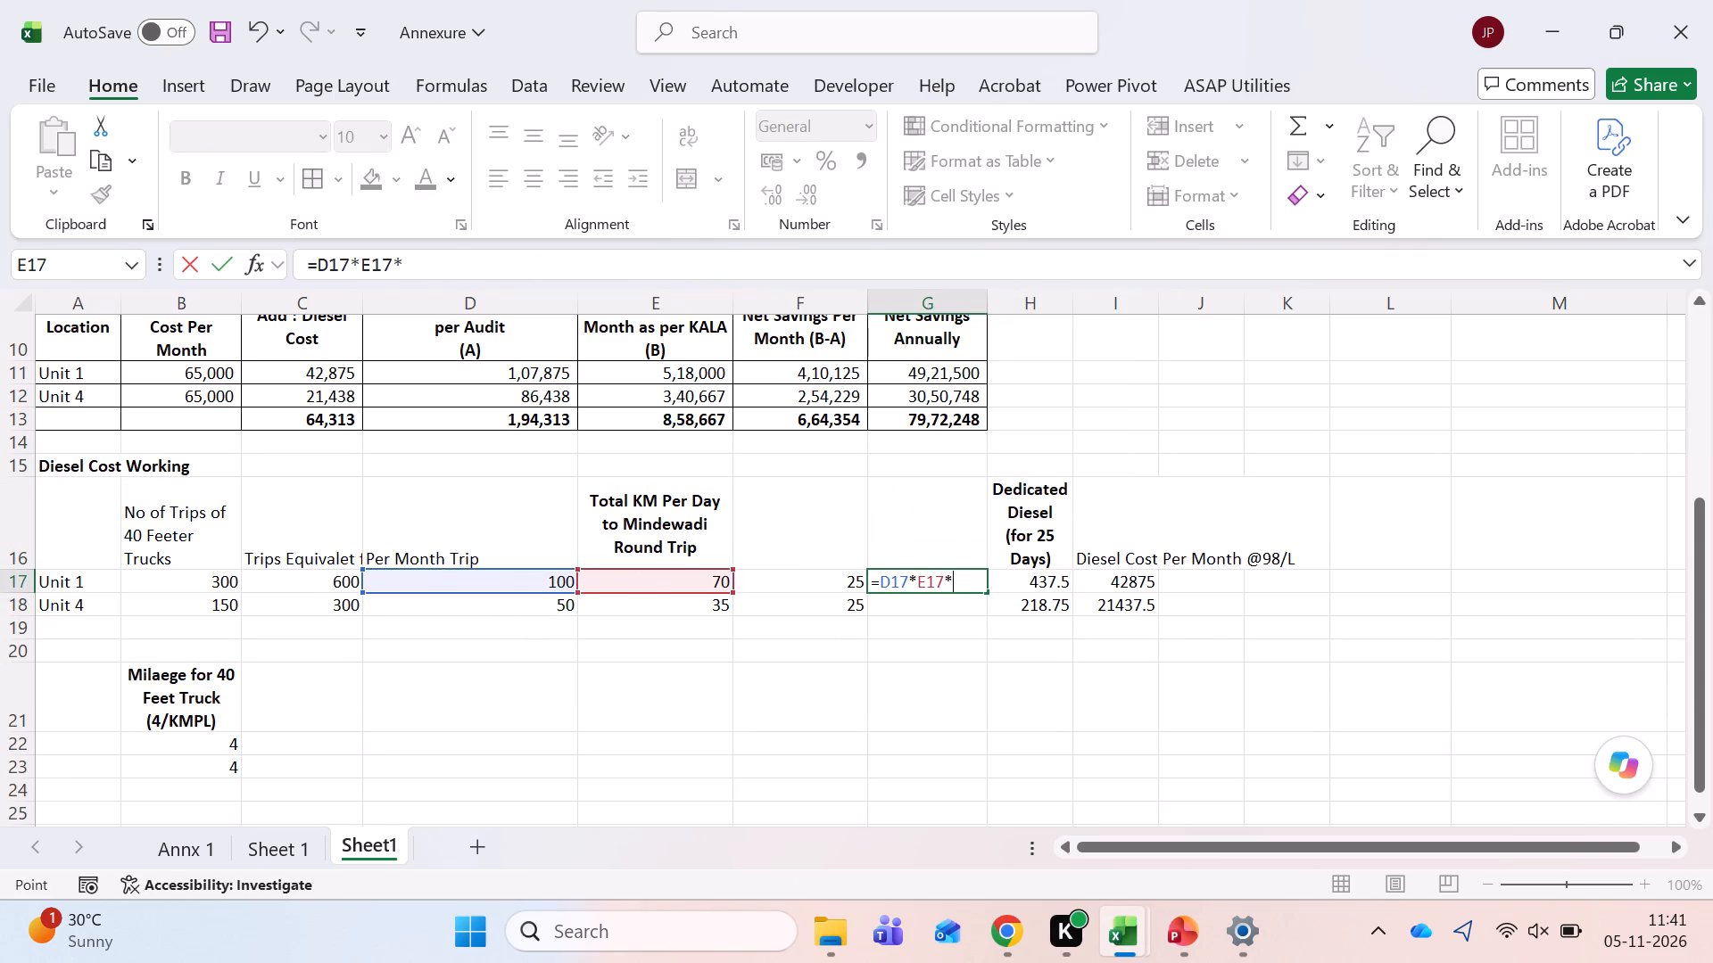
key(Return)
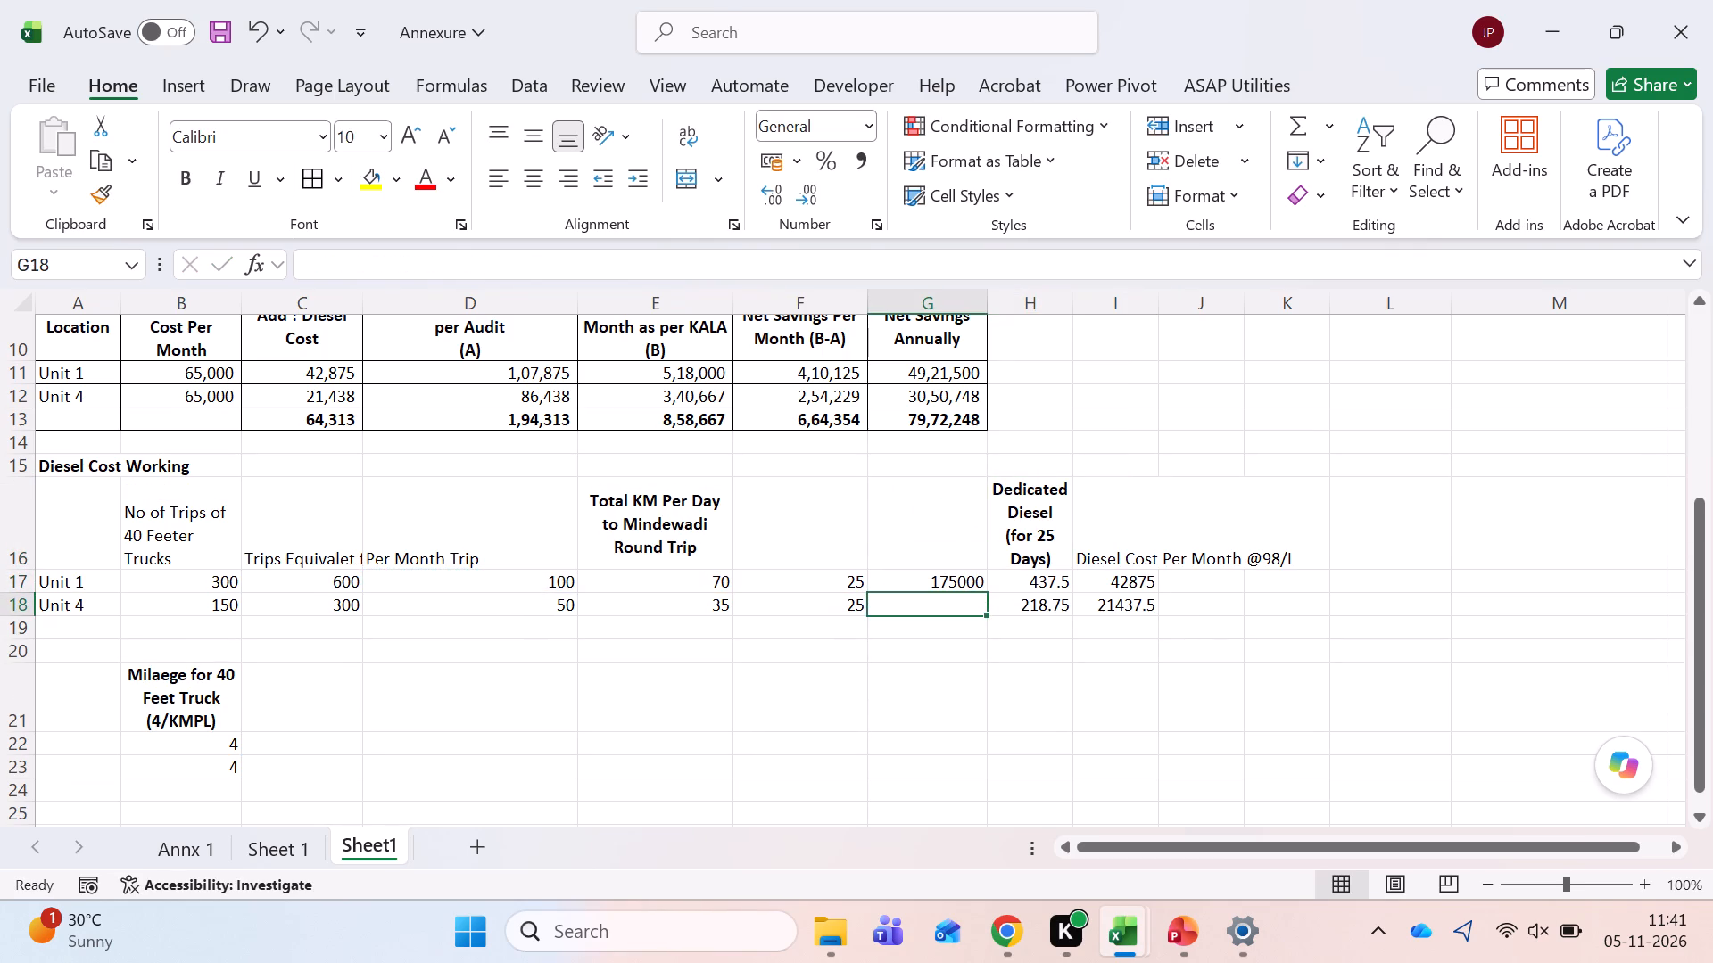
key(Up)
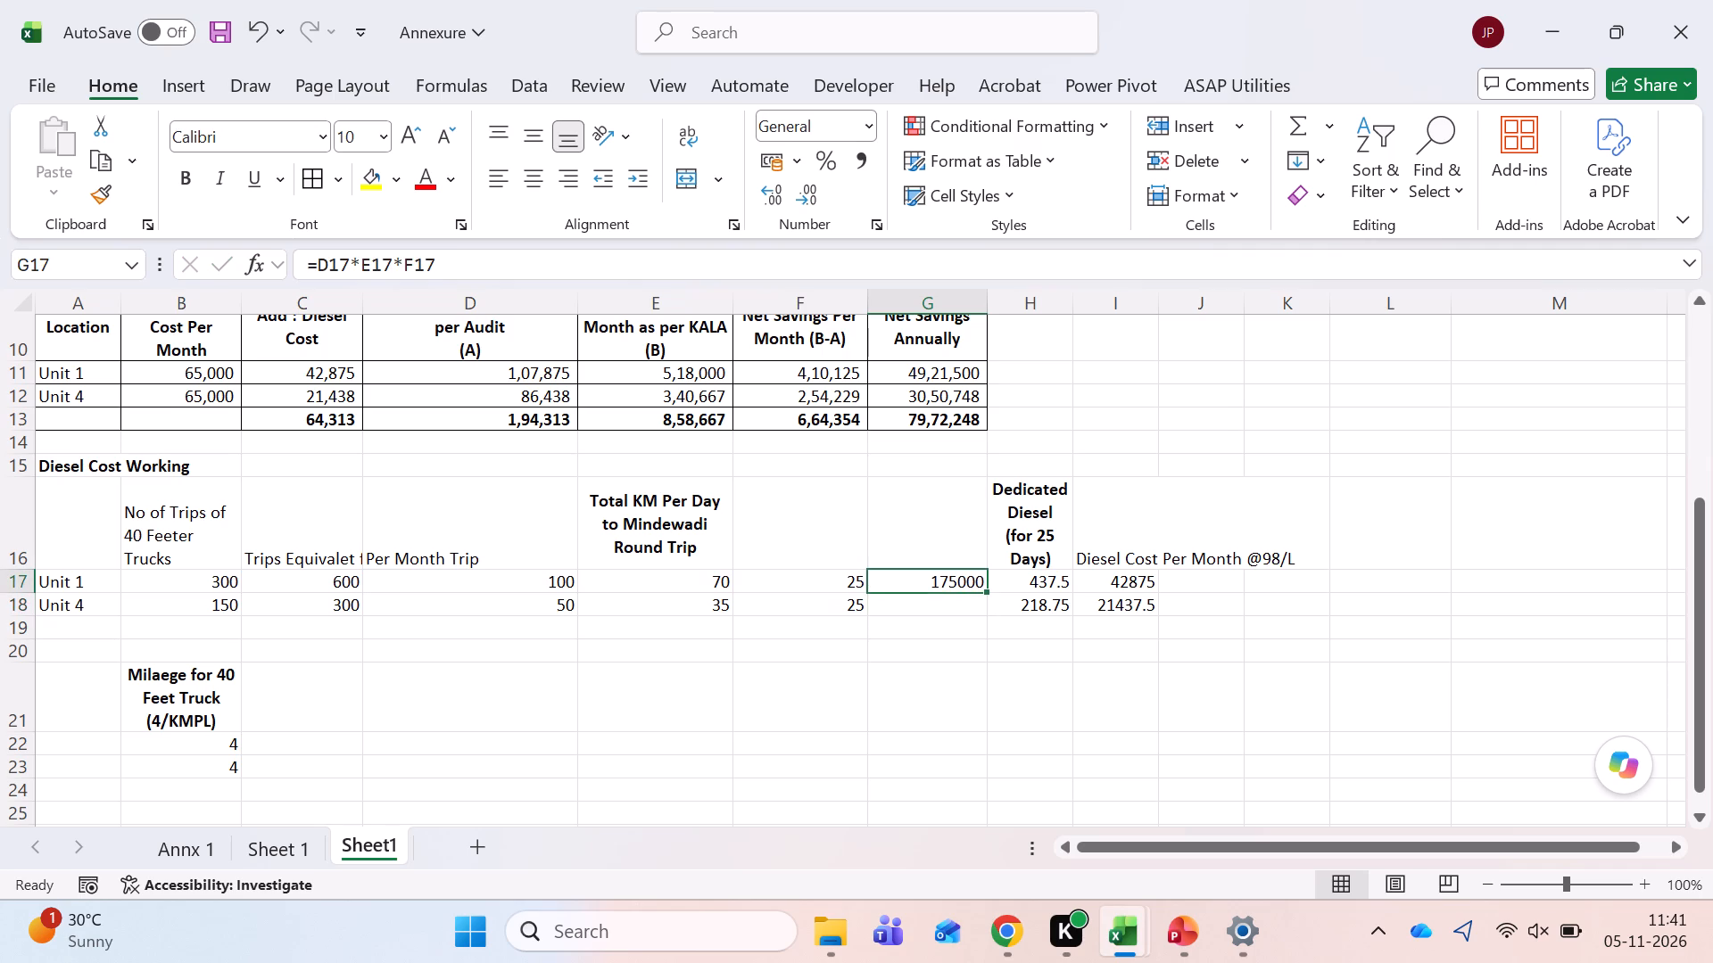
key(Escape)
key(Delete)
Set Unit 1's "Total KM Per Day to Mindewadi Round Trip" value in E17 to 35.
key(Left)
key(Left)
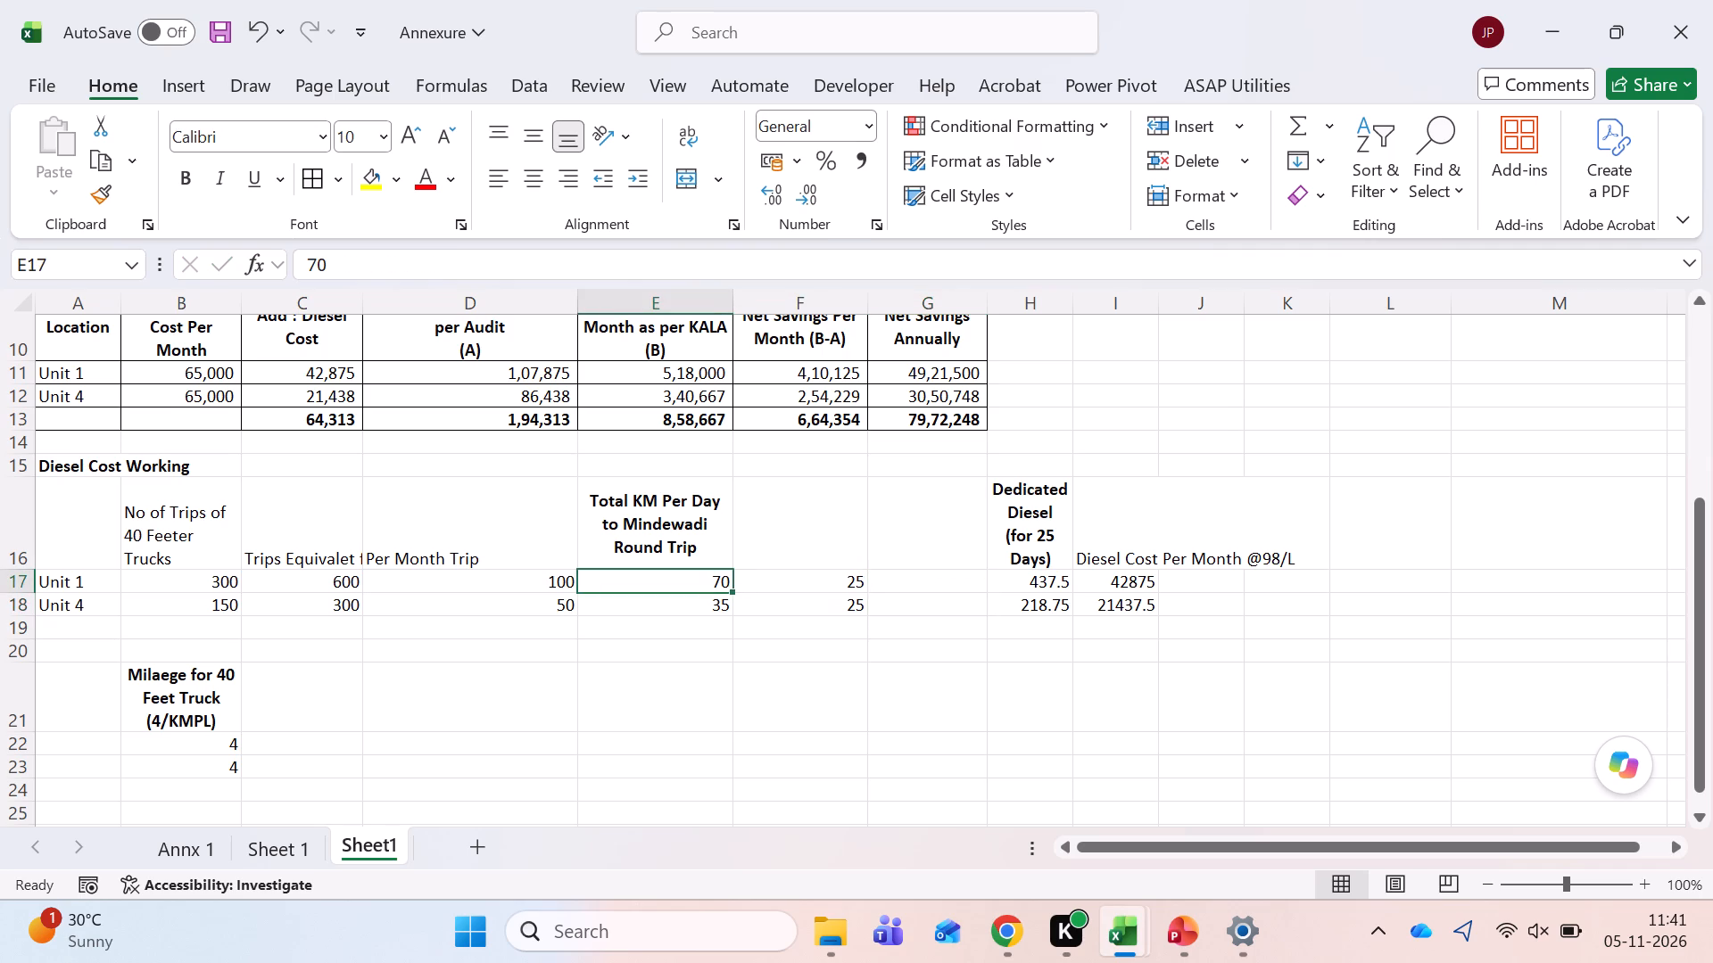
key(Up)
key(Down)
key(Up)
key(Down)
key(Right)
key(Left)
text(35)
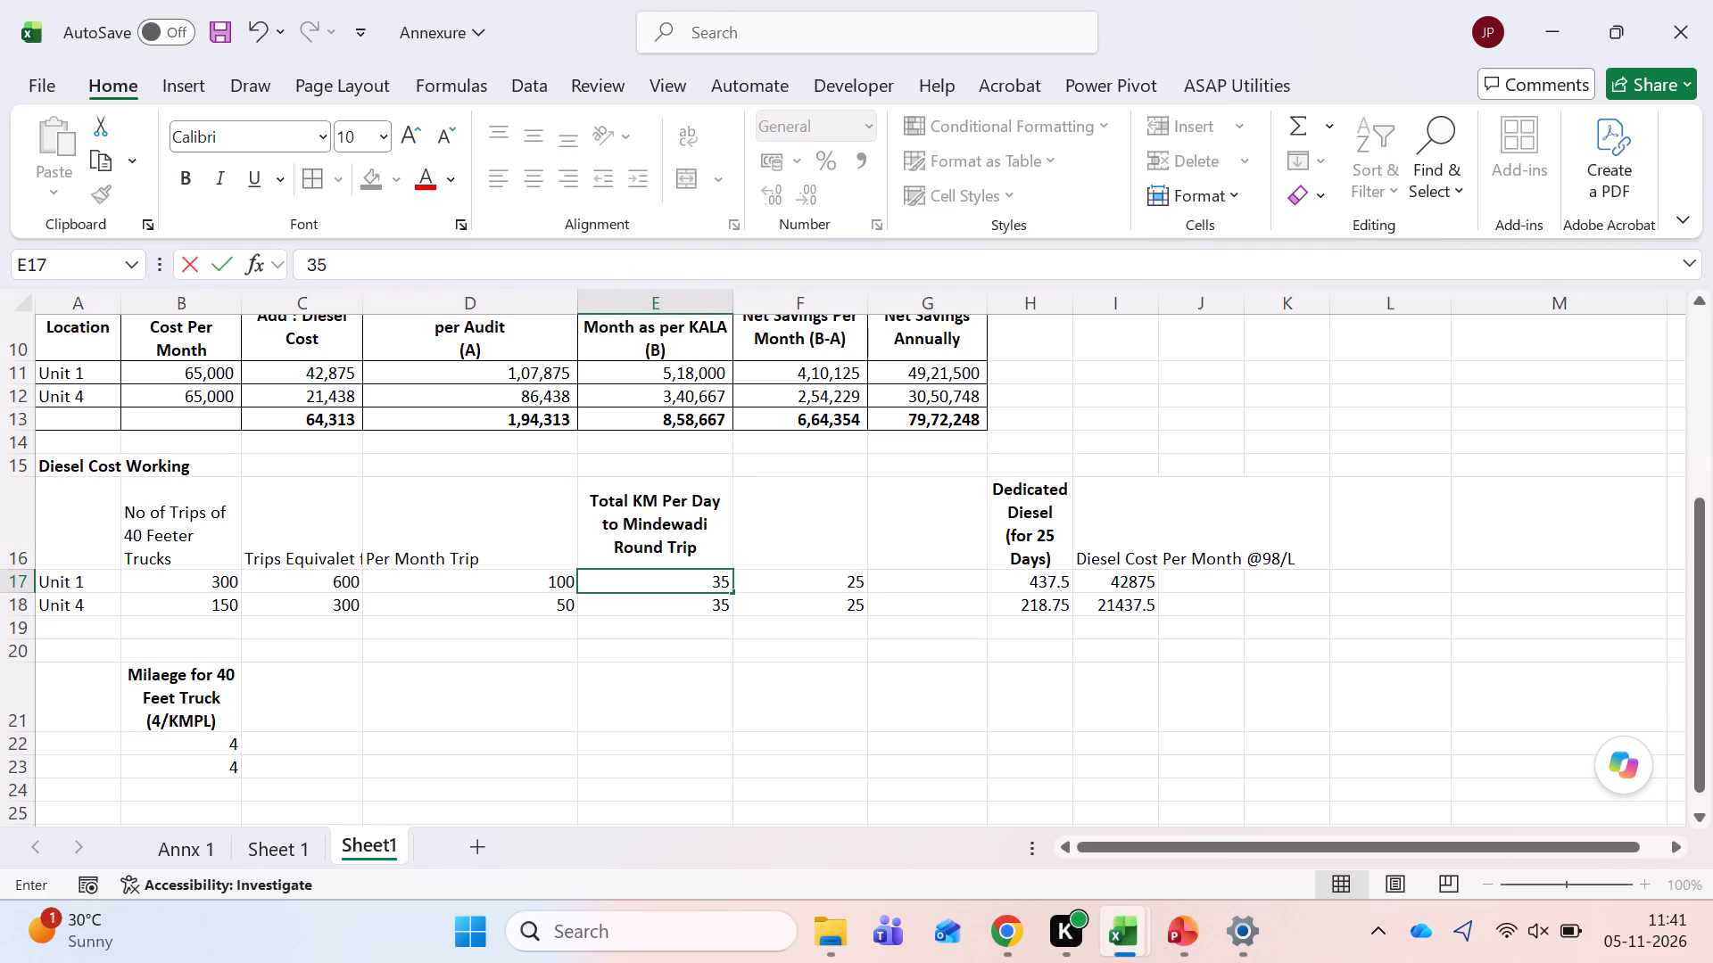
key(Down)
key(Up)
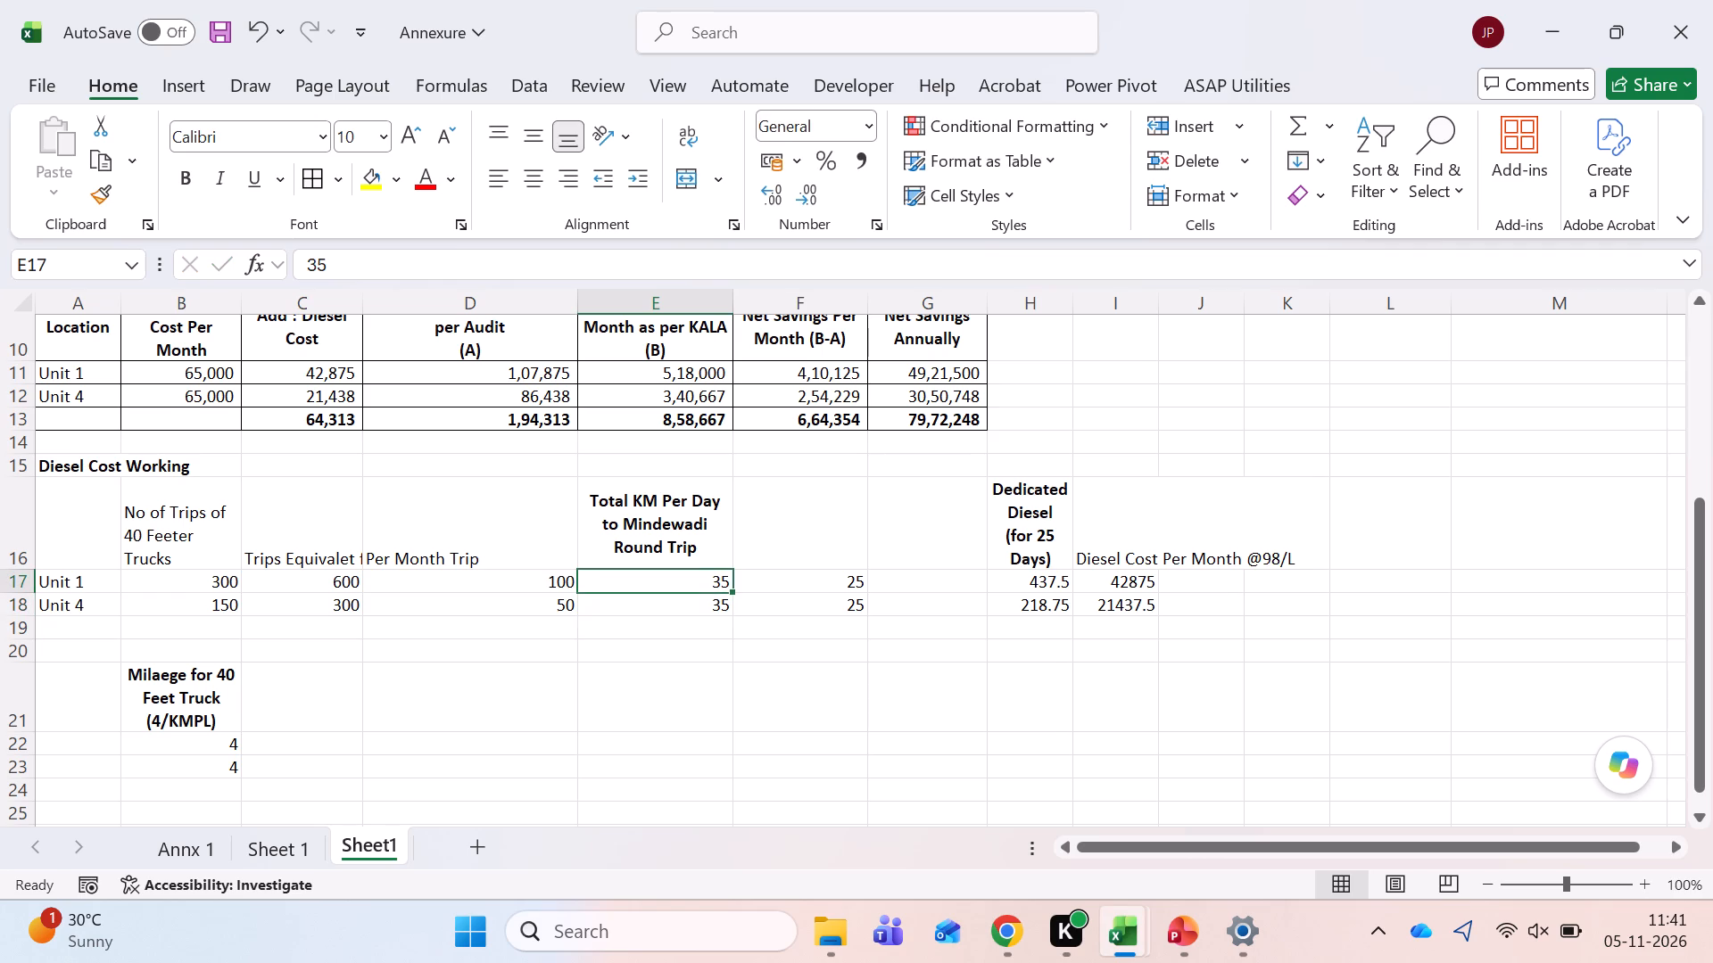
key(Right)
key(Left)
key(Right)
key(Left)
Enter the formula =D17*E17*F17 for Unit 1 in G17, multiplying trips, kilometres and days.
key(Up)
key(Right)
key(Down)
key(Right)
key(equal)
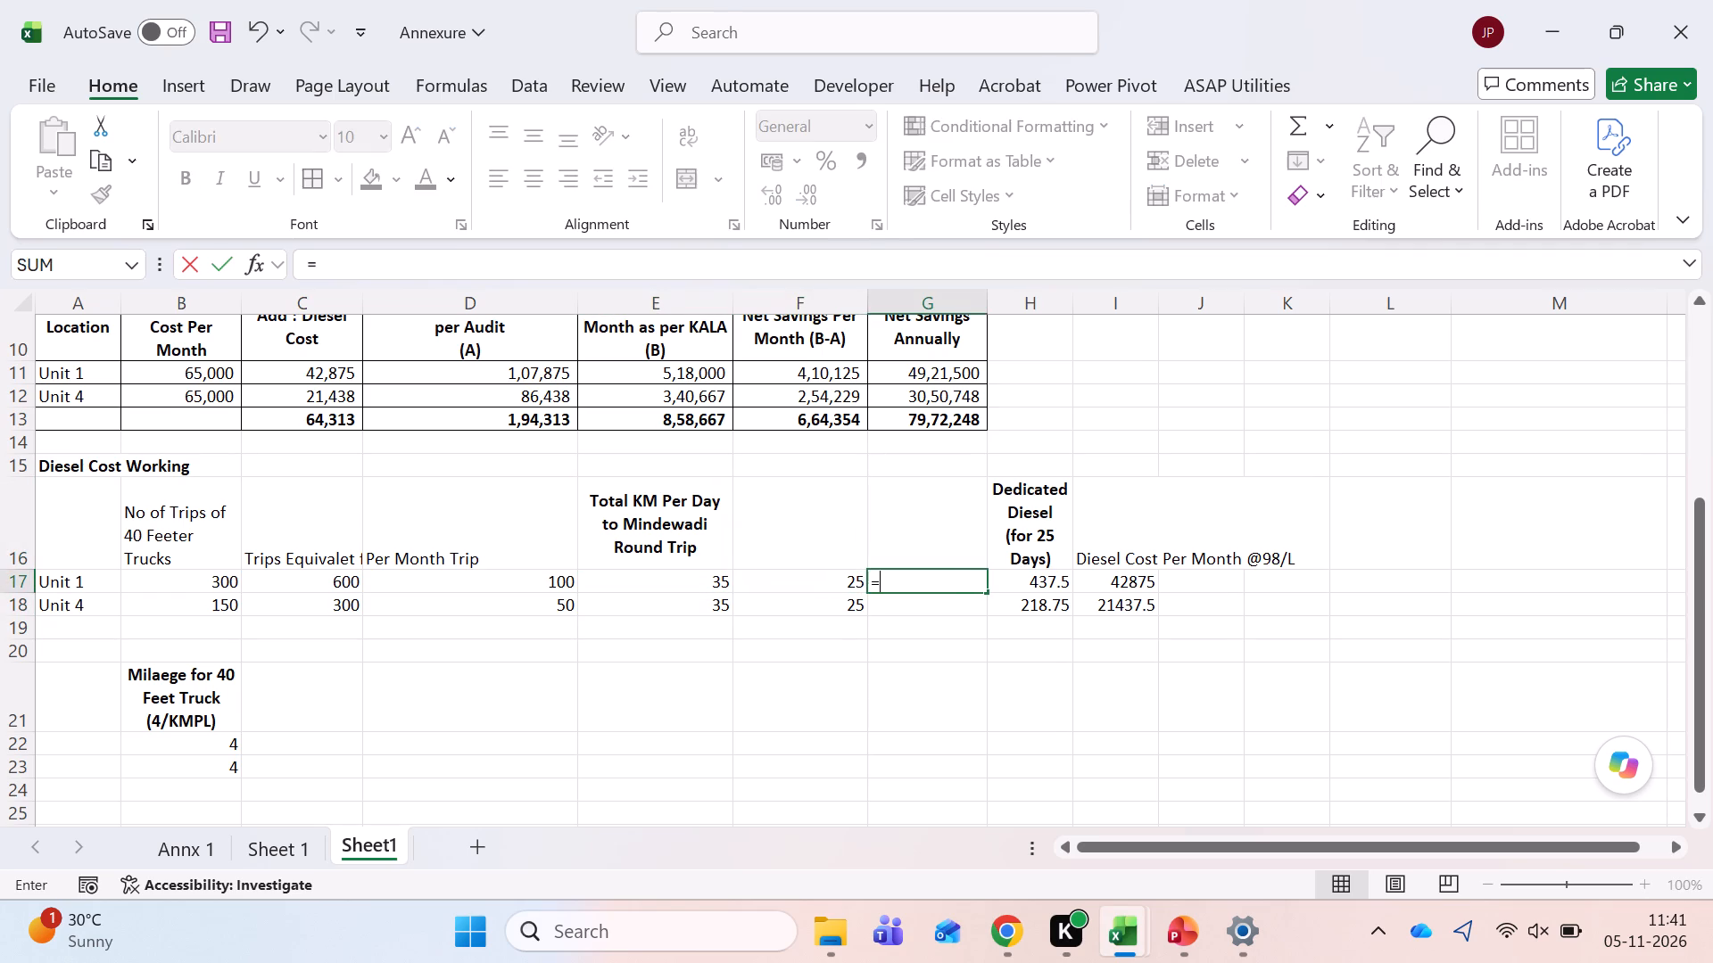
key(Left)
key(Left)
key(Left)
key(shift+asterisk)
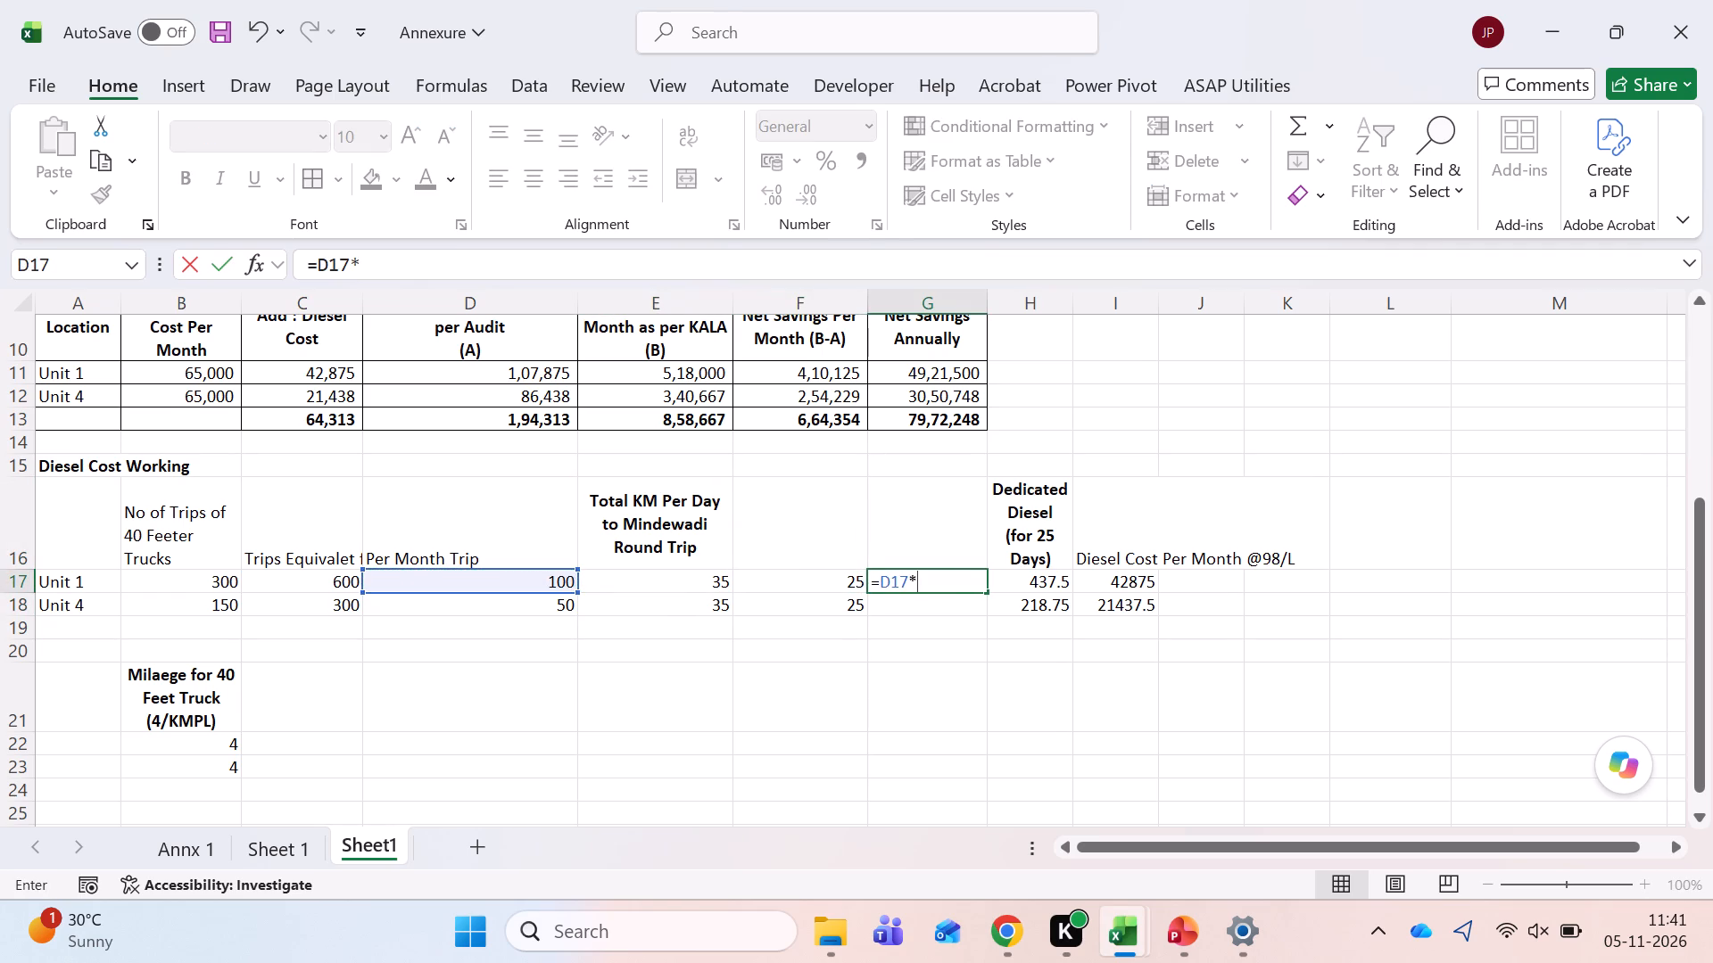
key(Left)
key(Left)
key(shift+asterisk)
key(Left)
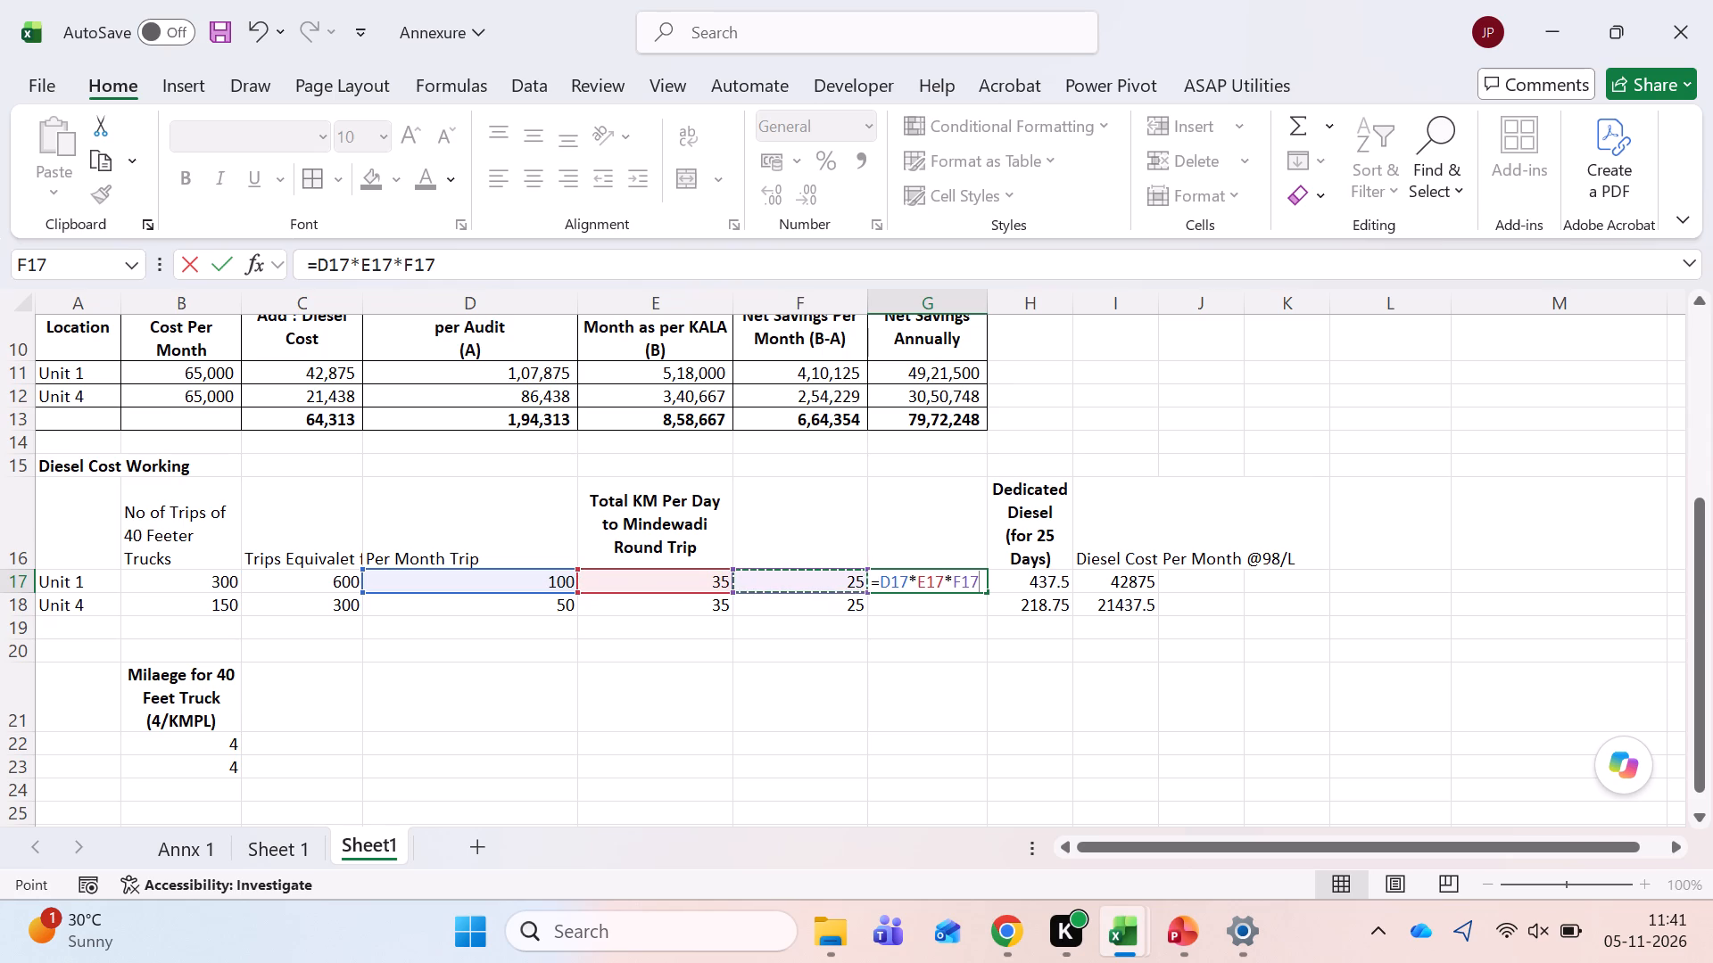
key(Return)
Copy the G17 formula down to Unit 4 in G18.
key(Up)
key(ctrl+c)
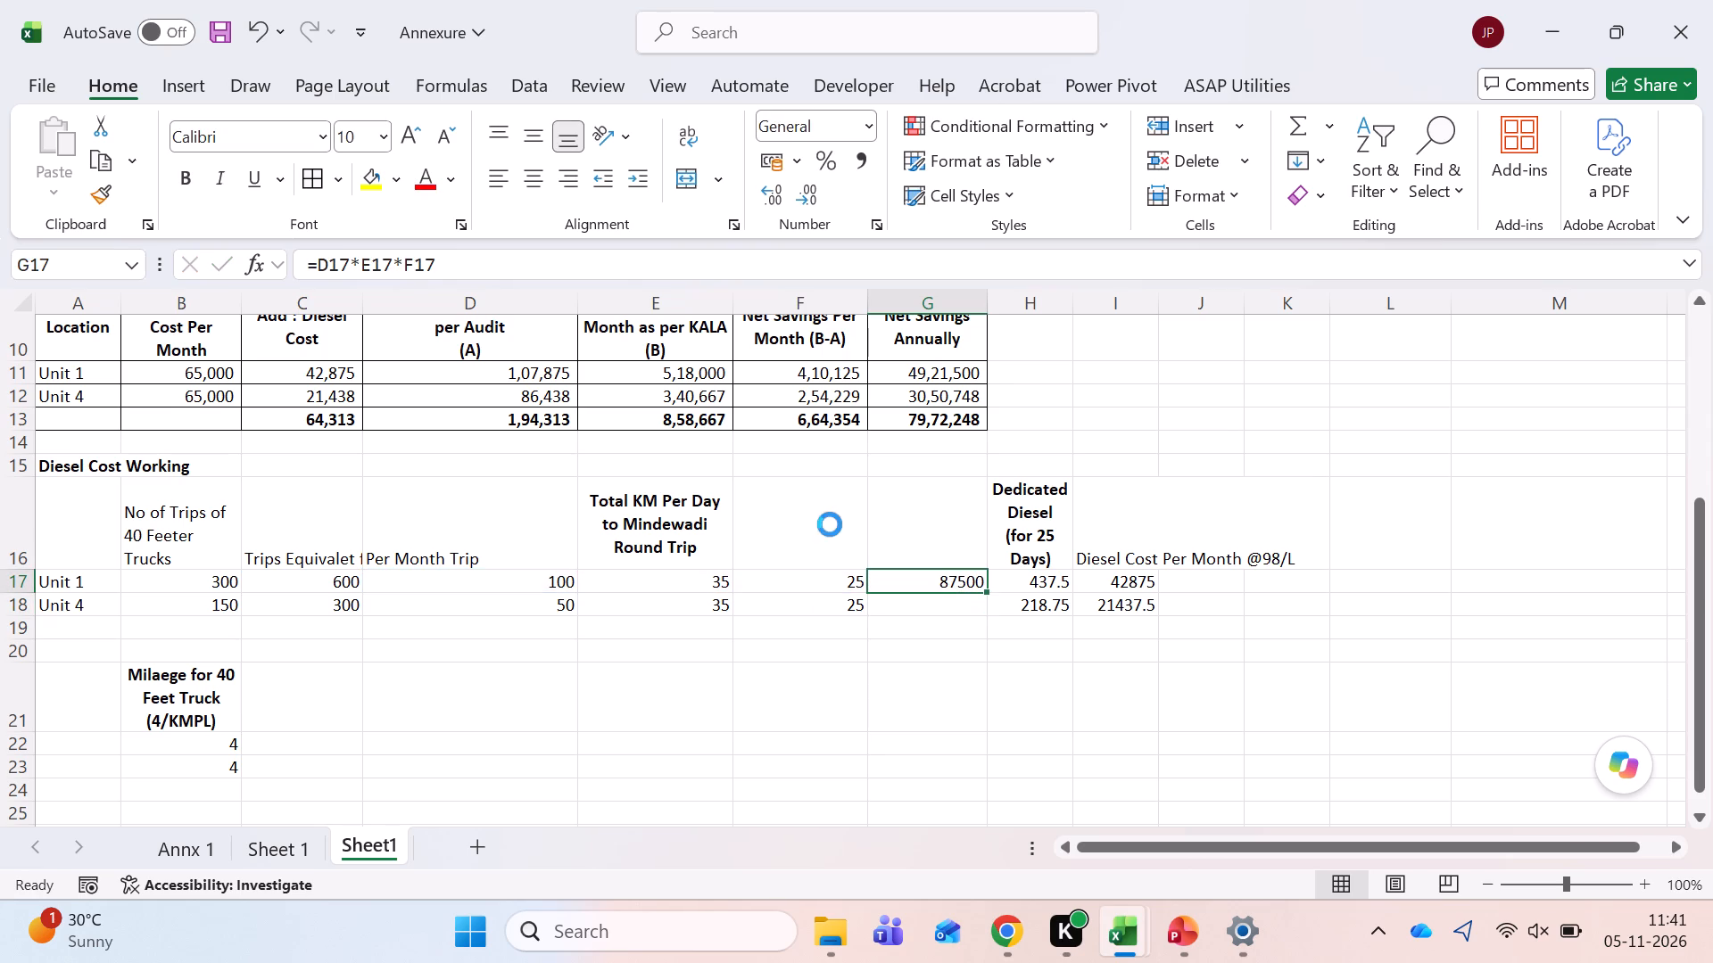
key(Down)
key(Return)
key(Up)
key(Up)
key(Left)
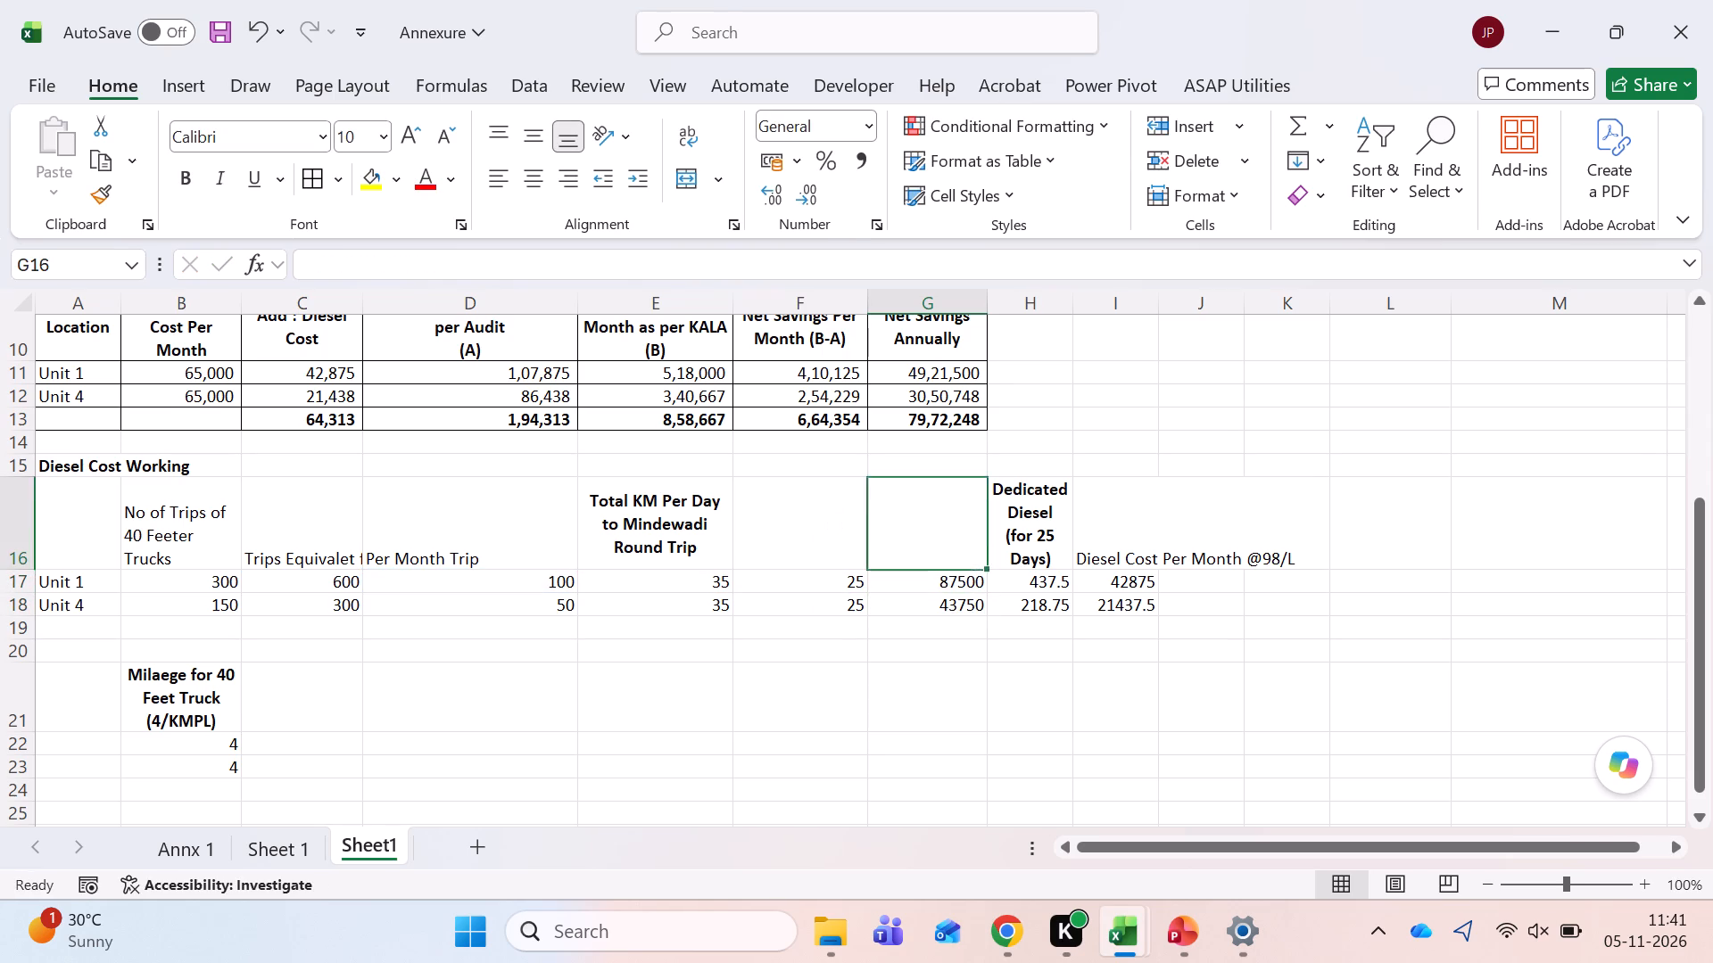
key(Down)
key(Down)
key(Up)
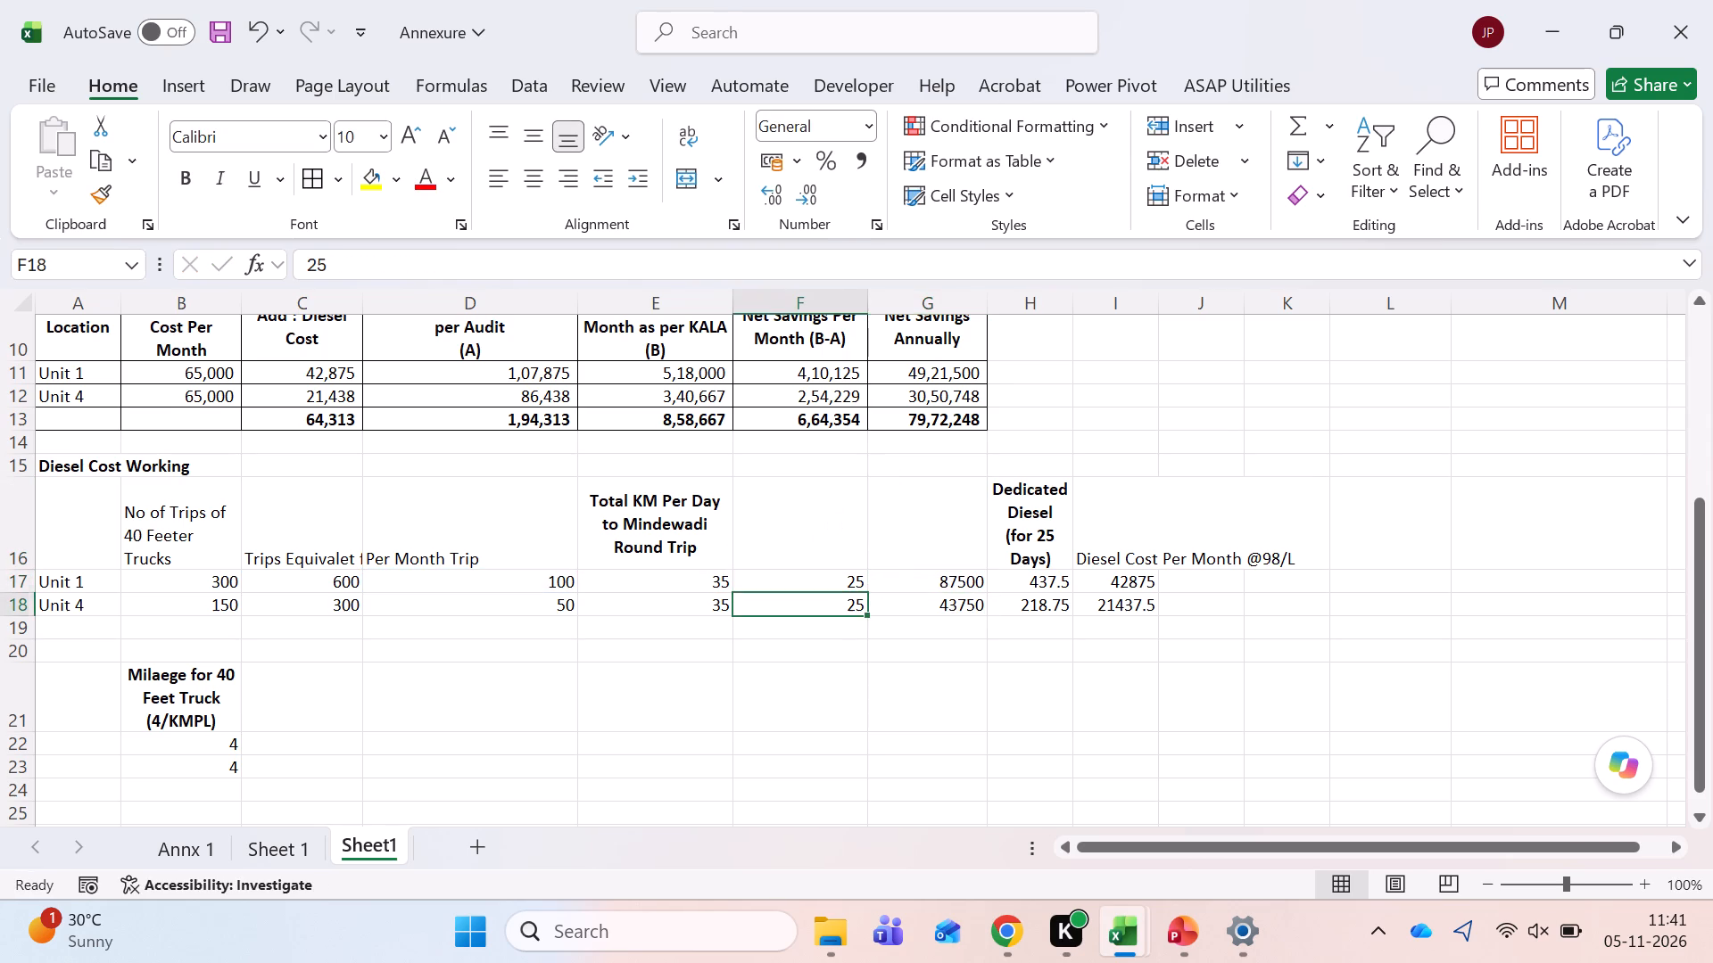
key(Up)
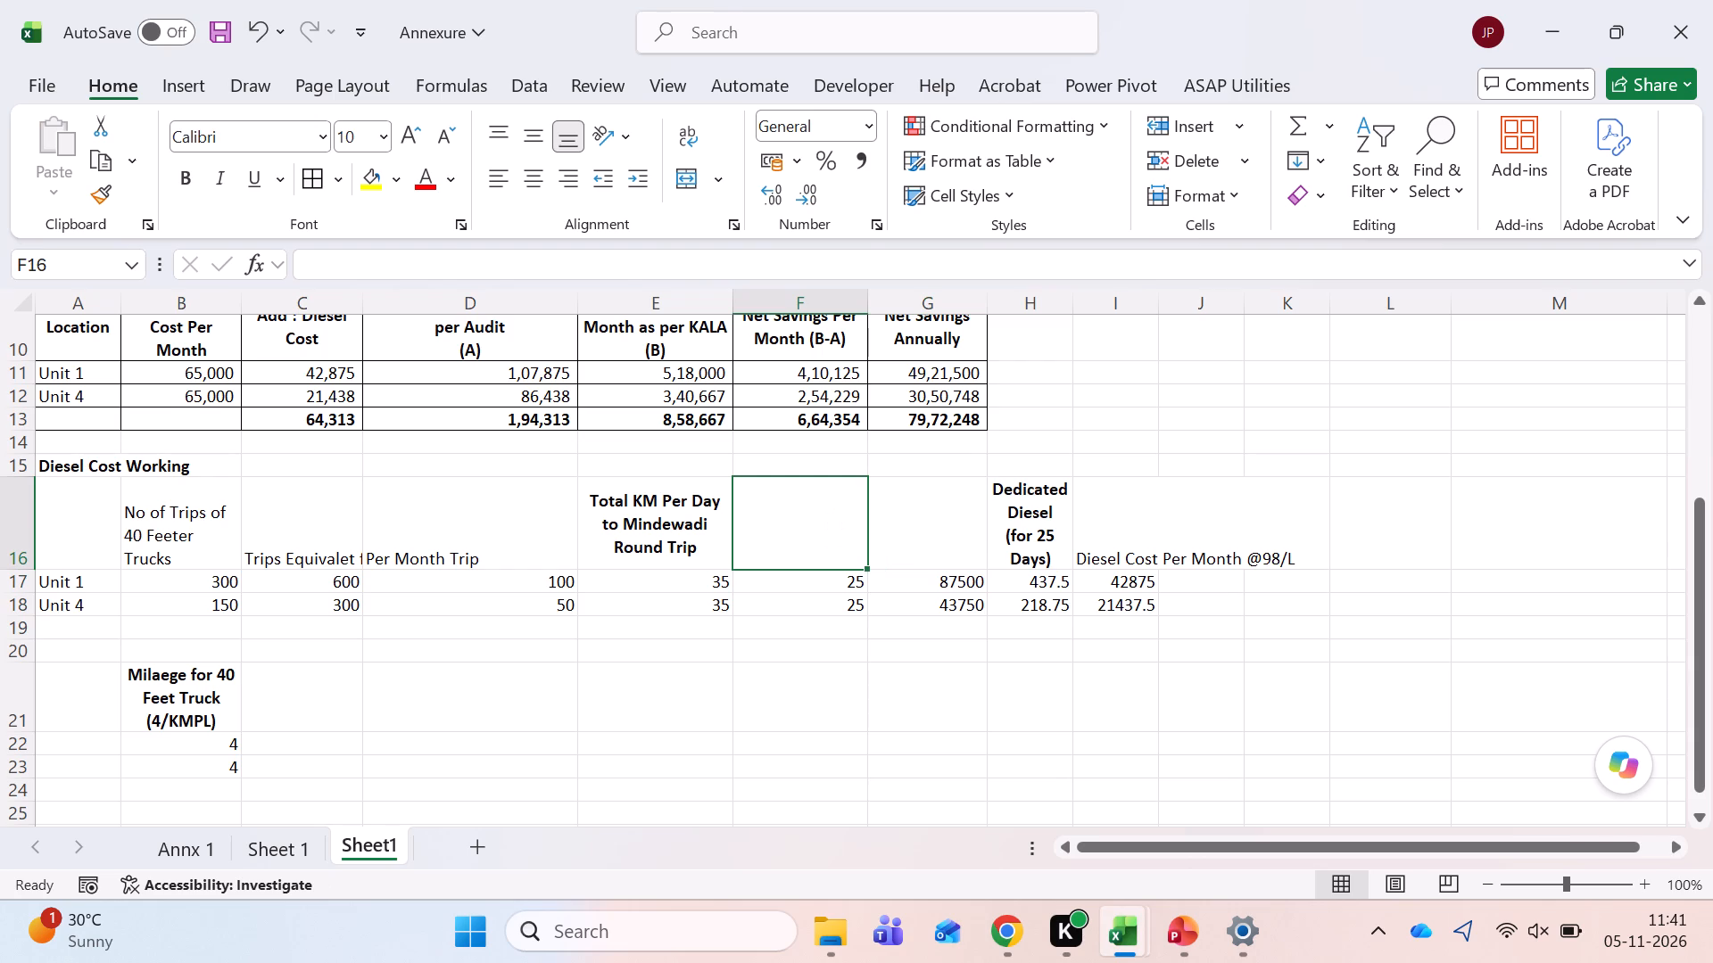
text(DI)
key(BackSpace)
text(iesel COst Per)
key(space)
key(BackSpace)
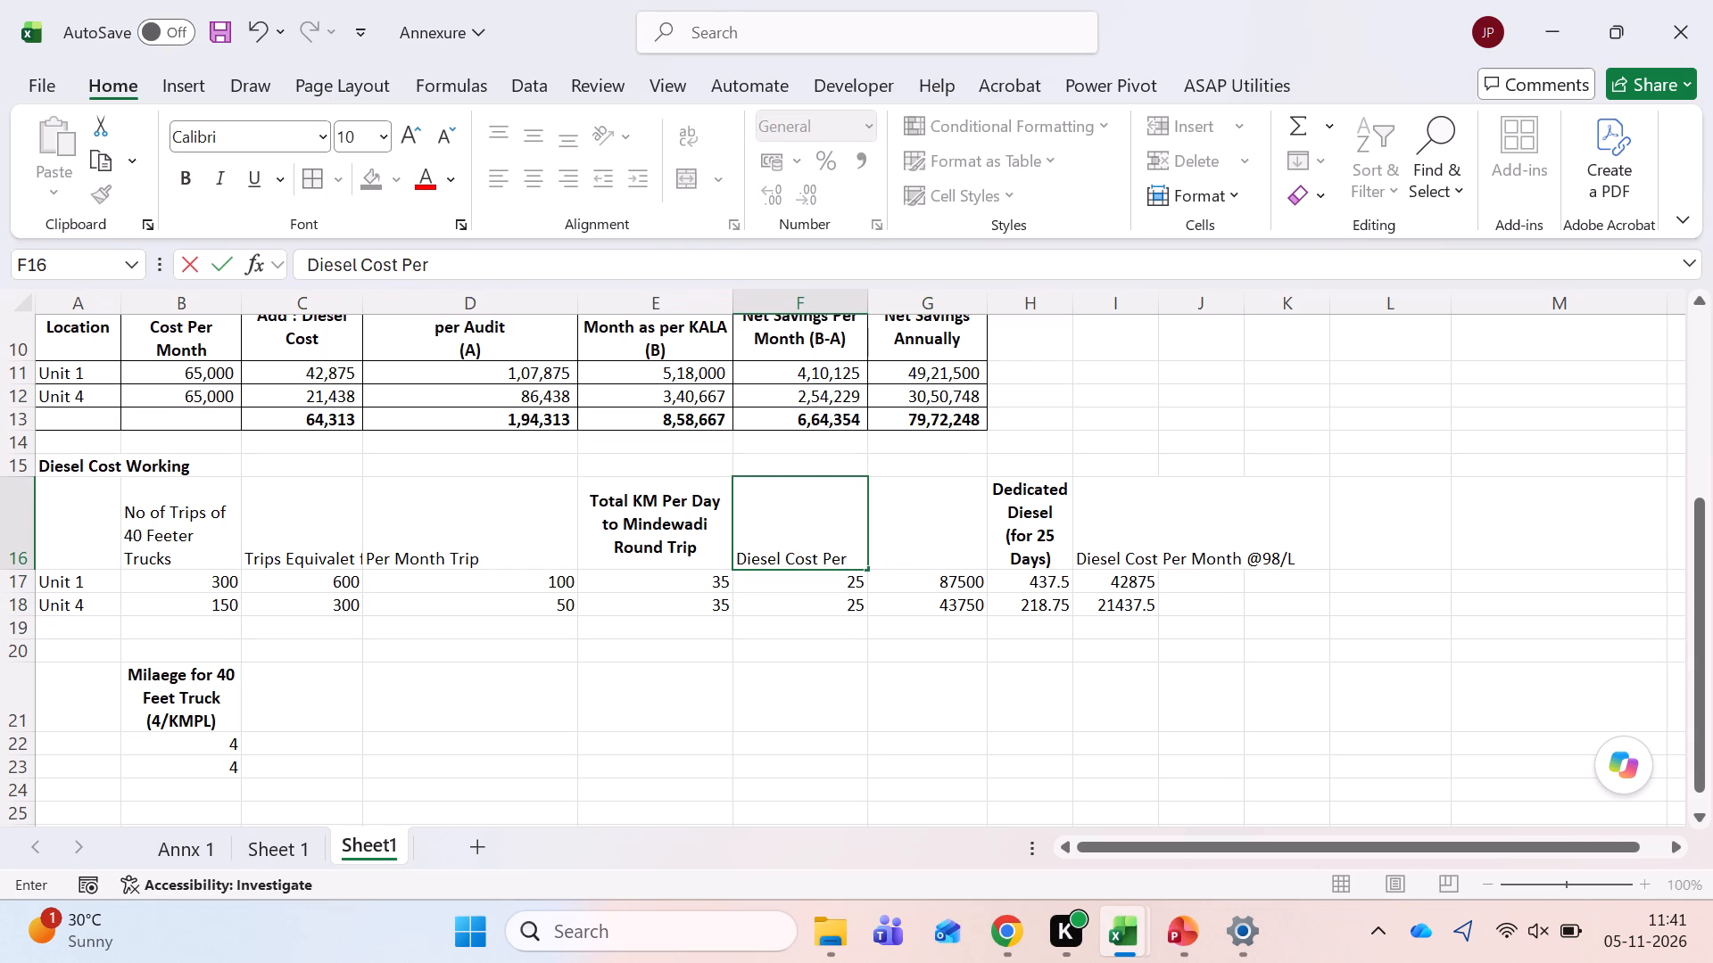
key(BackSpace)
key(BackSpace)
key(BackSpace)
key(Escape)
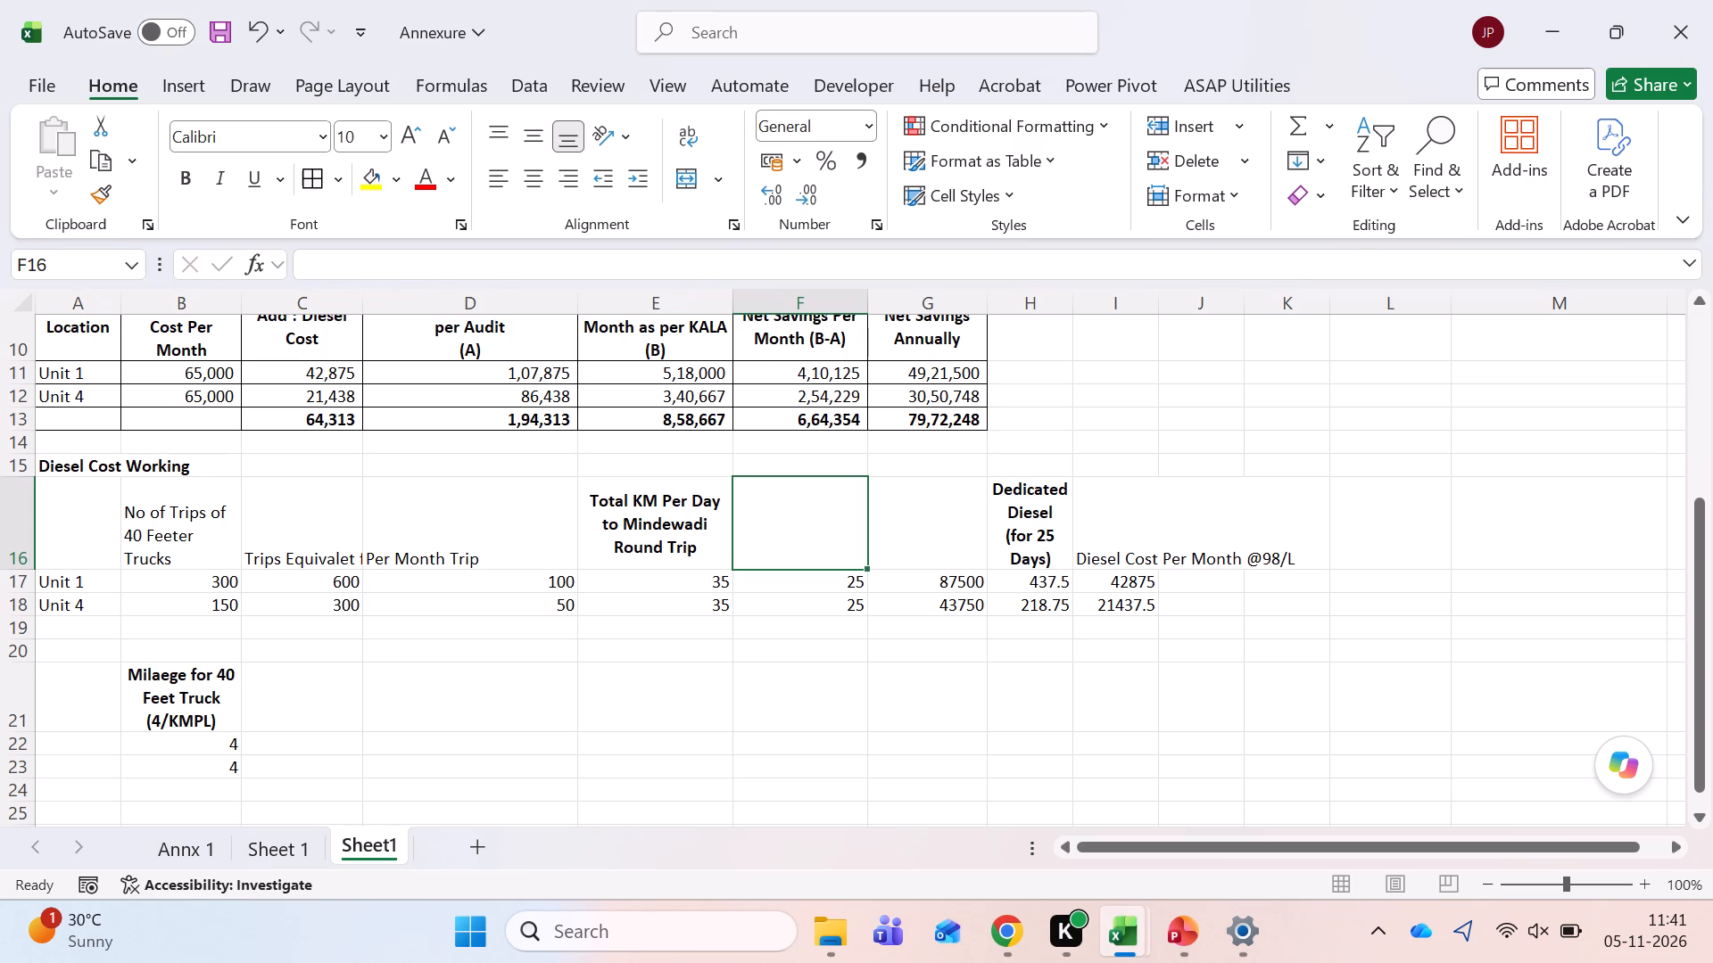
Review the working's row 16 headers from B to F and the Unit 1 trip values and formulas in row 17.
key(Left)
key(Left)
key(Left)
key(Left)
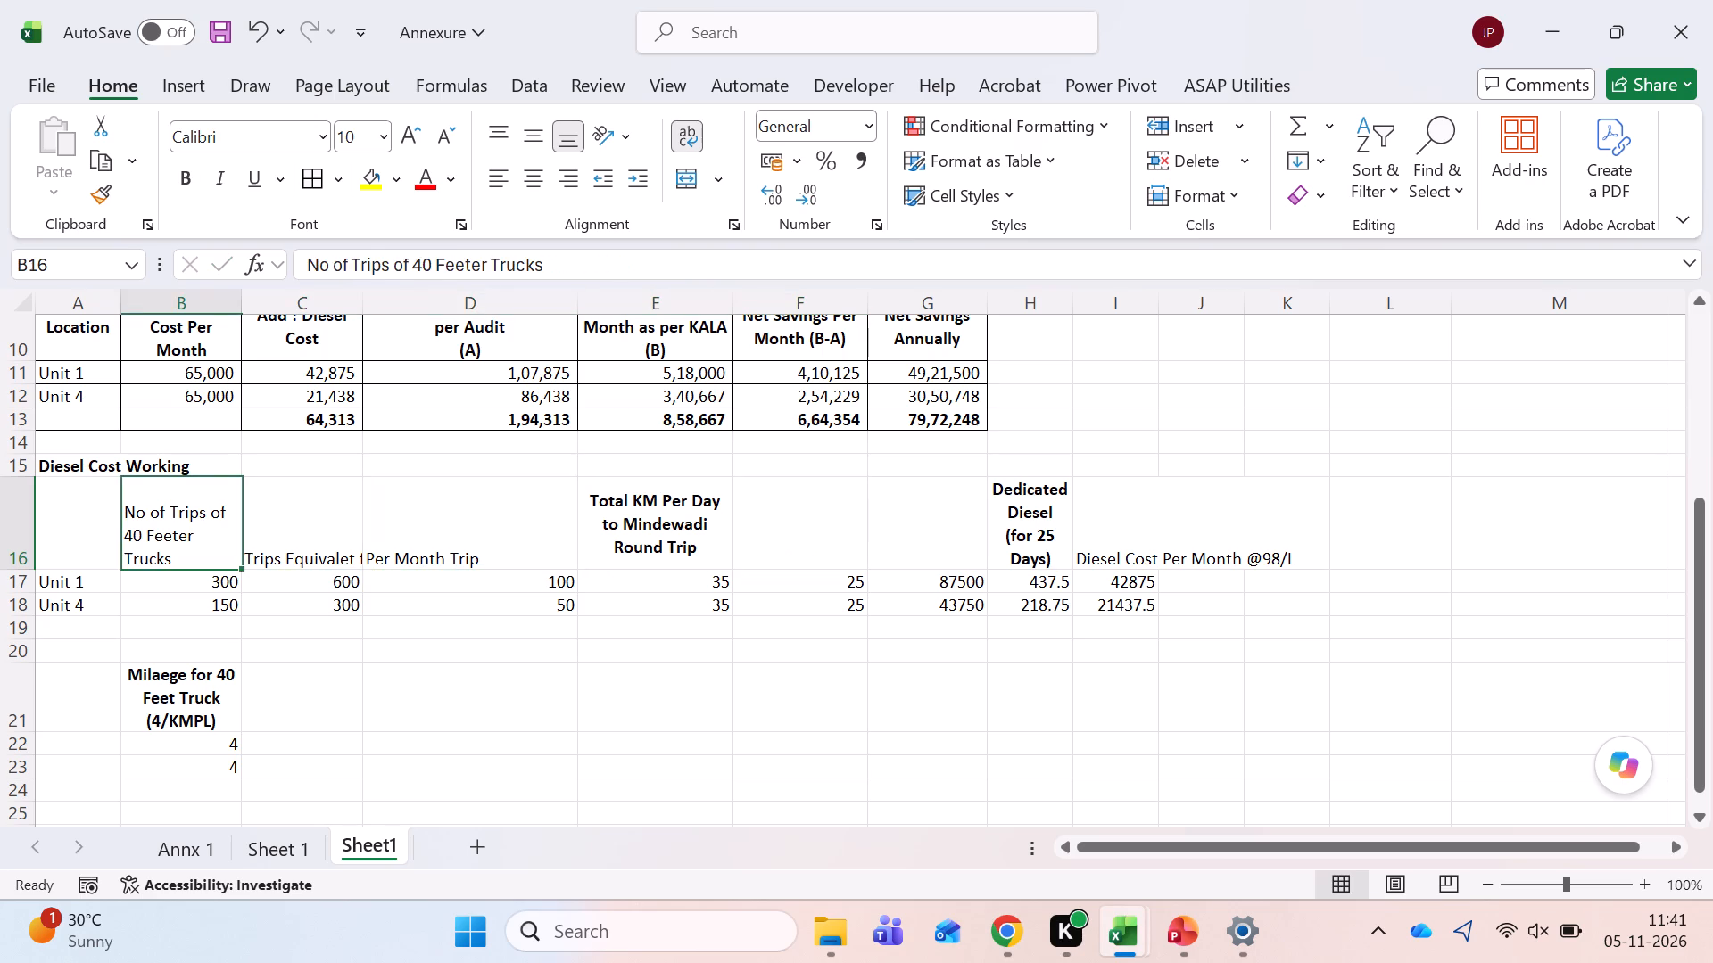
key(Right)
key(Right)
key(Right)
key(Right)
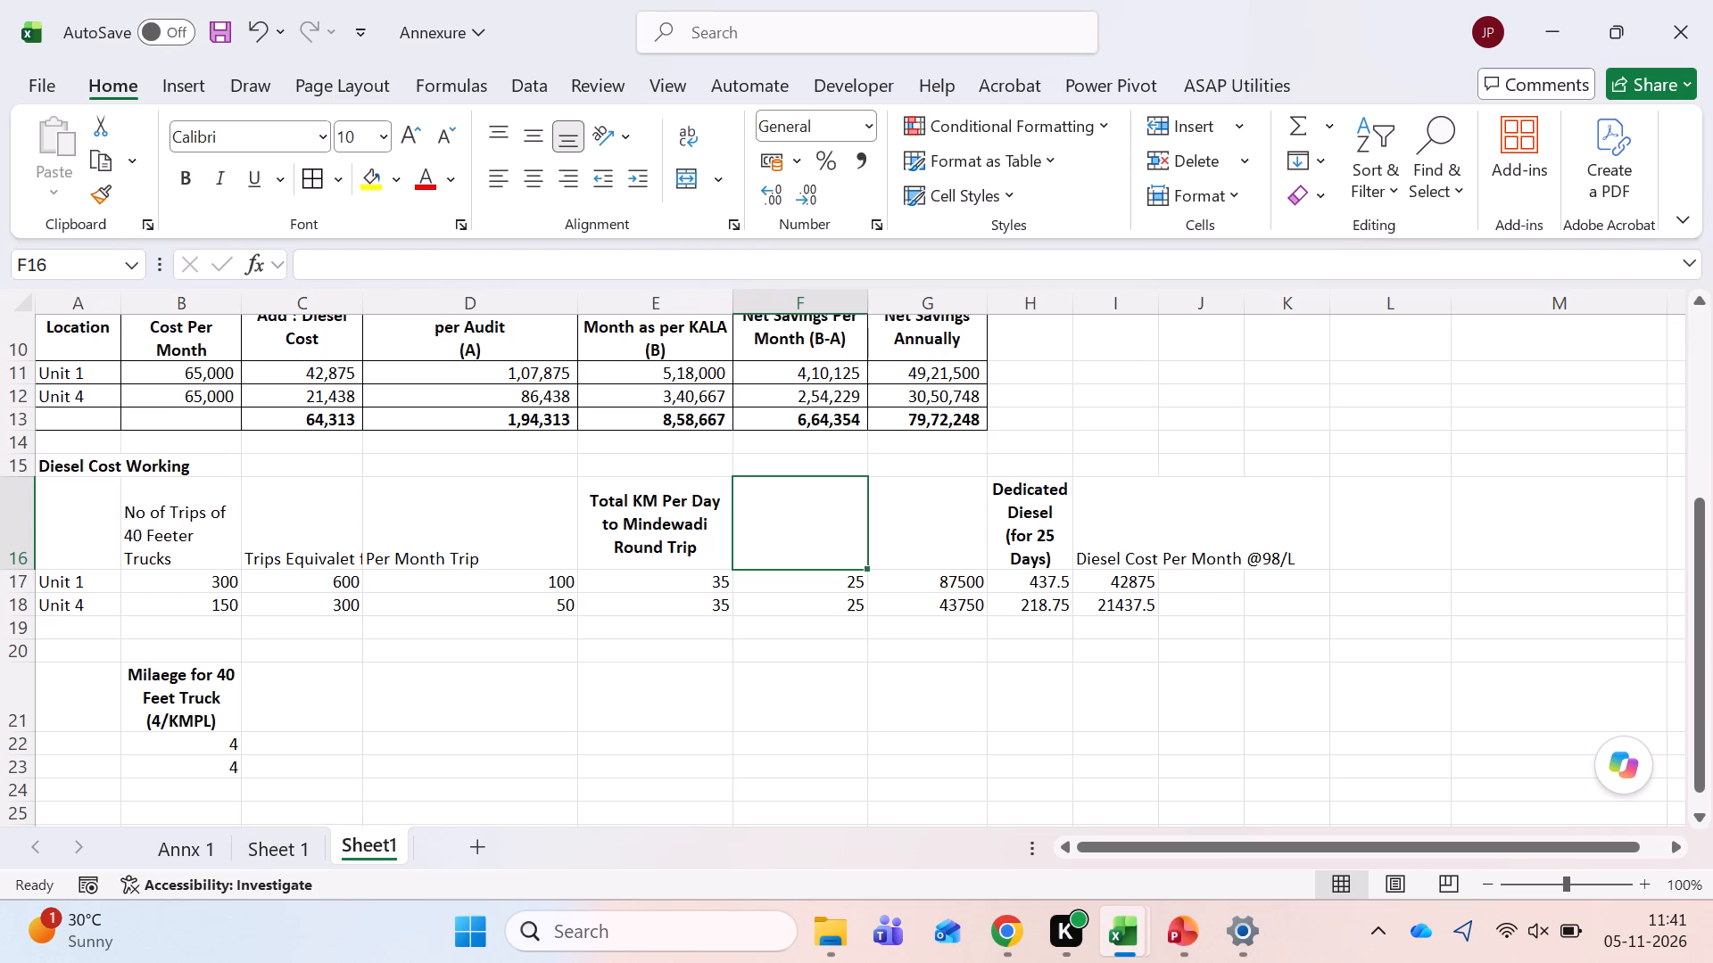
key(Down)
key(Left)
key(Left)
key(Left)
key(Left)
key(Left)
key(Right)
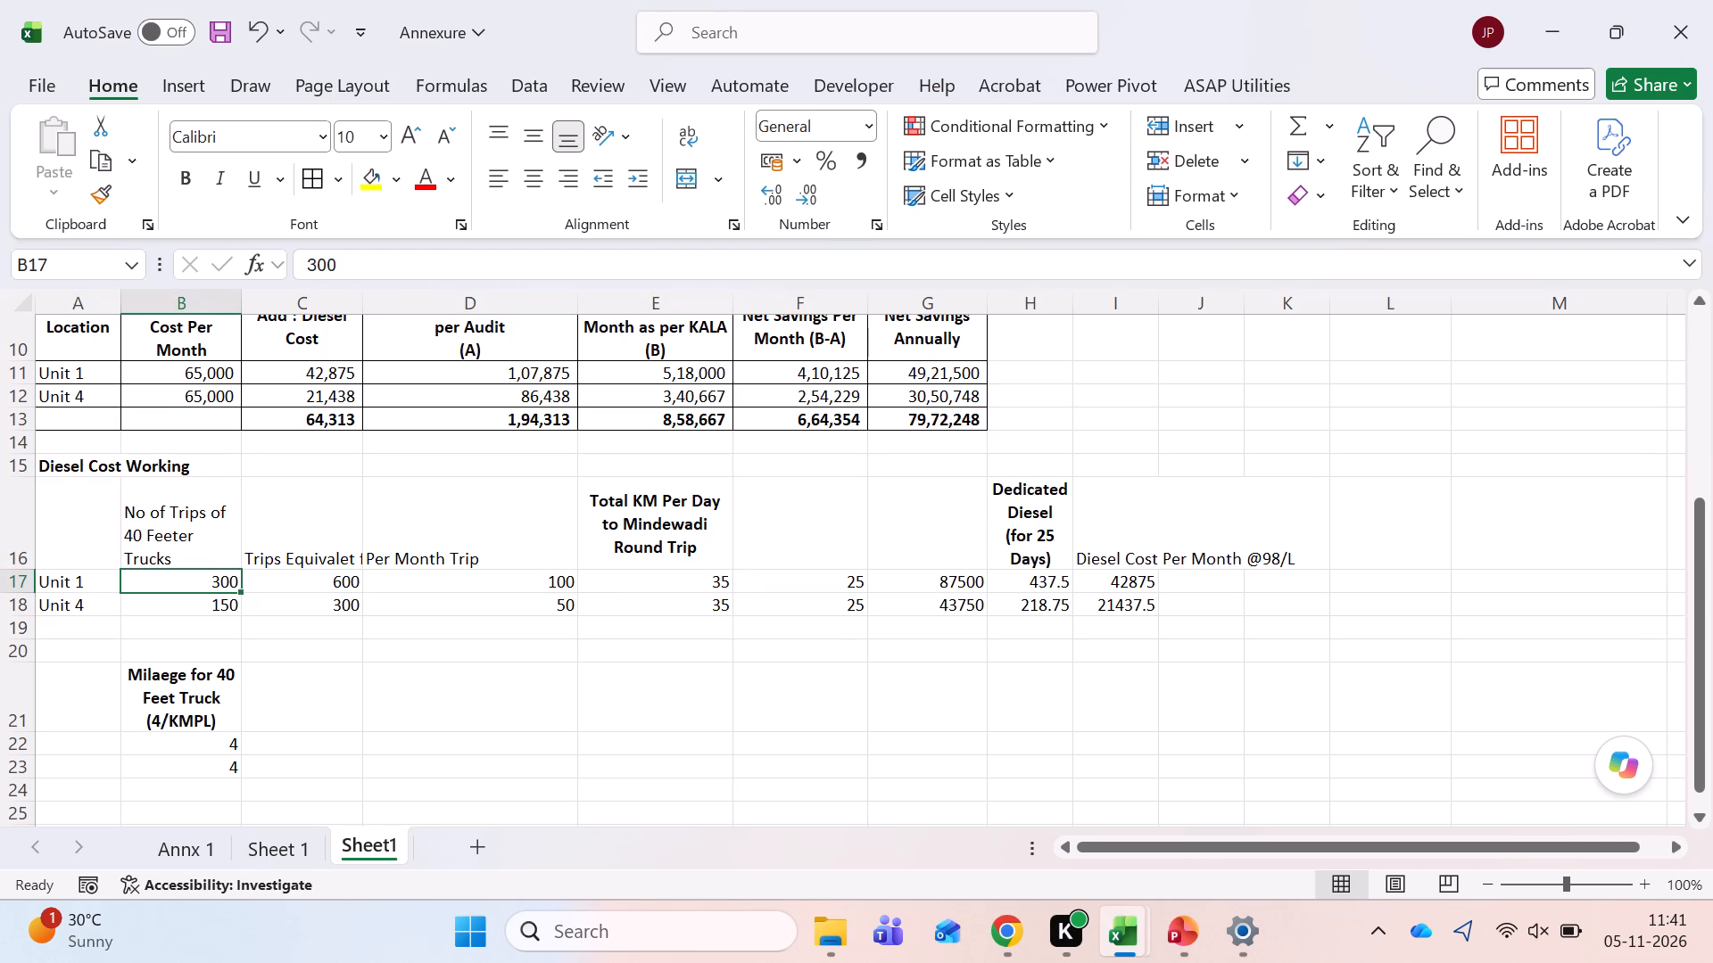
key(Right)
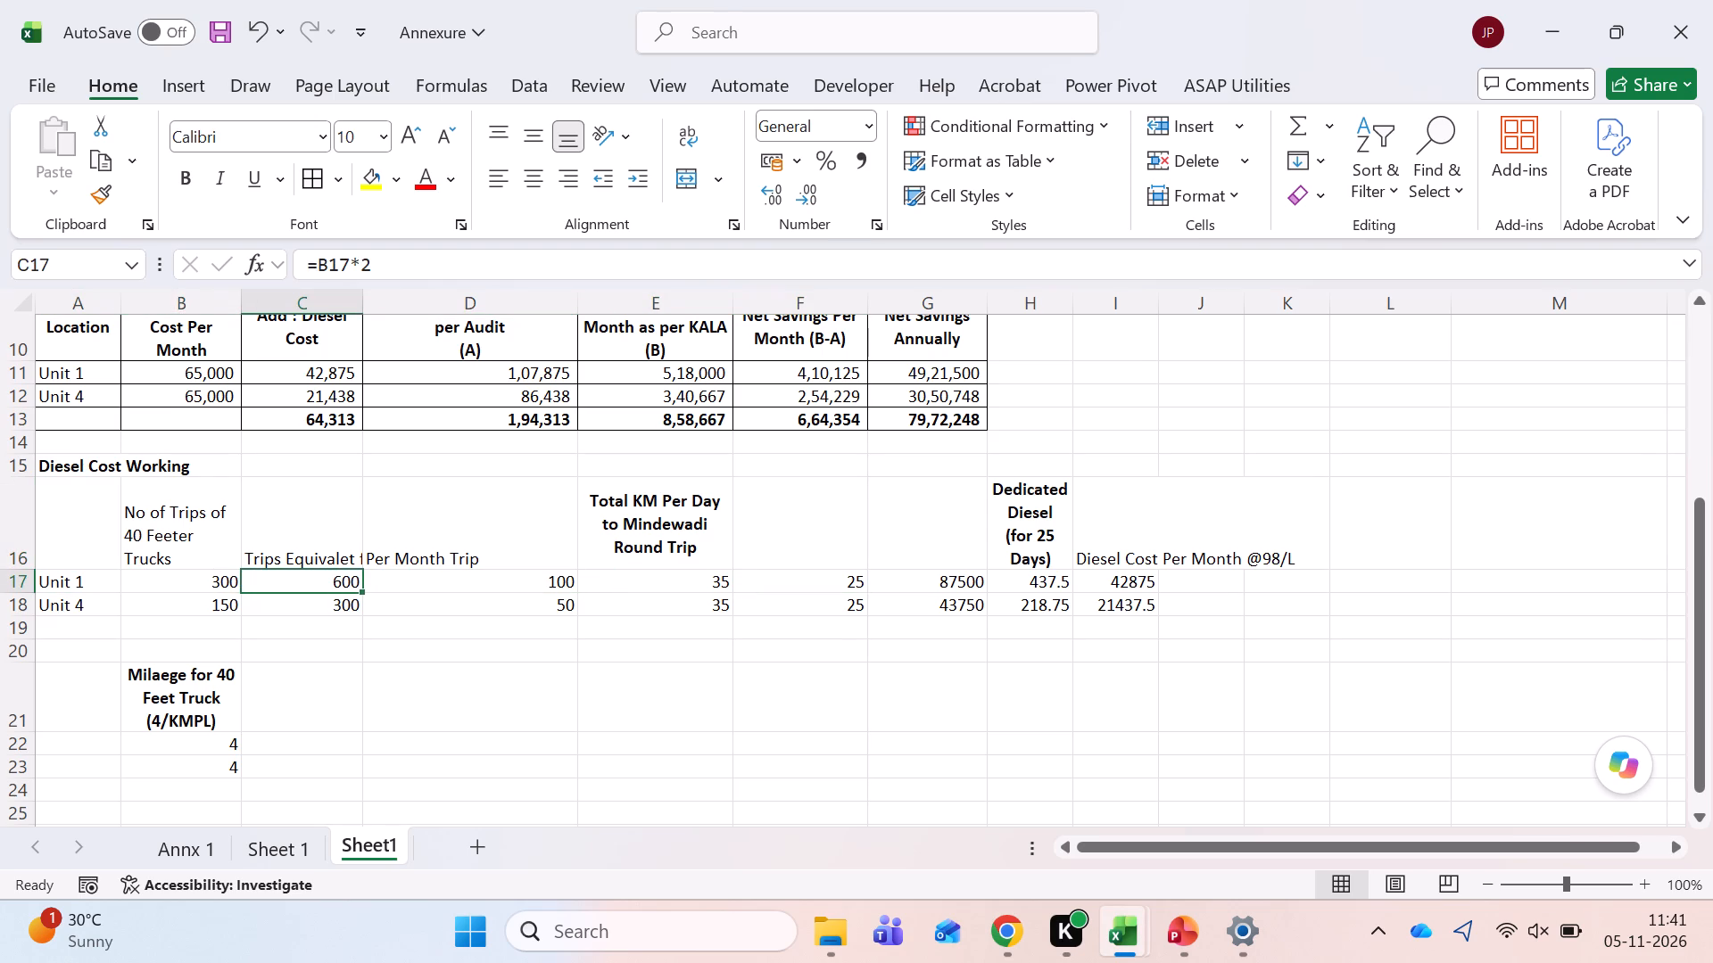
key(Right)
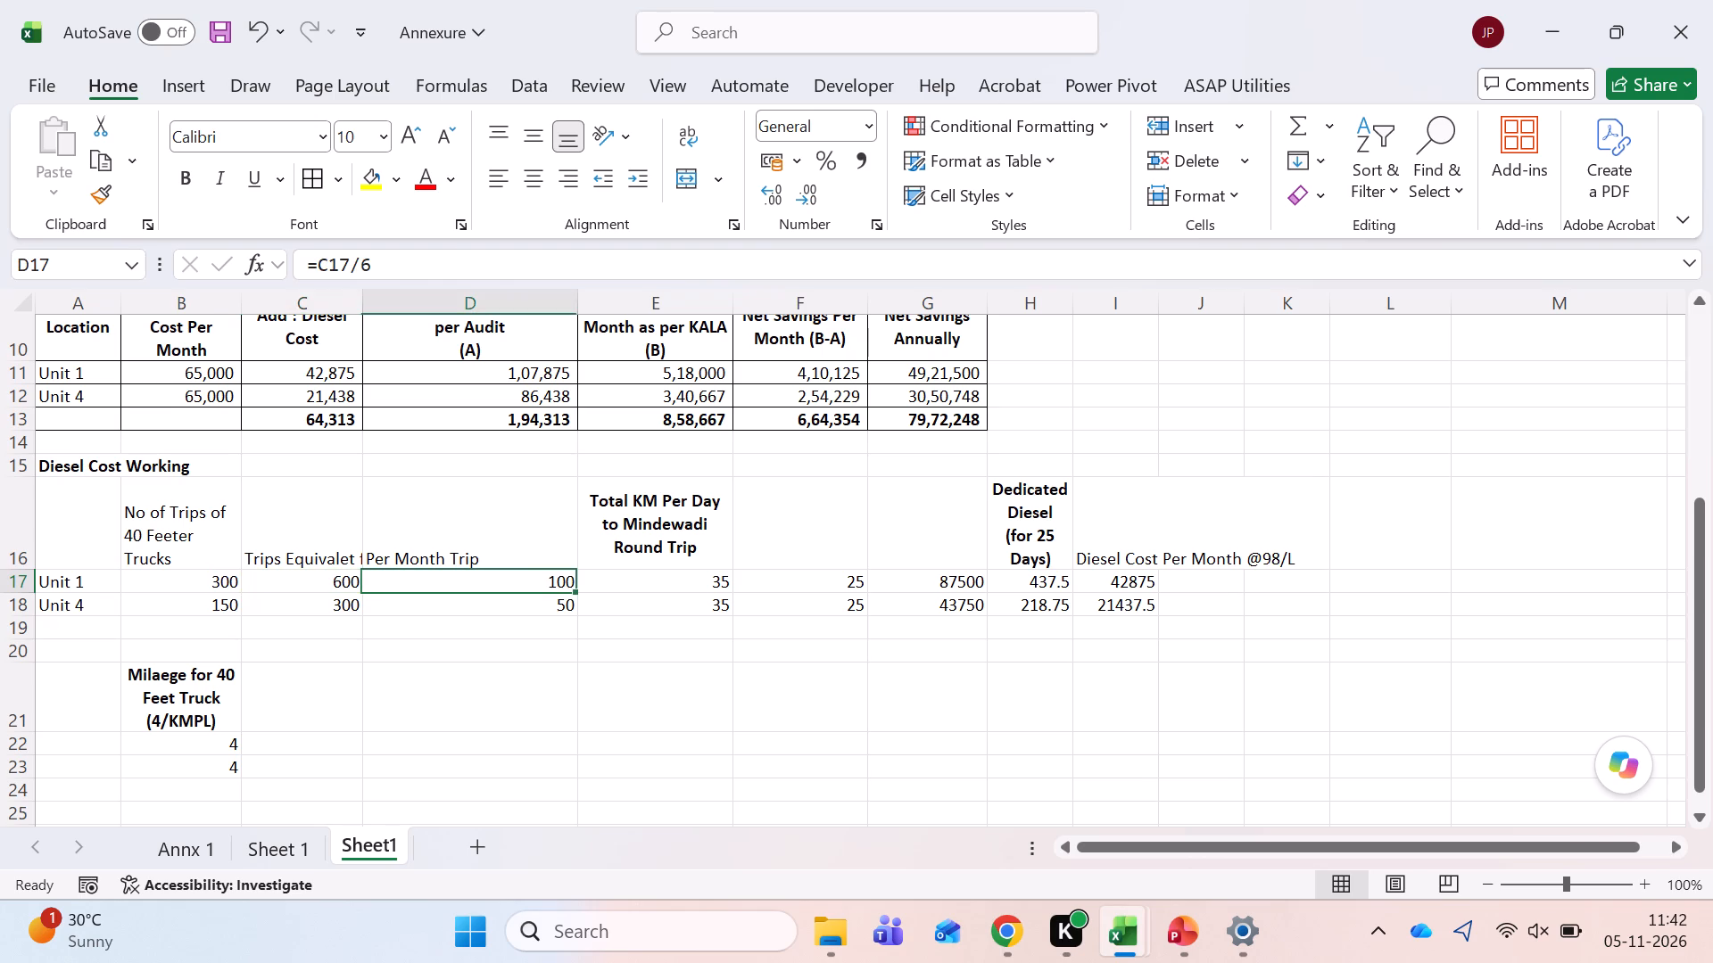
key(Left)
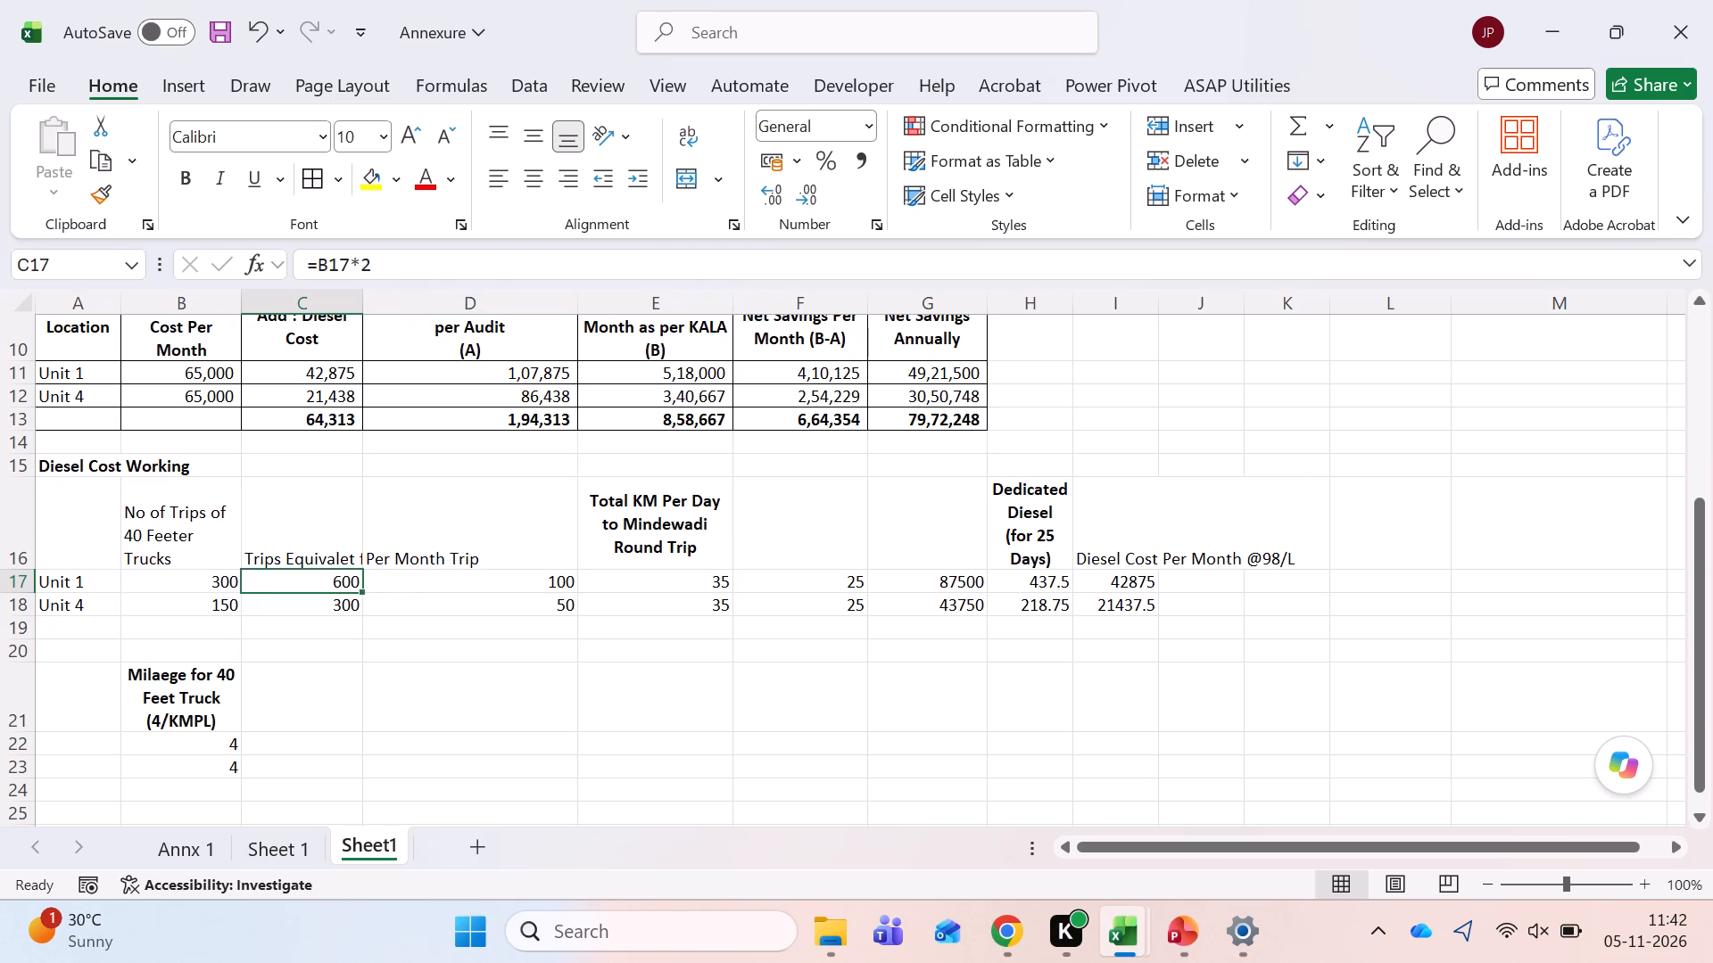
Review the Unit 1 trip values and formulas in row 17 of the Diesel Cost Working, from A to E.
key(Left)
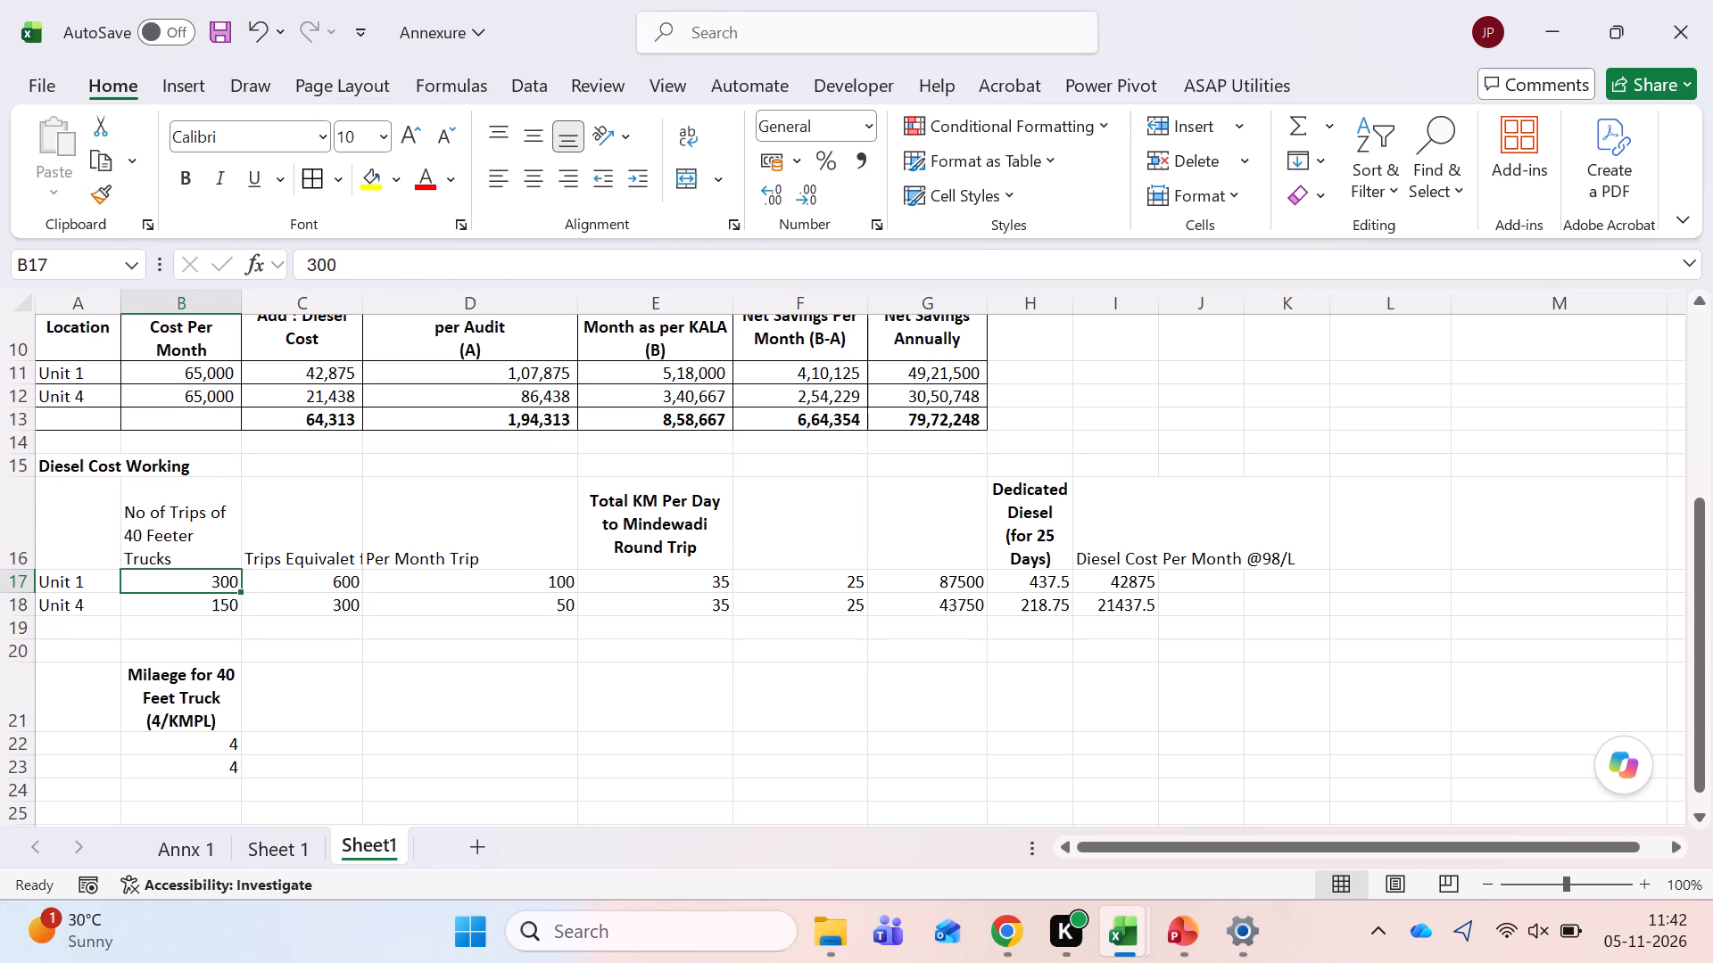
key(Right)
key(Right)
key(Left)
key(Left)
key(Left)
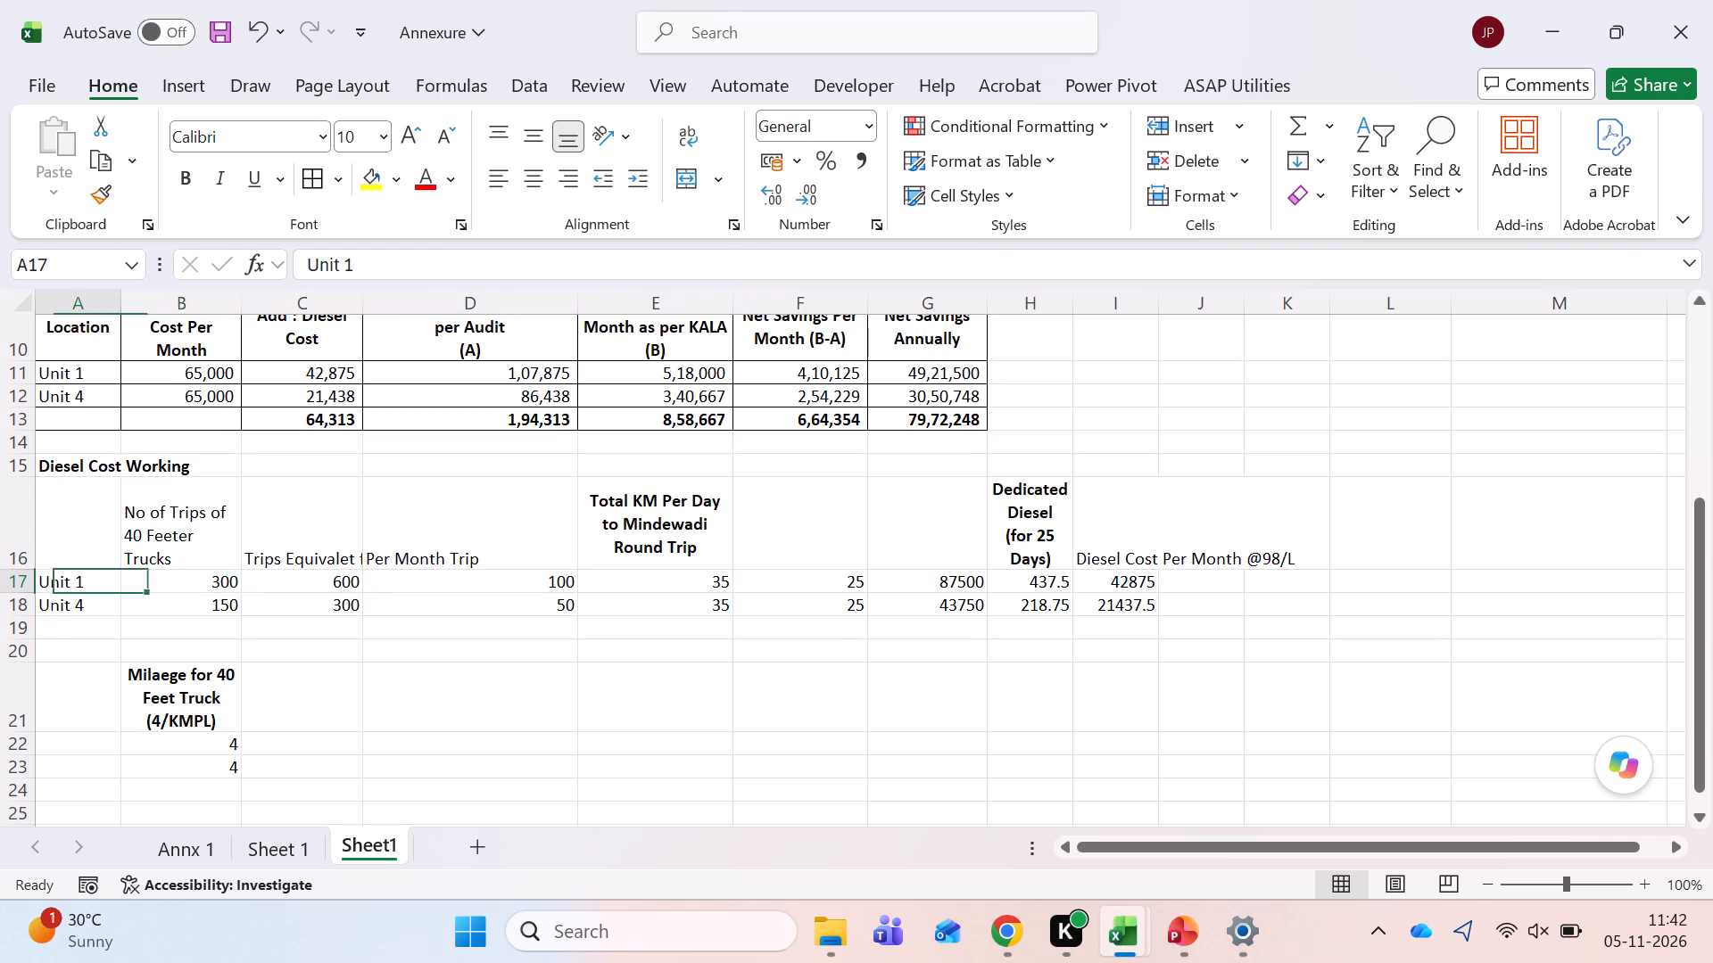
key(Left)
key(Right)
key(Right)
key(Right)
key(Right)
key(Left)
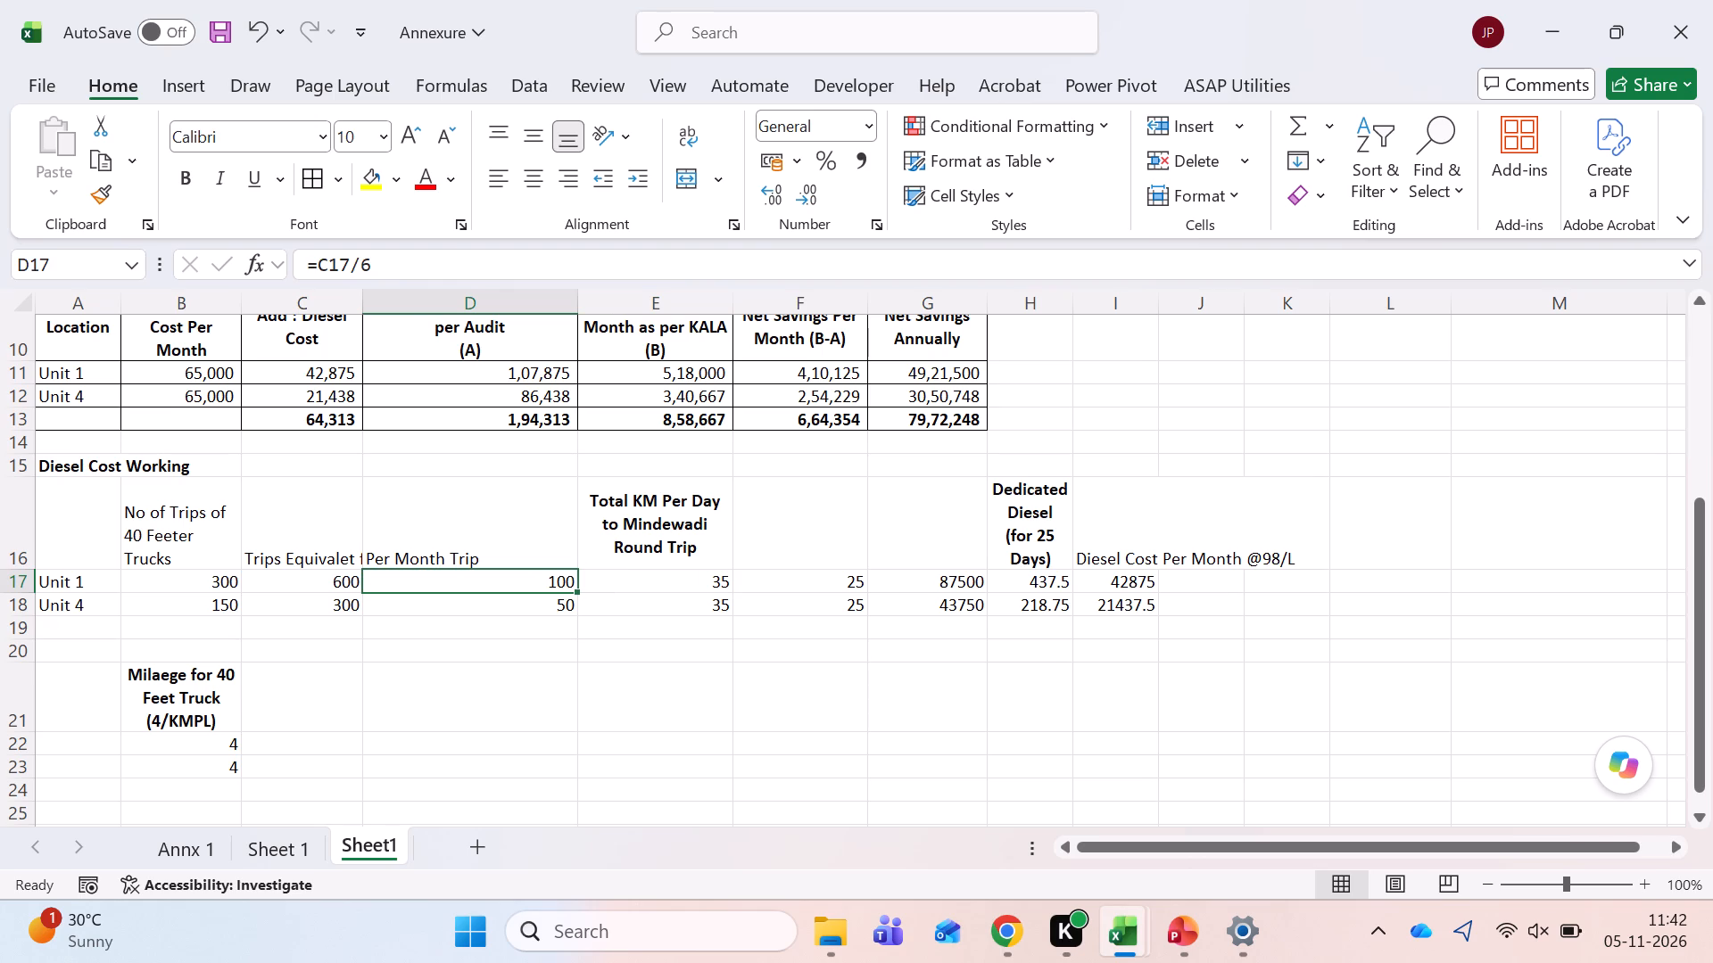
text(50)
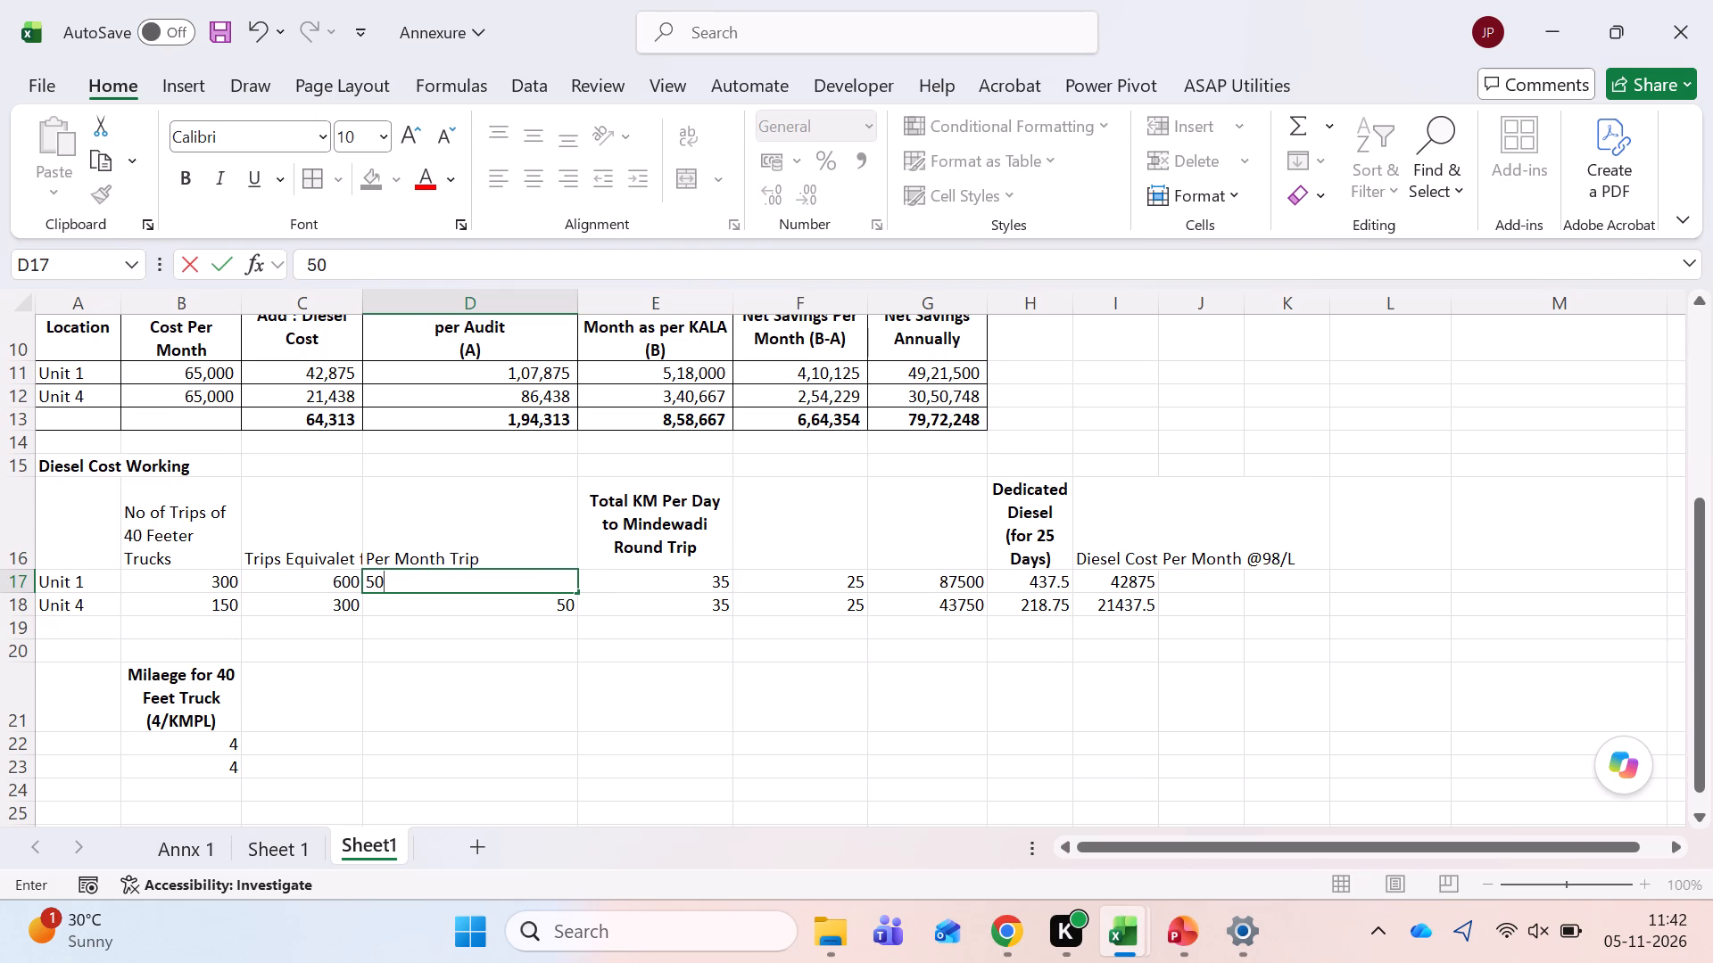
key(Escape)
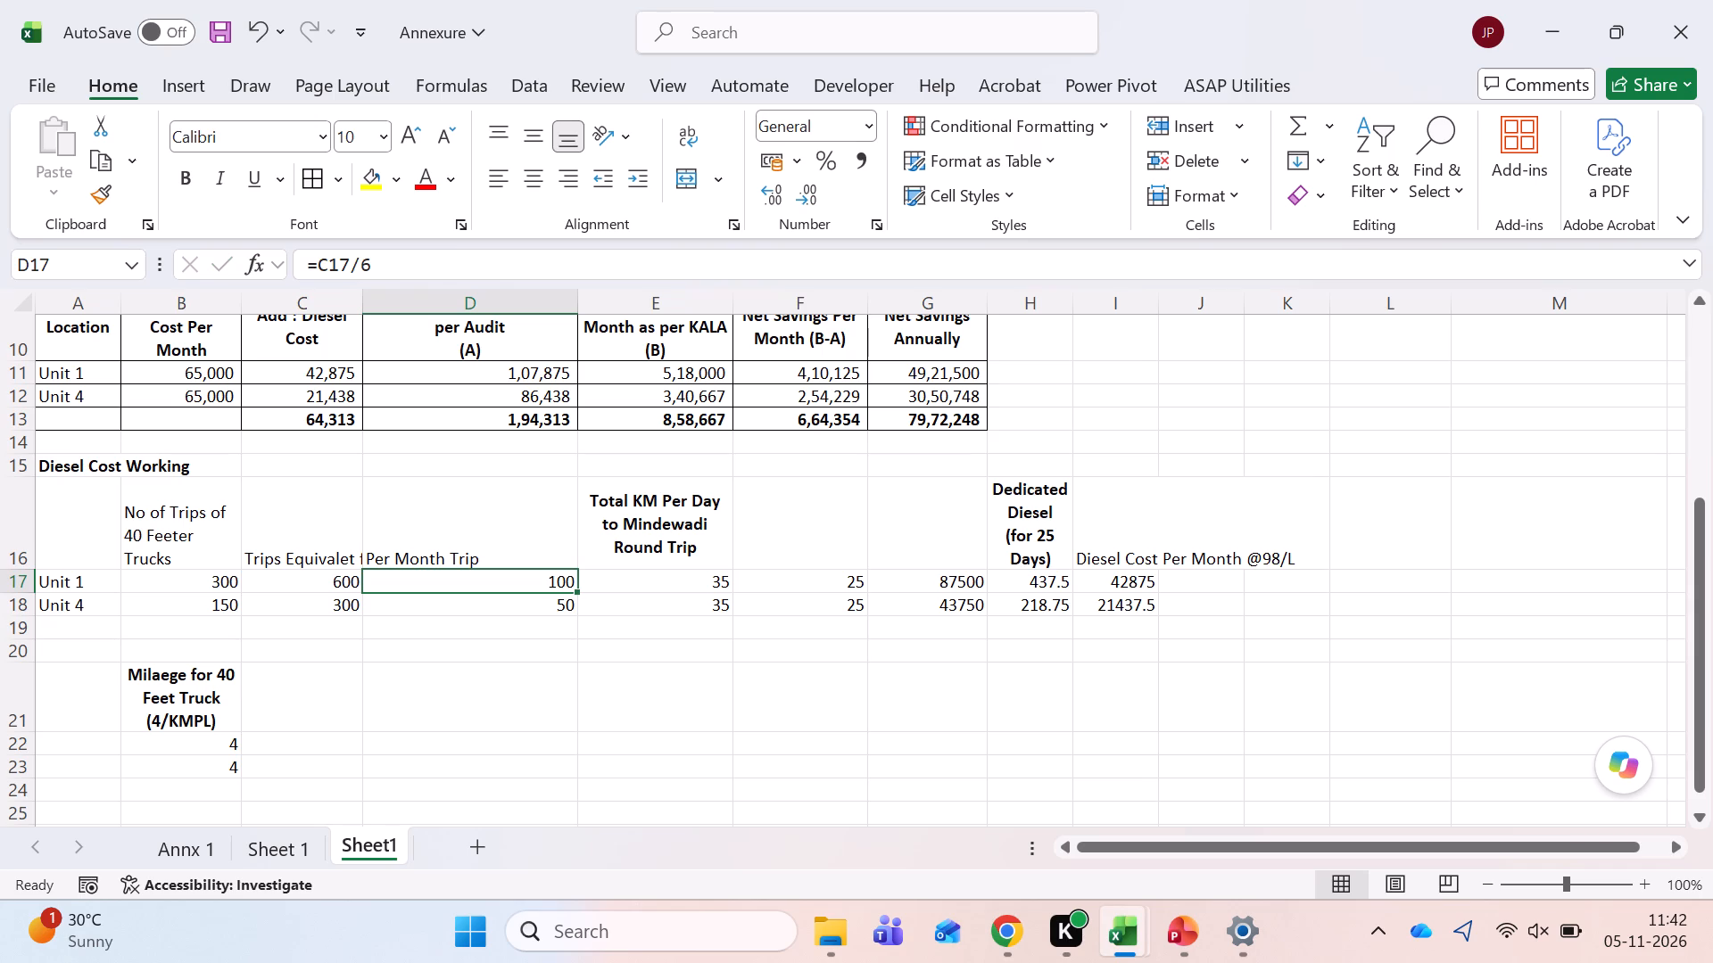
Insert blank cells at E16:E18, shifting the "Total KM Per Day to Mindewadi Round Trip" block and everything after it right.
key(Down)
key(Up)
key(Up)
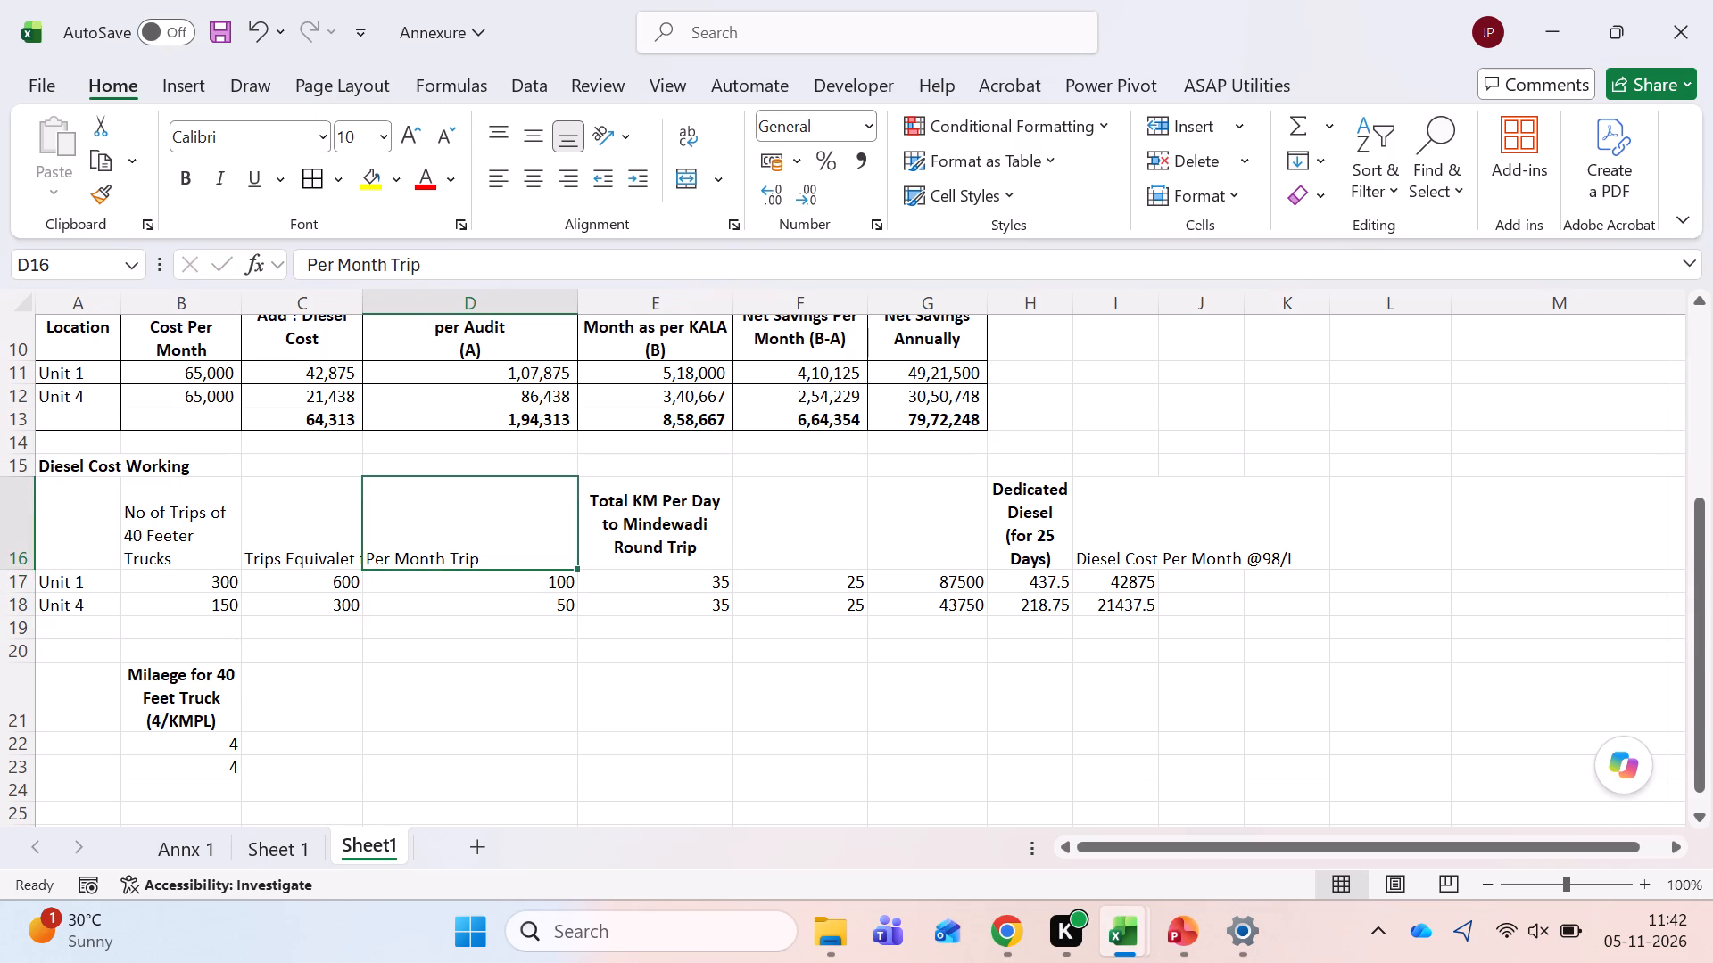
key(Right)
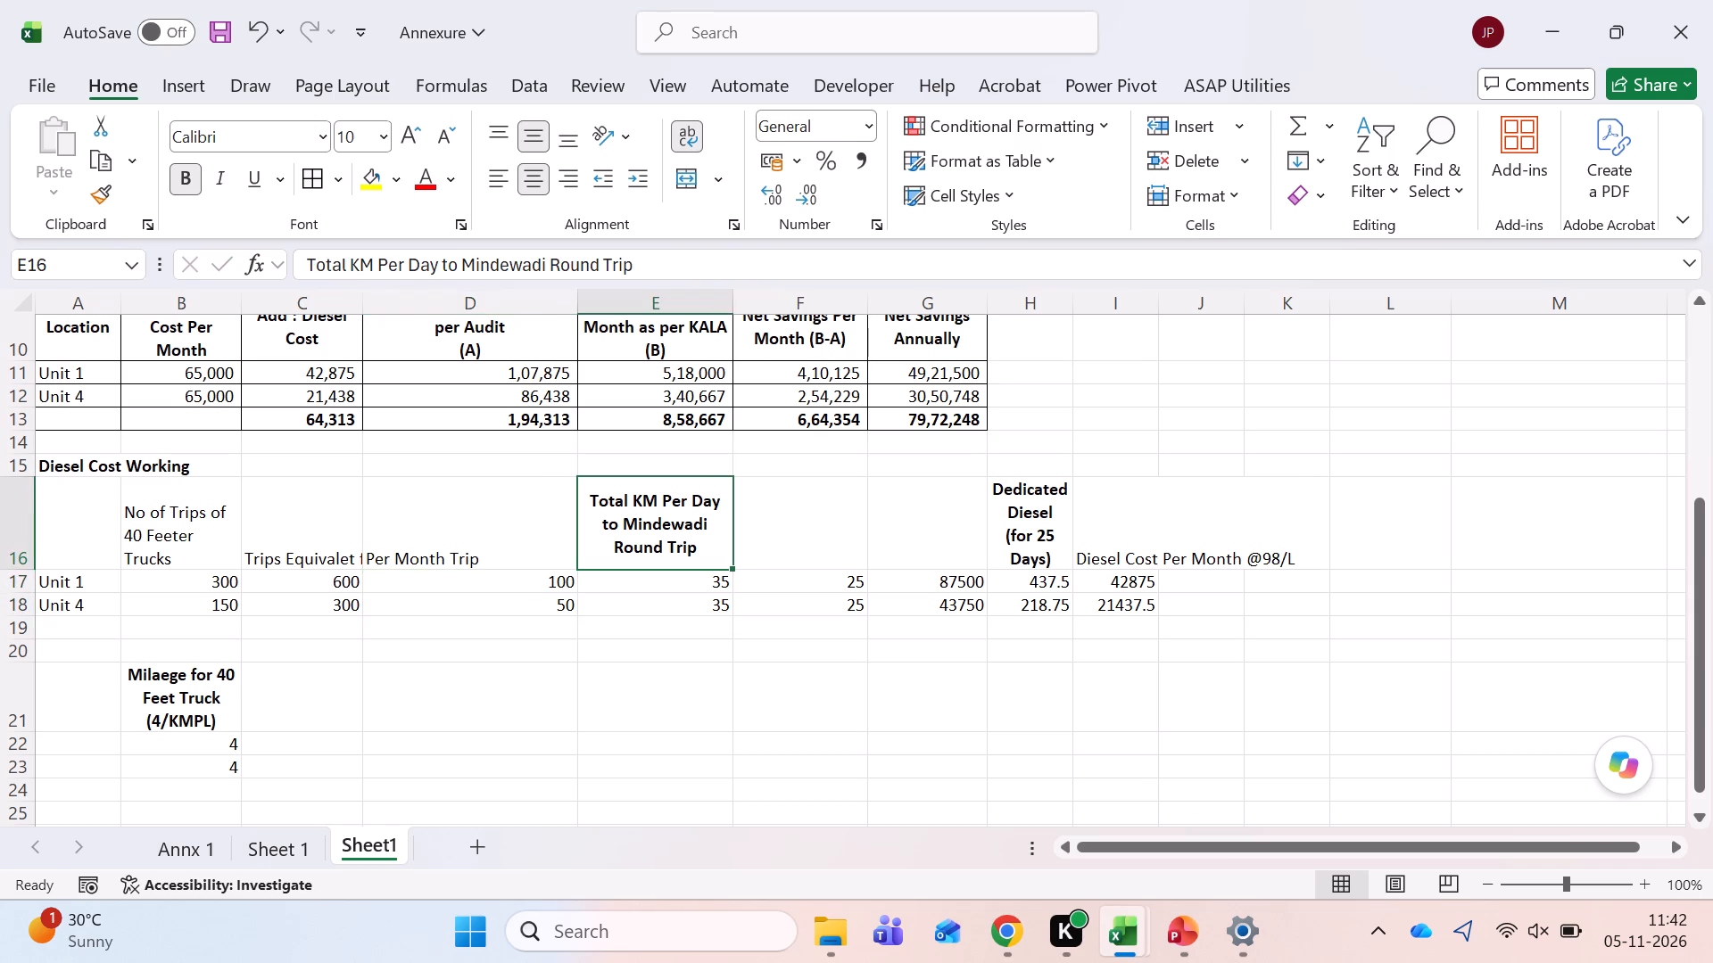
key(shift+Down)
key(shift+Down)
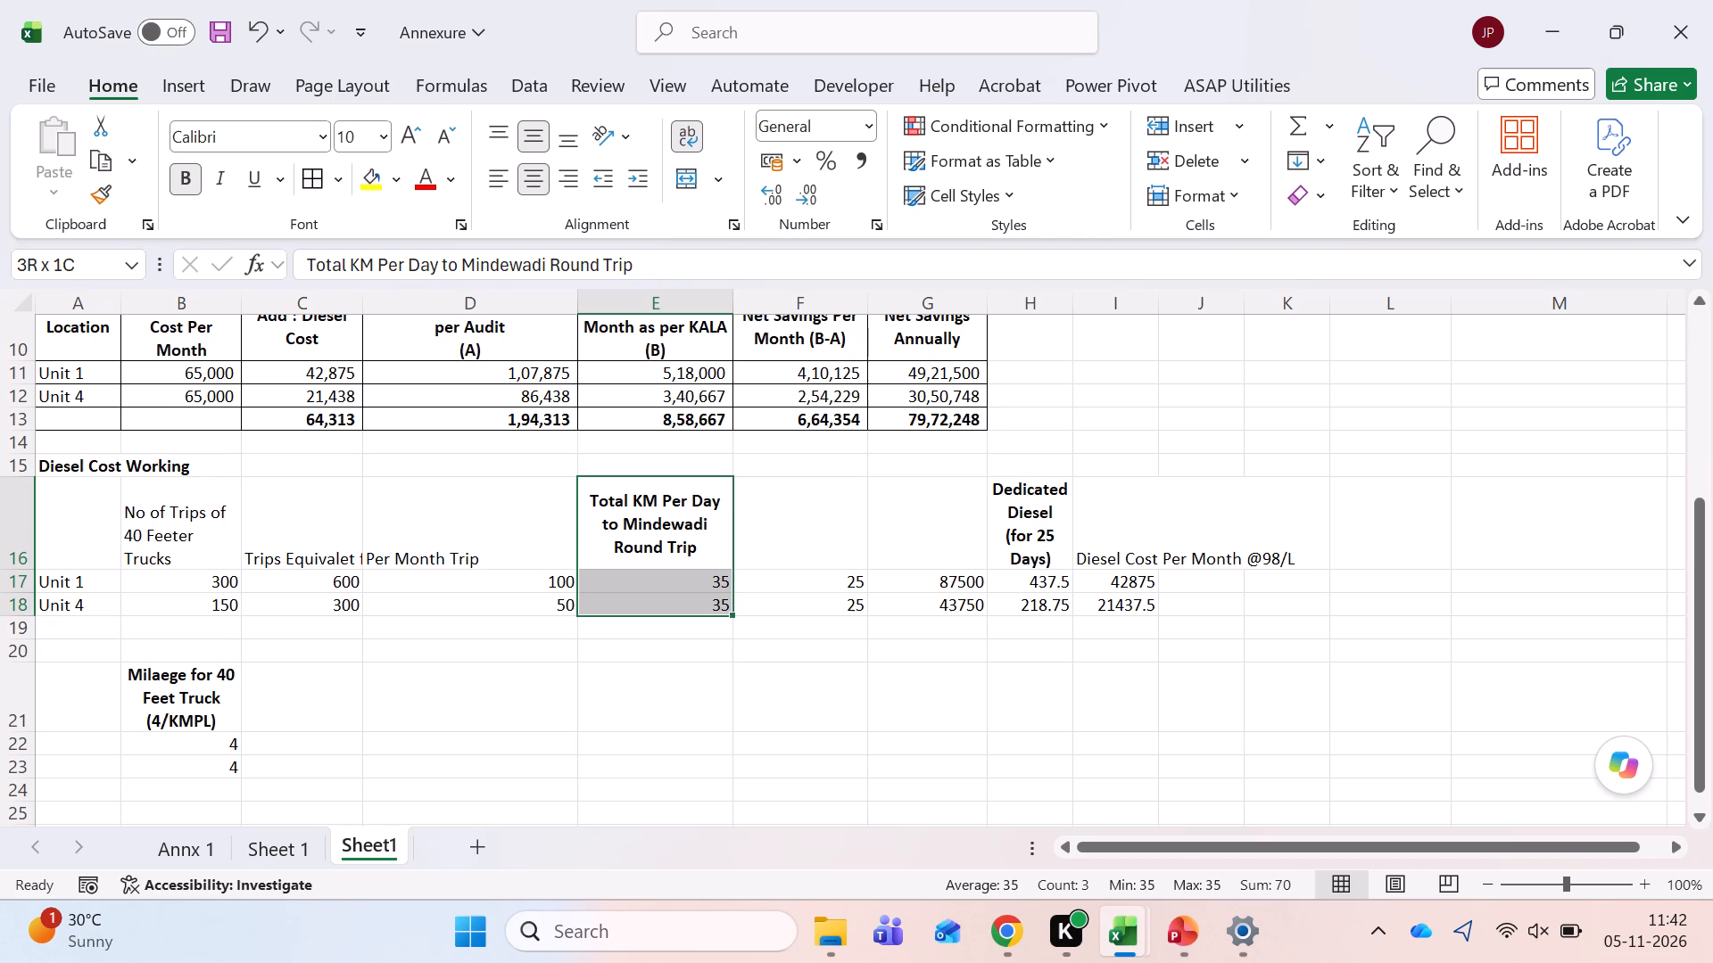
key(shift+Right)
key(Escape)
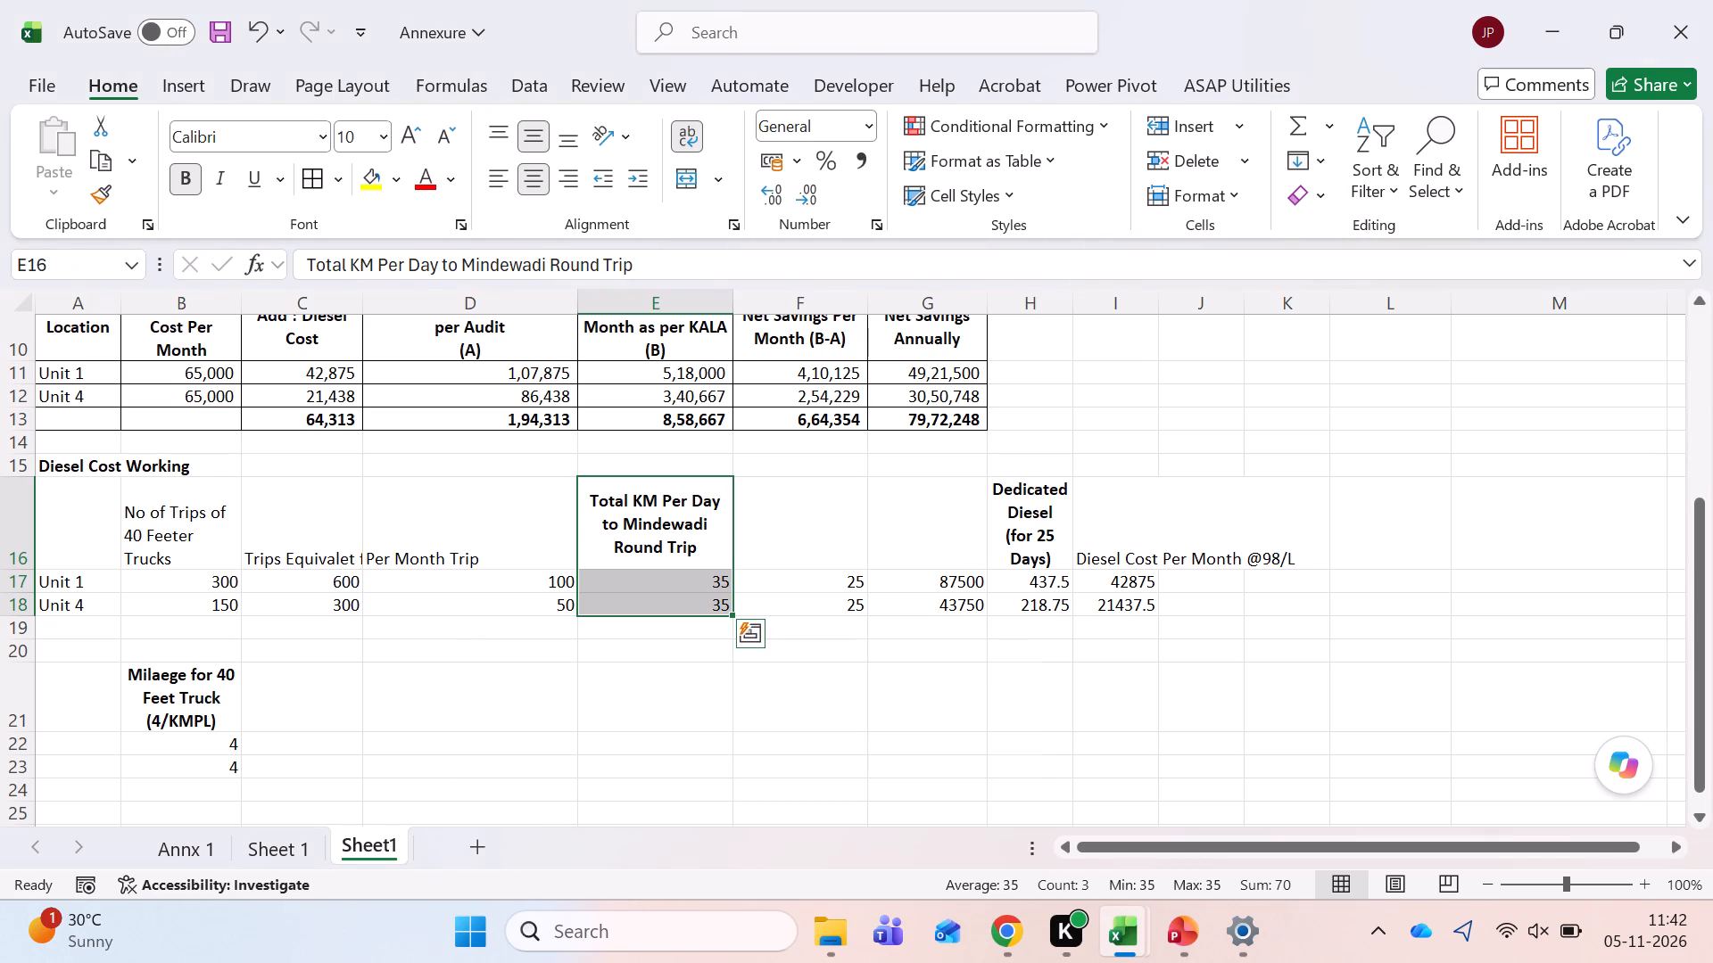
key(ctrl+shift+equal)
key(Return)
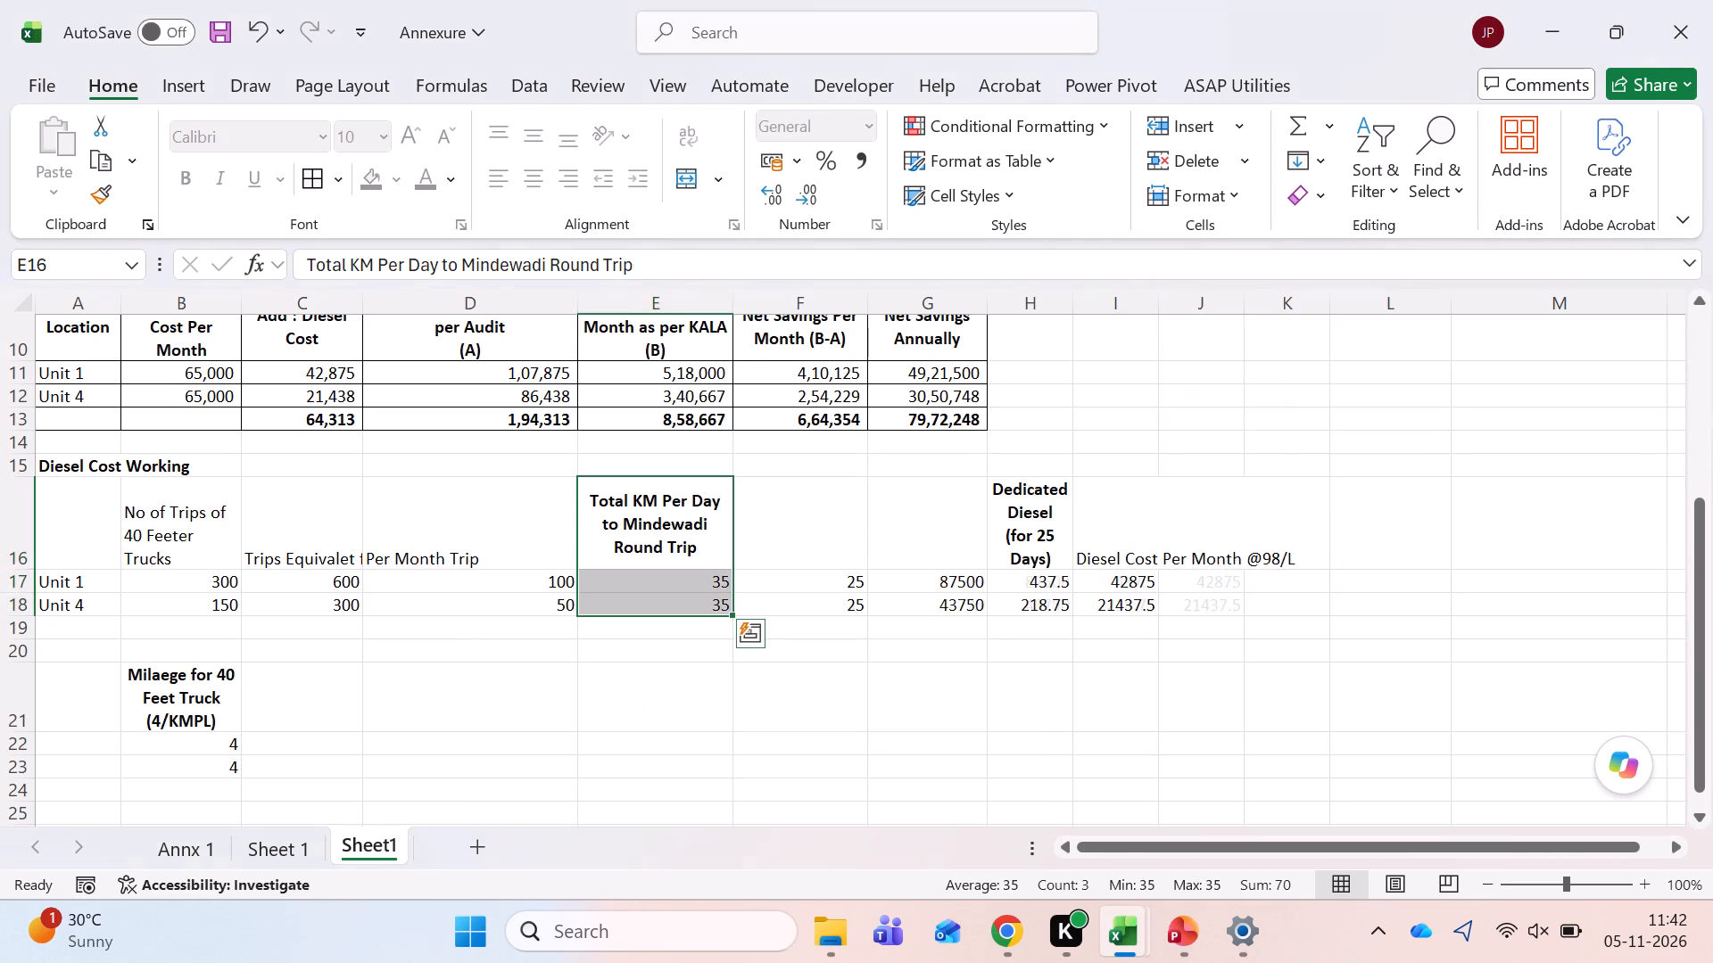
Insert a second set of blank cells at F16:F18 before the Total KM block, shifting the cells right.
key(Right)
key(shift+Down)
key(shift+Down)
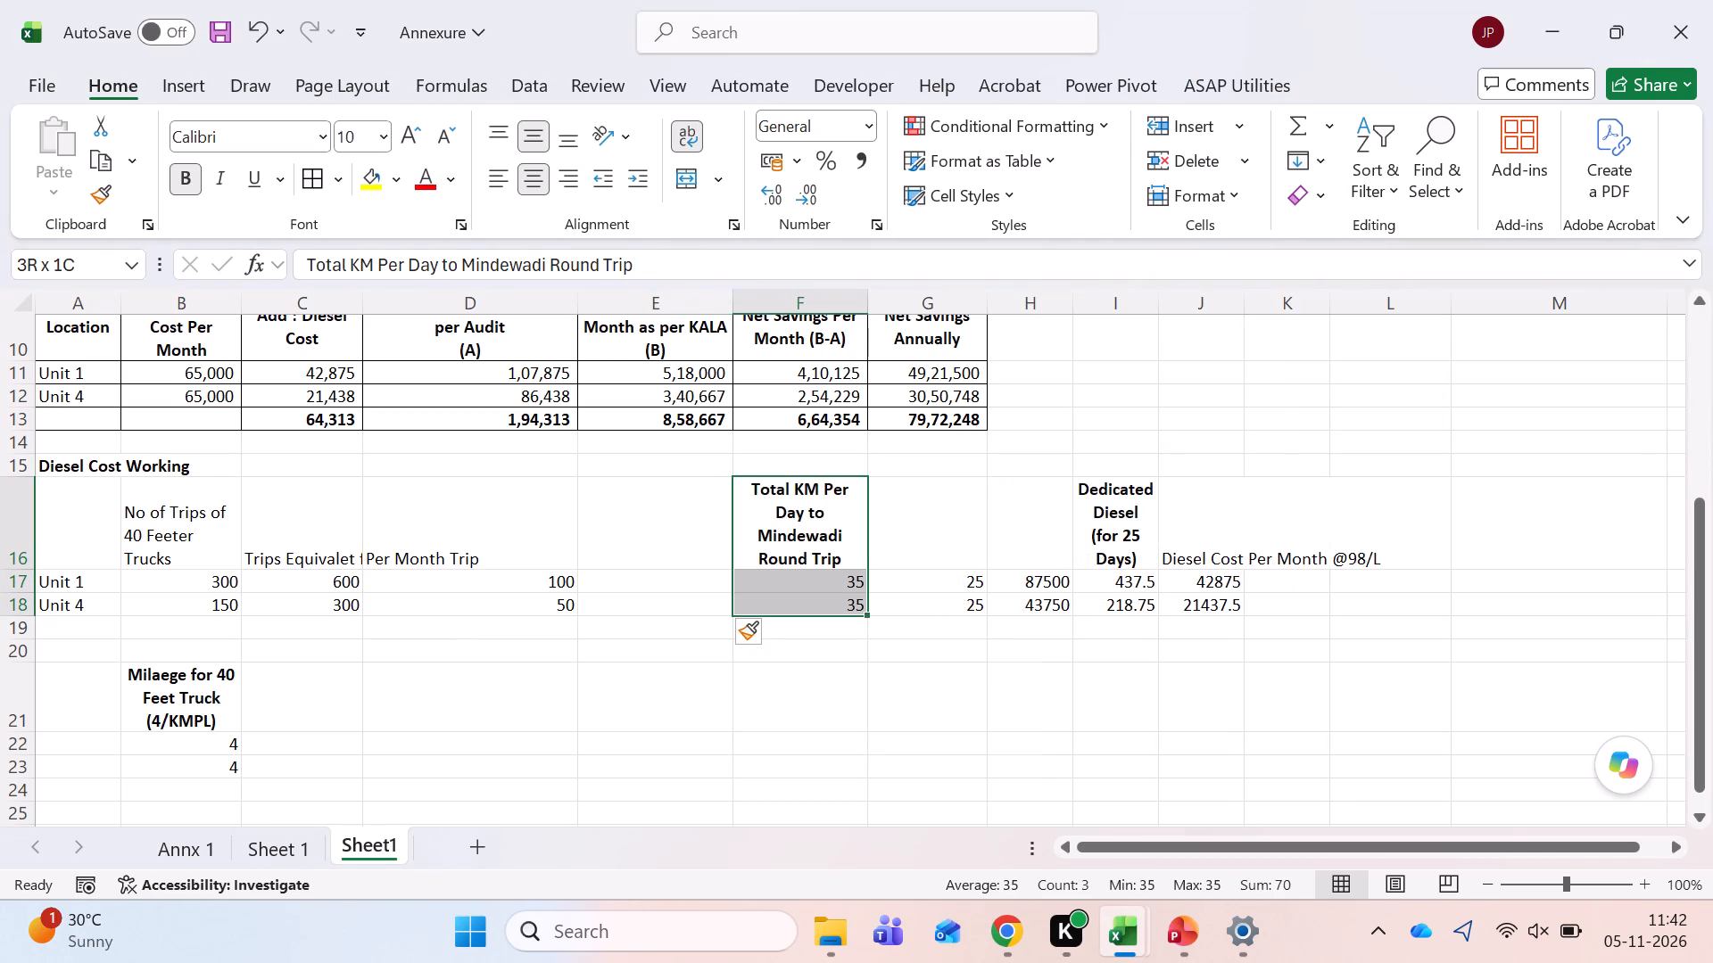
key(shift+Right)
key(shift+Left)
key(ctrl+shift+equal)
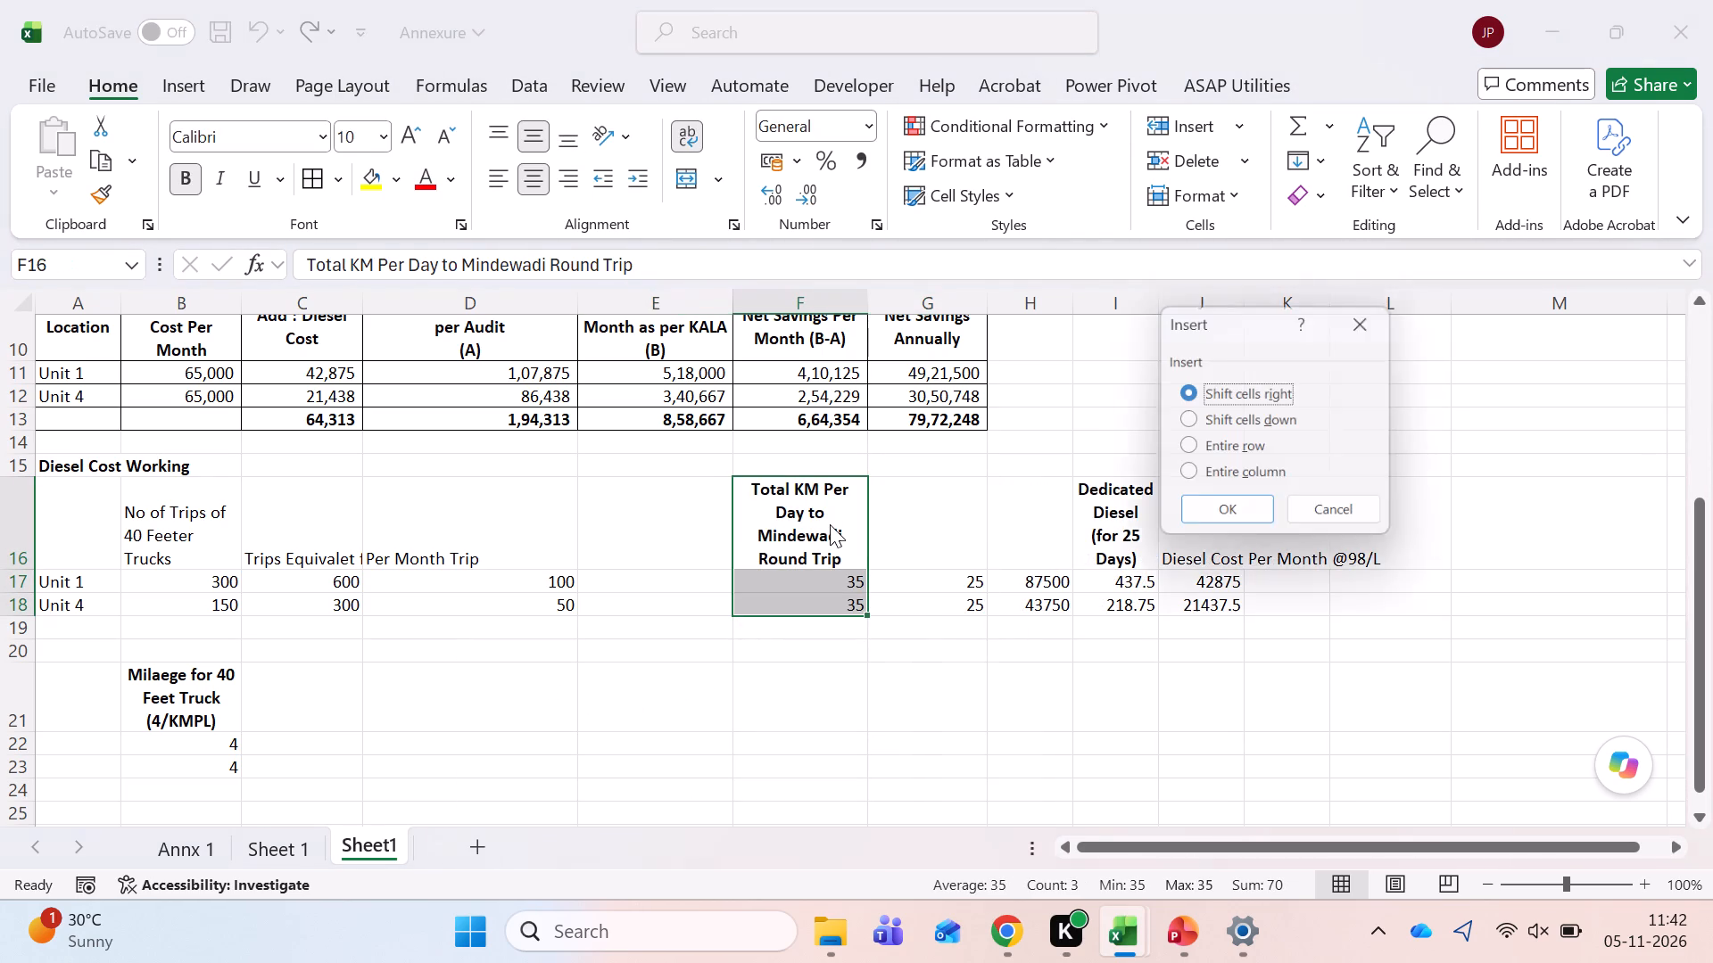
key(Return)
Enter the header "No of Trips by 1 Truck" in E16.
key(Left)
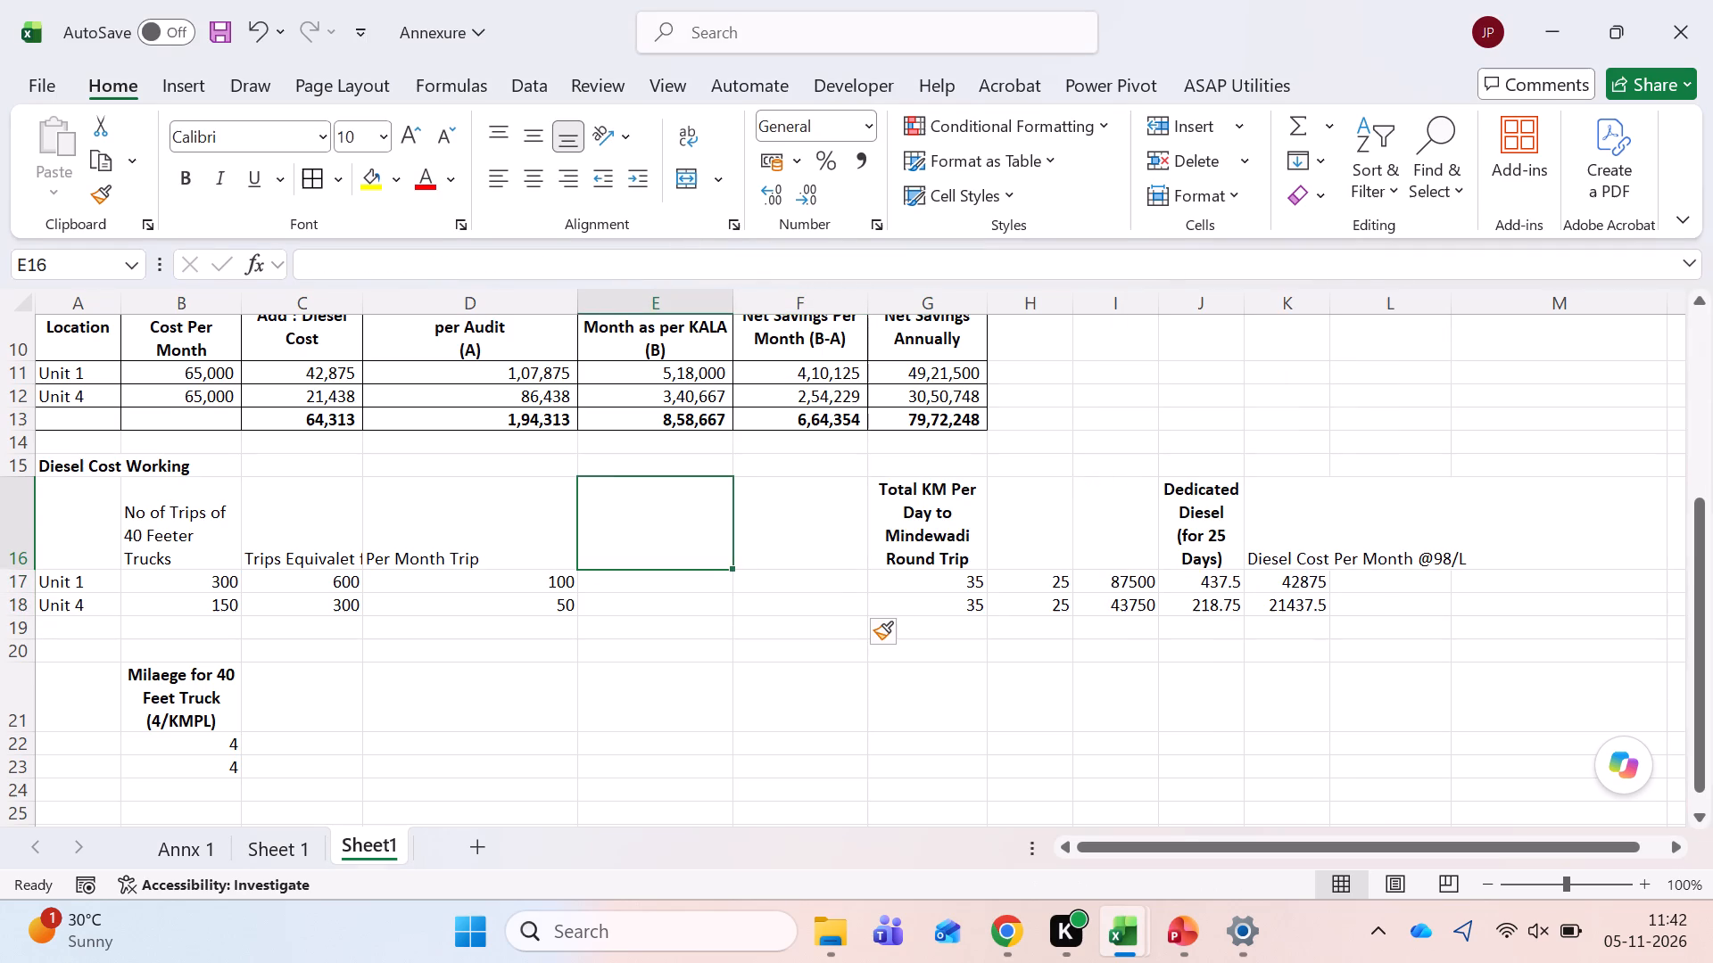
text(No of Trips by 1 Truck)
key(Return)
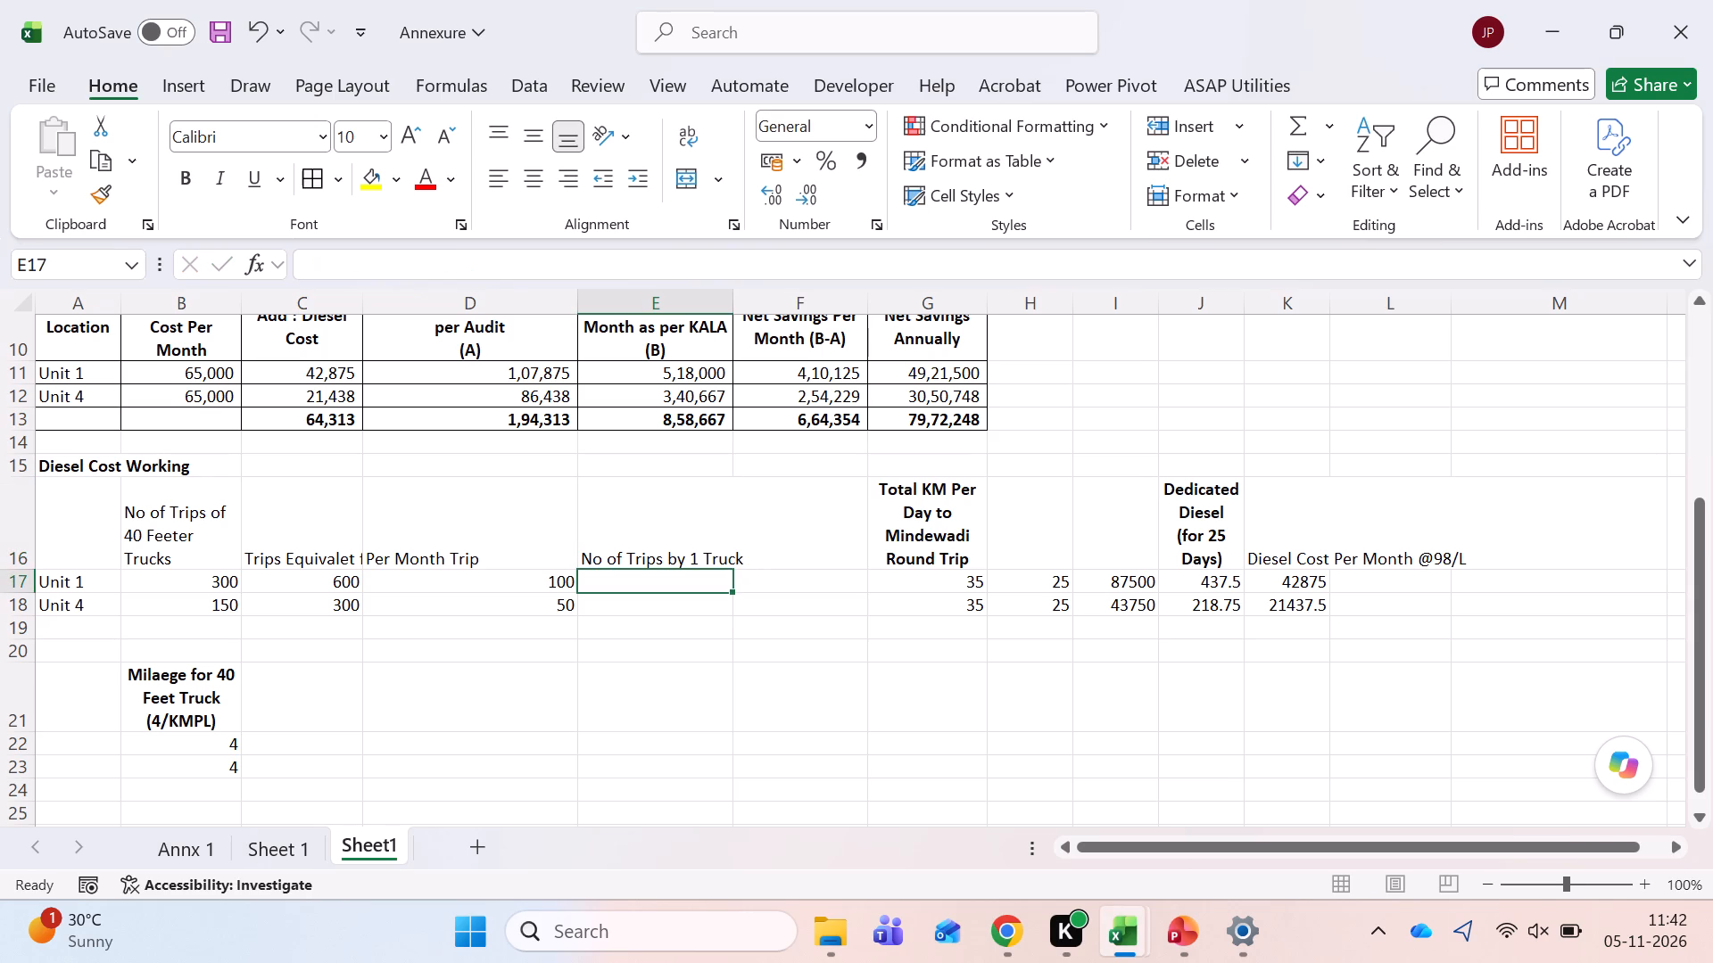
Enter 50 as the number of trips by 1 truck for both Unit 1 and Unit 4 in E17 and E18.
text(50)
key(Return)
text(50)
key(Return)
key(Down)
key(Up)
key(Up)
key(Up)
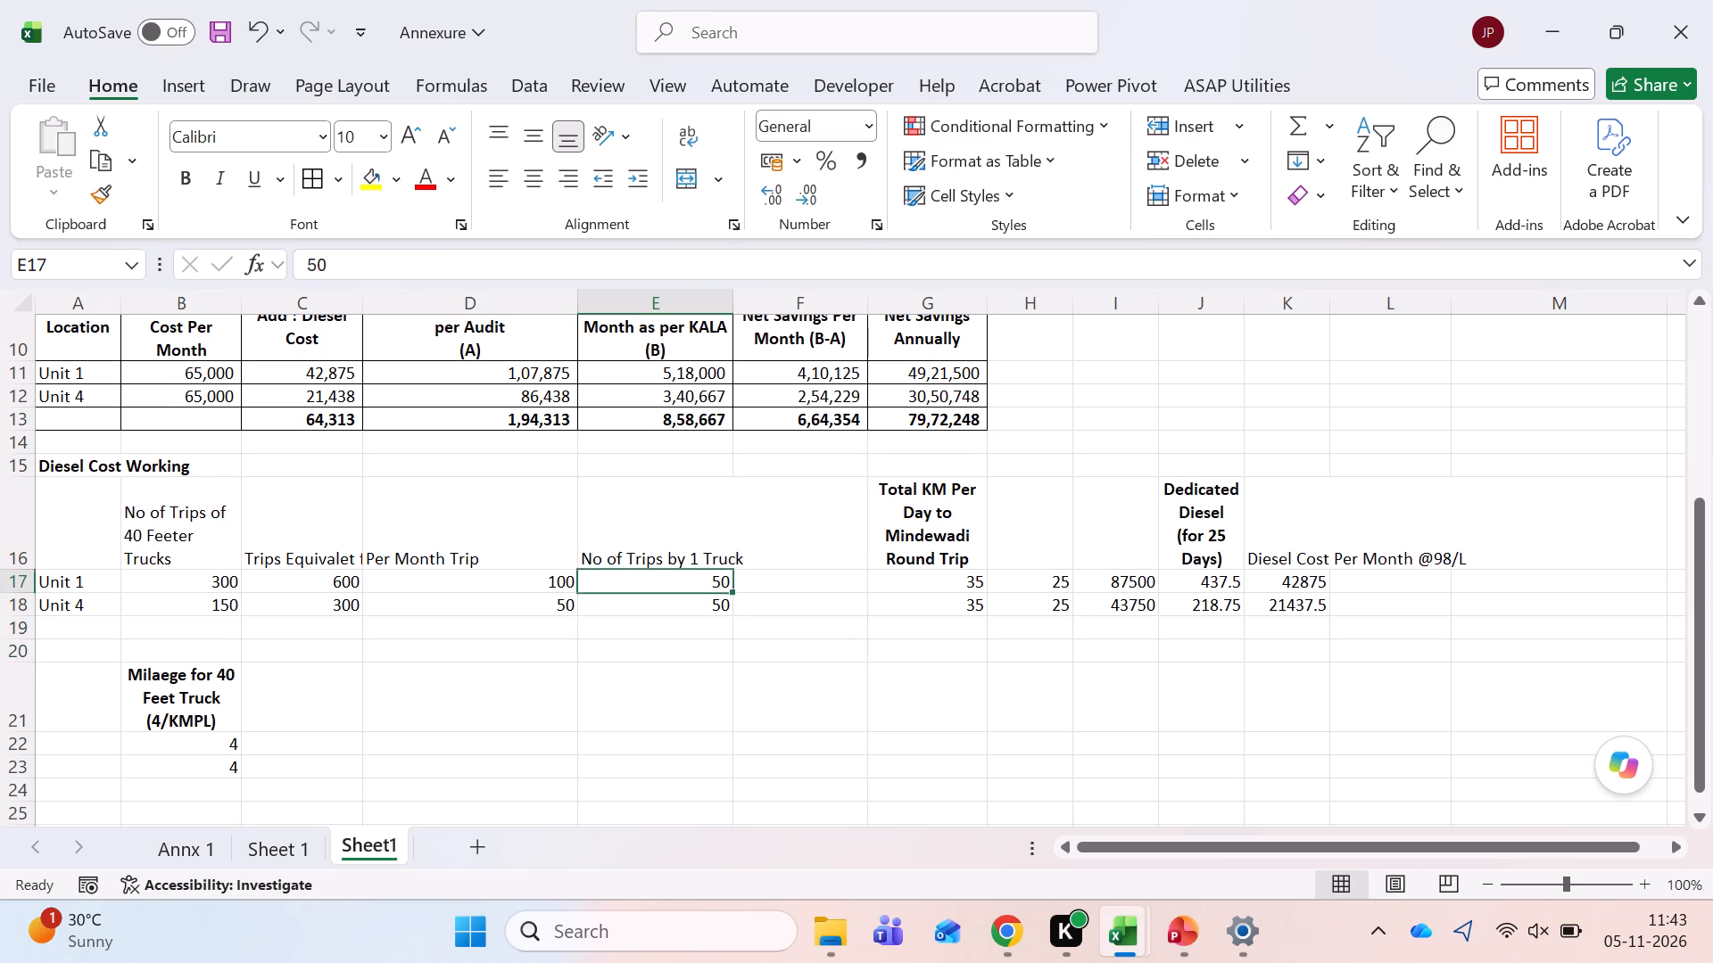
Move the 40 Feet Truck mileage header and its two values from B21:B23 down to B26:B28.
key(Up)
key(Right)
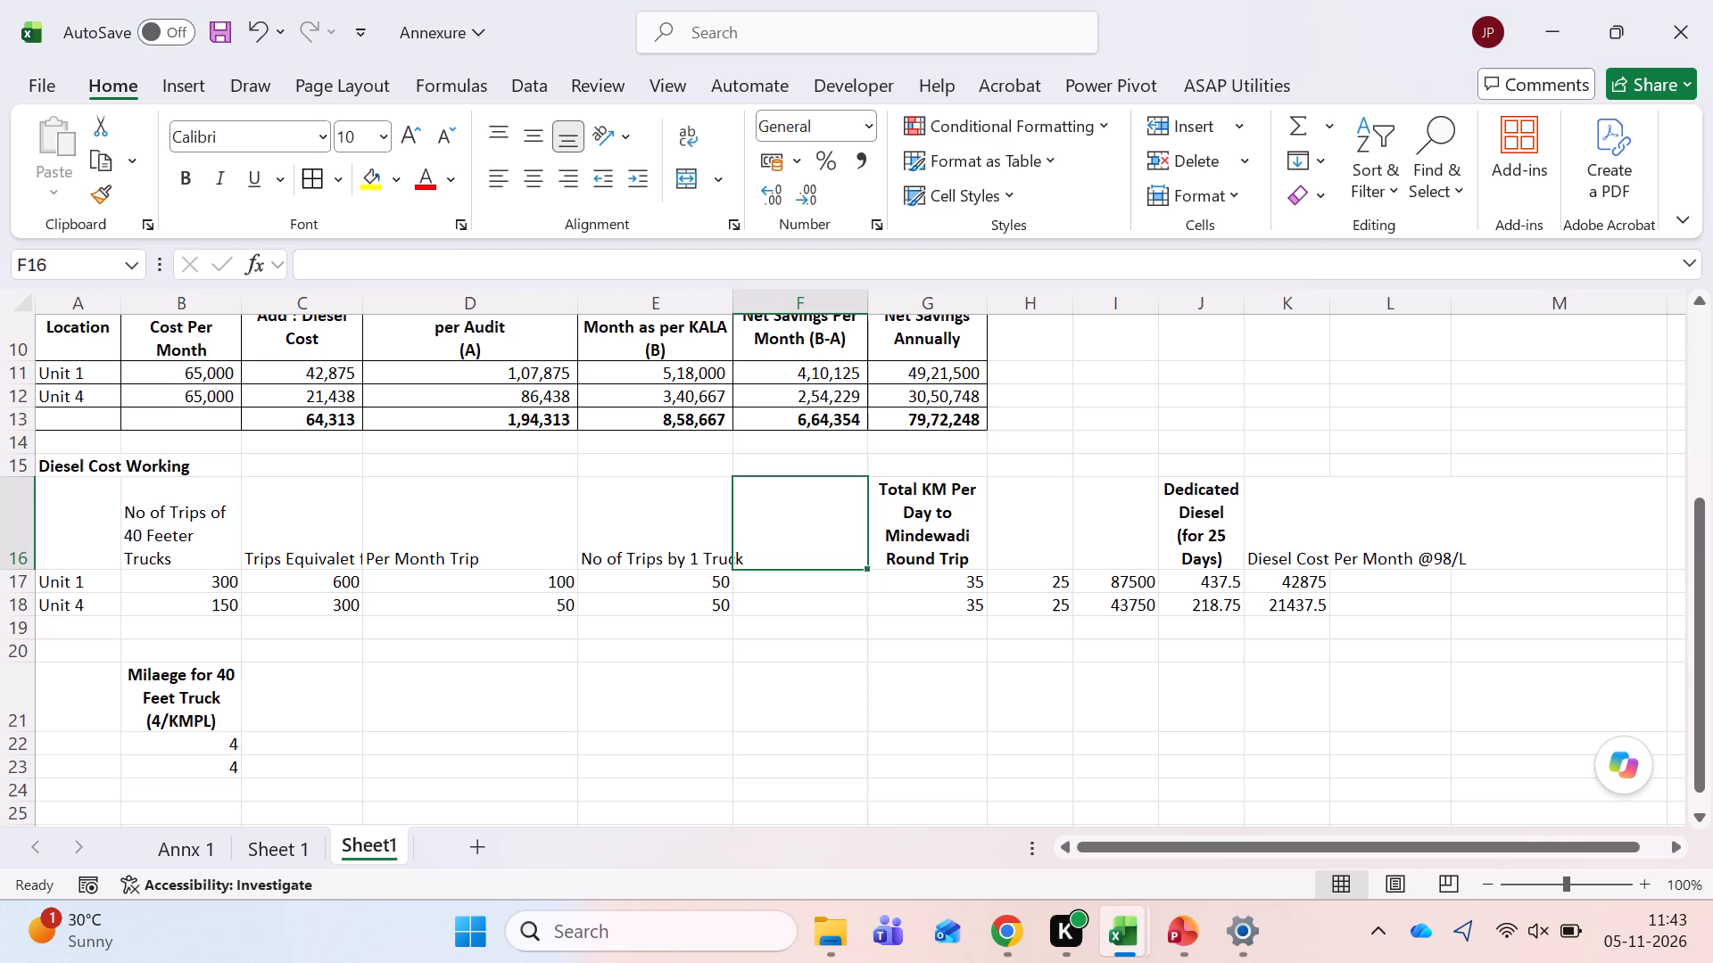
key(Down)
key(Down)
key(Down)
key(Down)
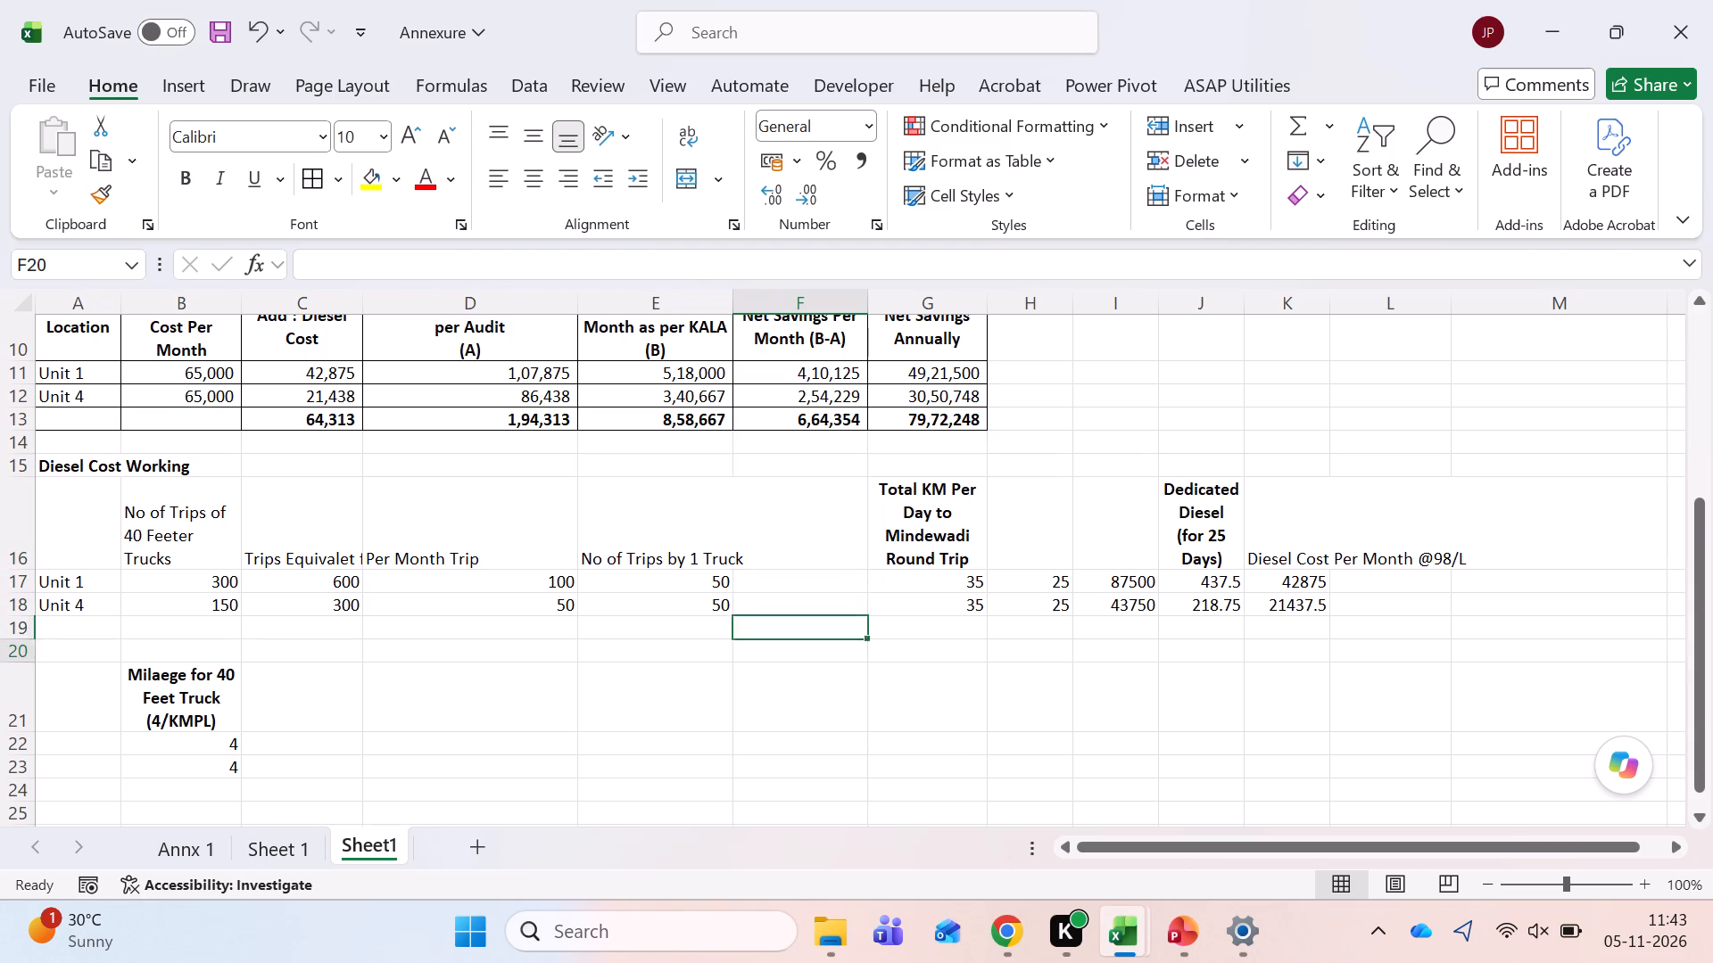
key(Left)
key(Left)
key(Left)
key(Left)
key(Left)
key(Left)
key(Left)
key(Left)
key(Left)
key(Left)
key(Left)
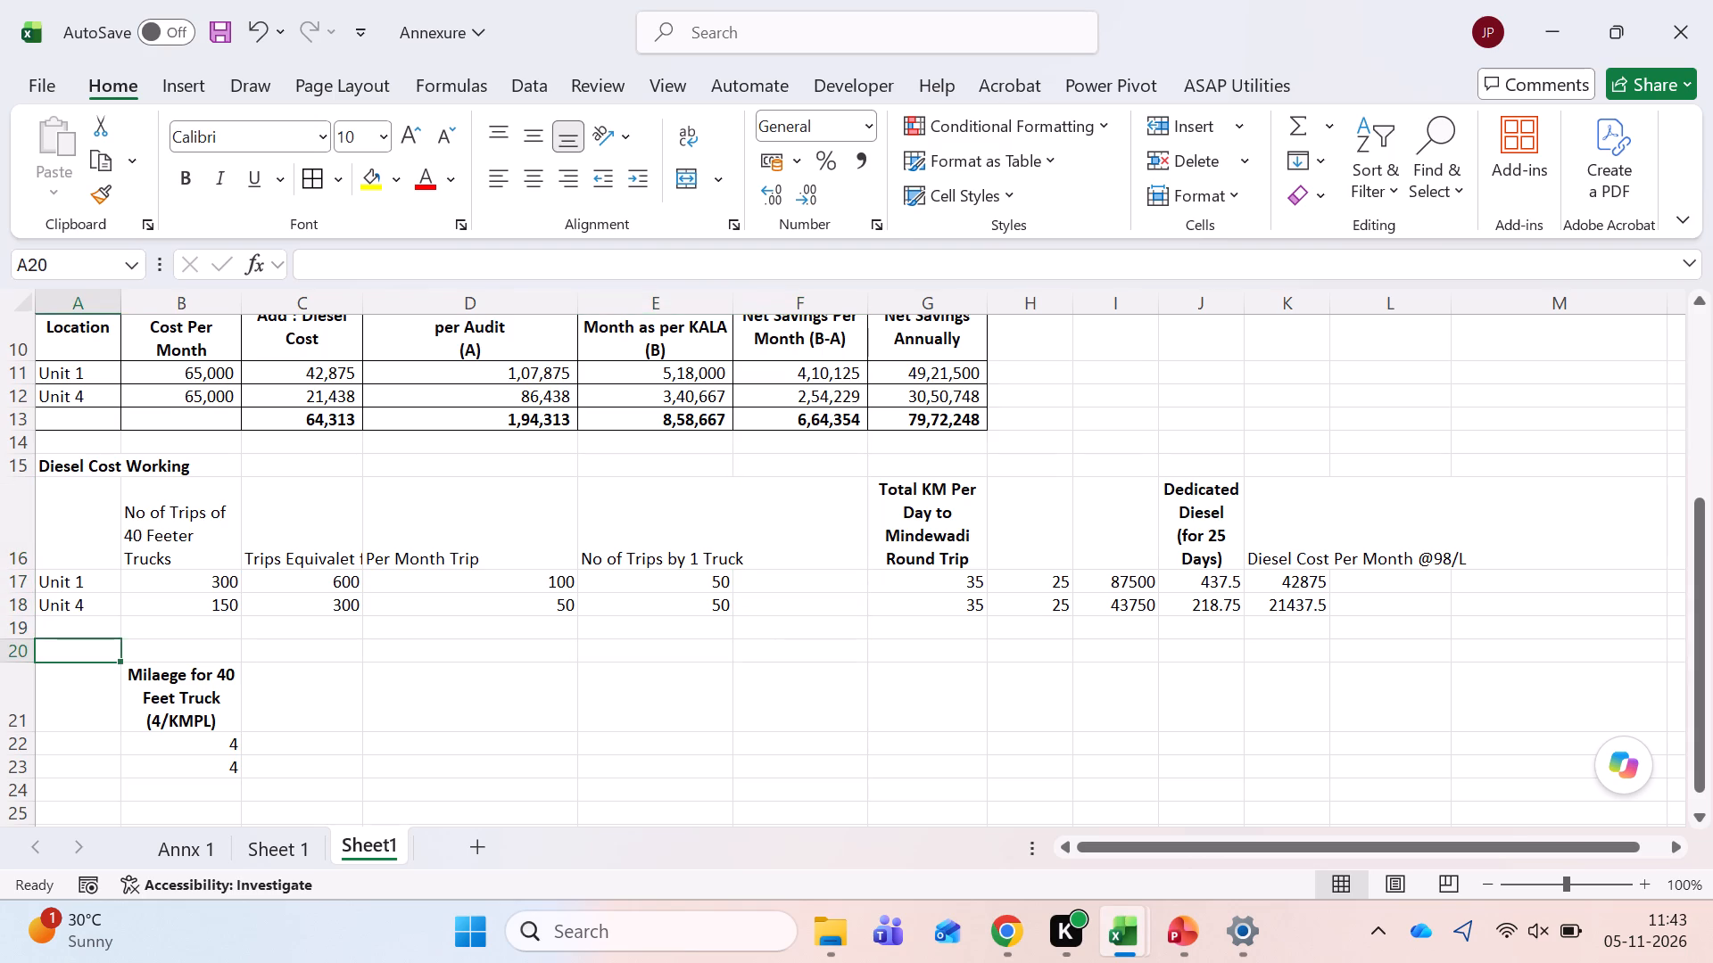
key(Right)
key(Left)
key(Right)
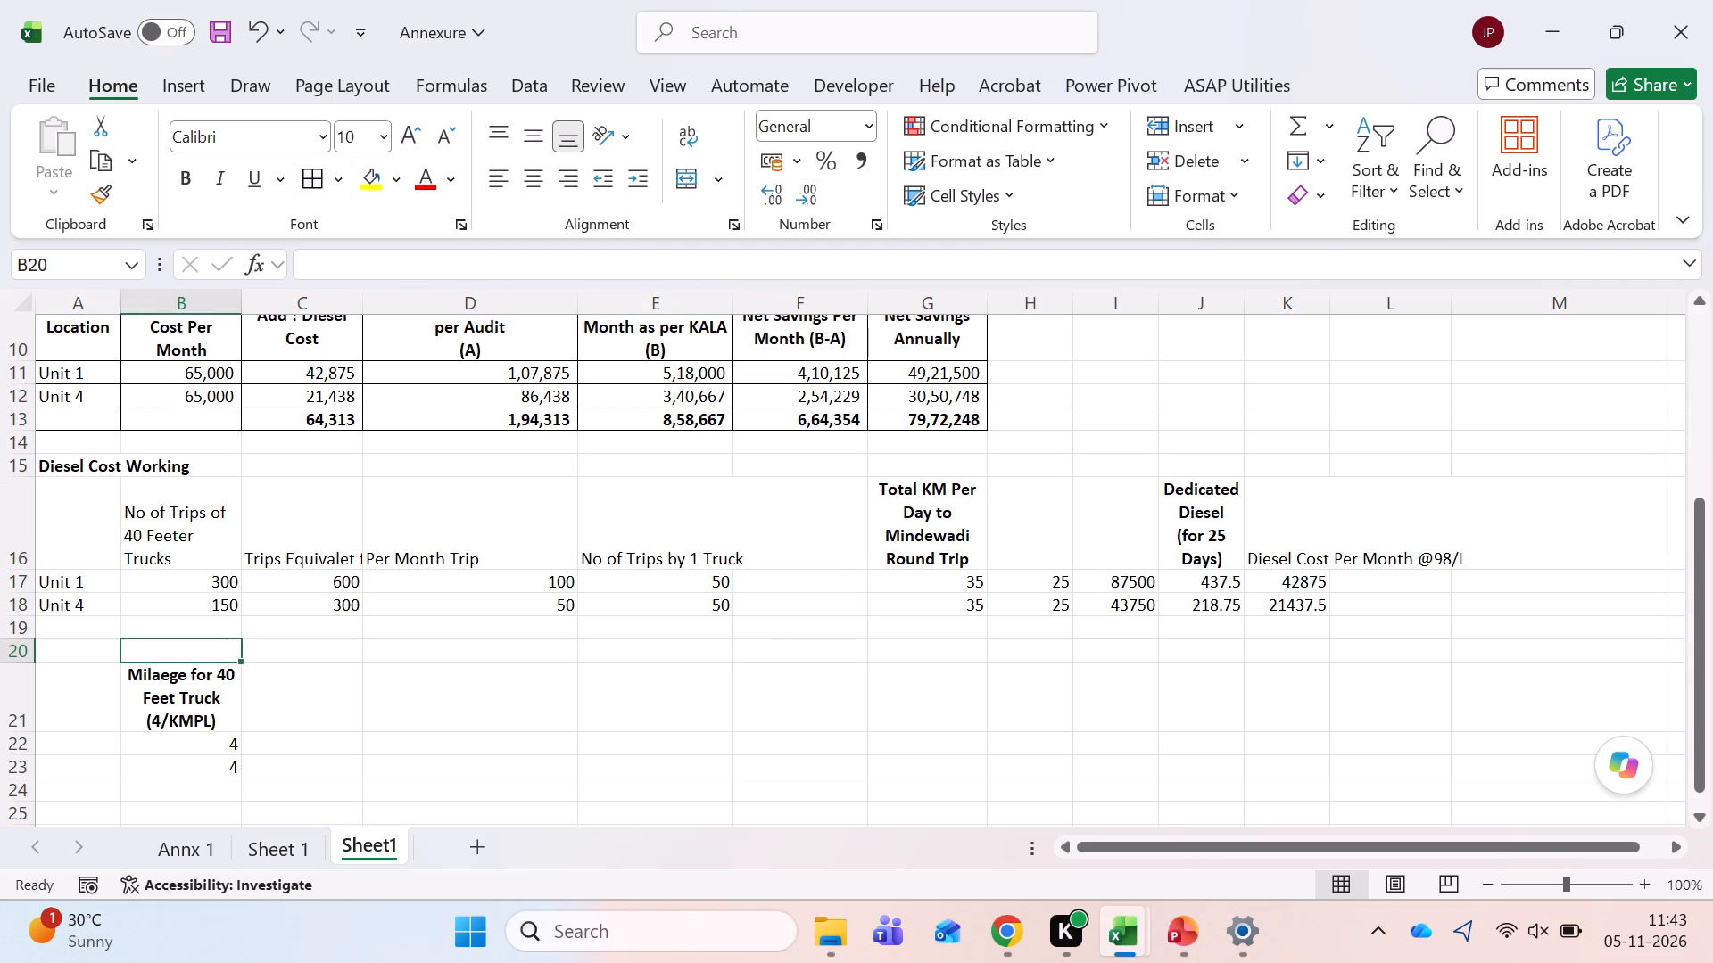
key(Left)
key(Down)
key(Right)
key(shift+Down)
key(shift+Down)
key(ctrl+x)
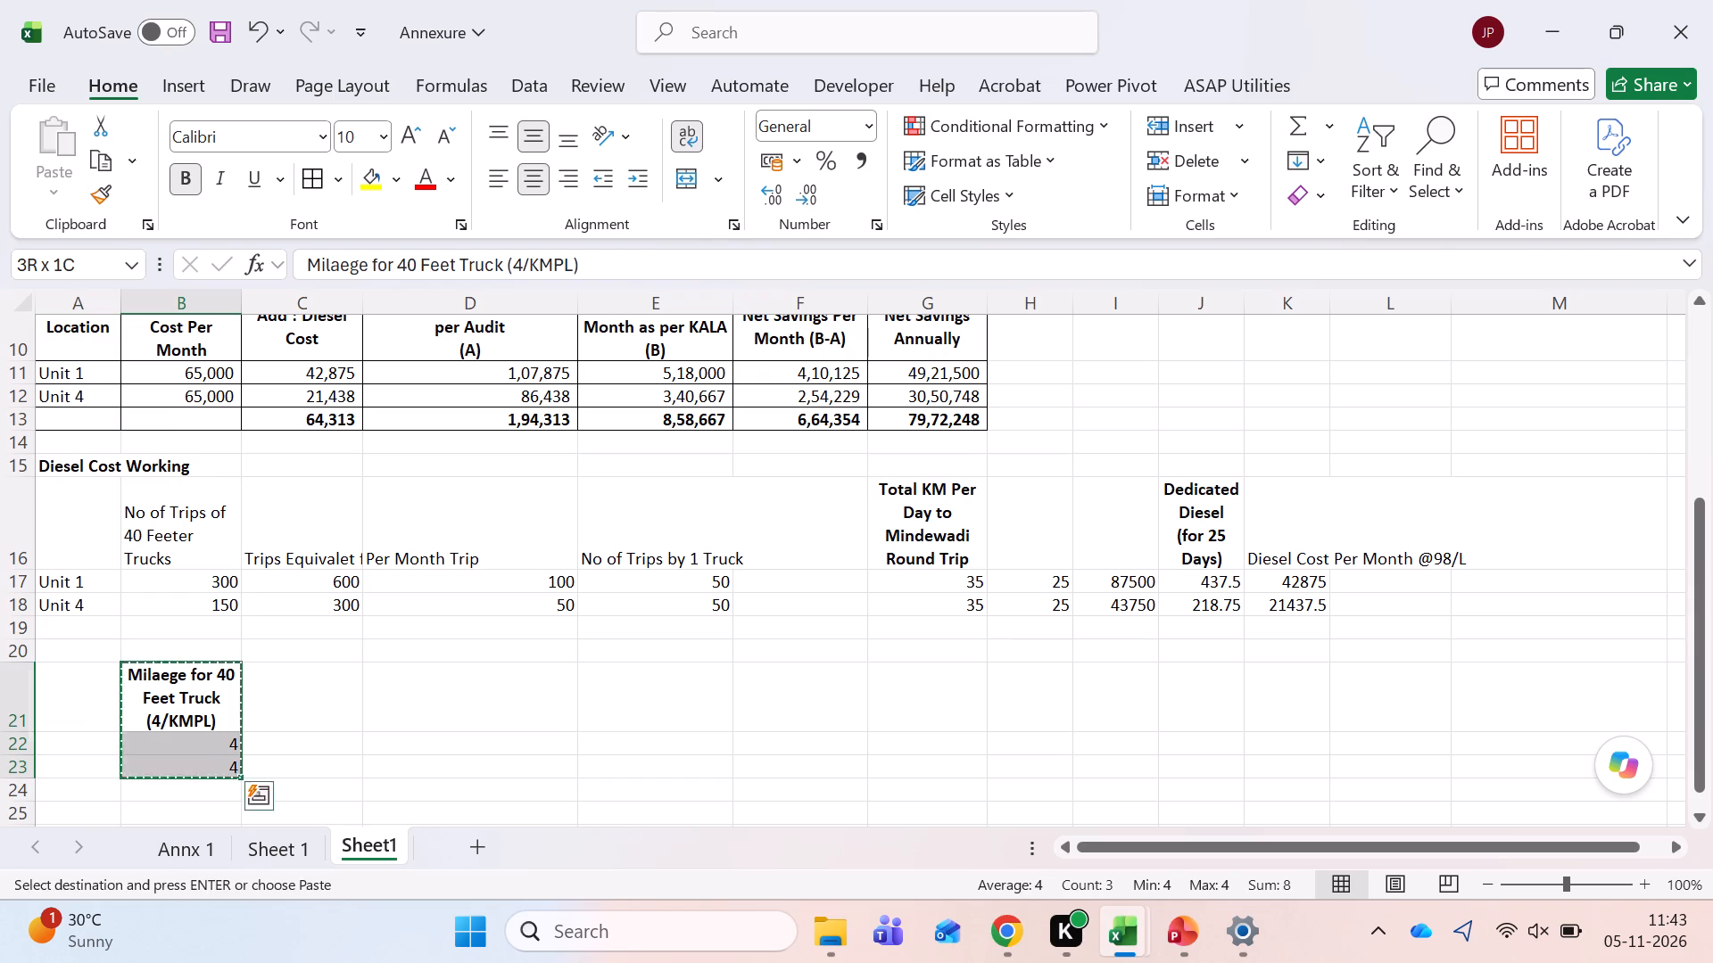
key(ctrl+Down)
key(Down)
key(Down)
key(Down)
key(Return)
key(Down)
key(Up)
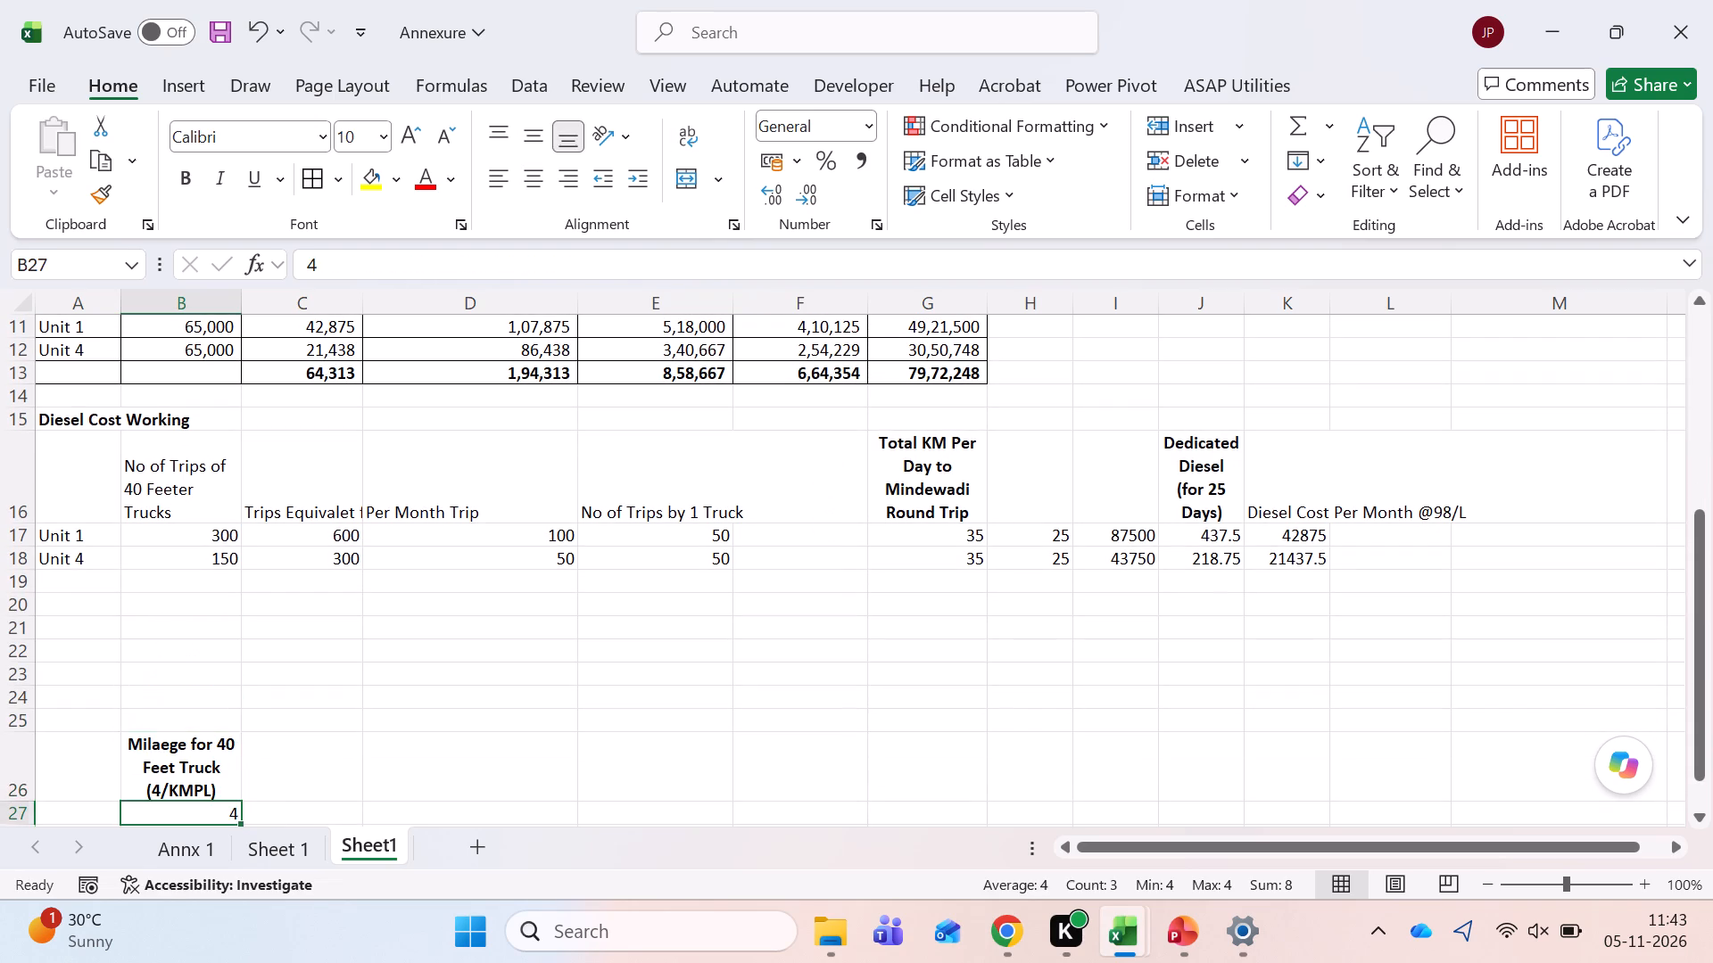
Review the Unit 1 row of the Diesel Cost Working from A17 to G17, including the blank column F and Total KM column.
key(Up)
key(Up)
key(Up)
key(Up)
key(Up)
key(Up)
key(Up)
key(Left)
key(Down)
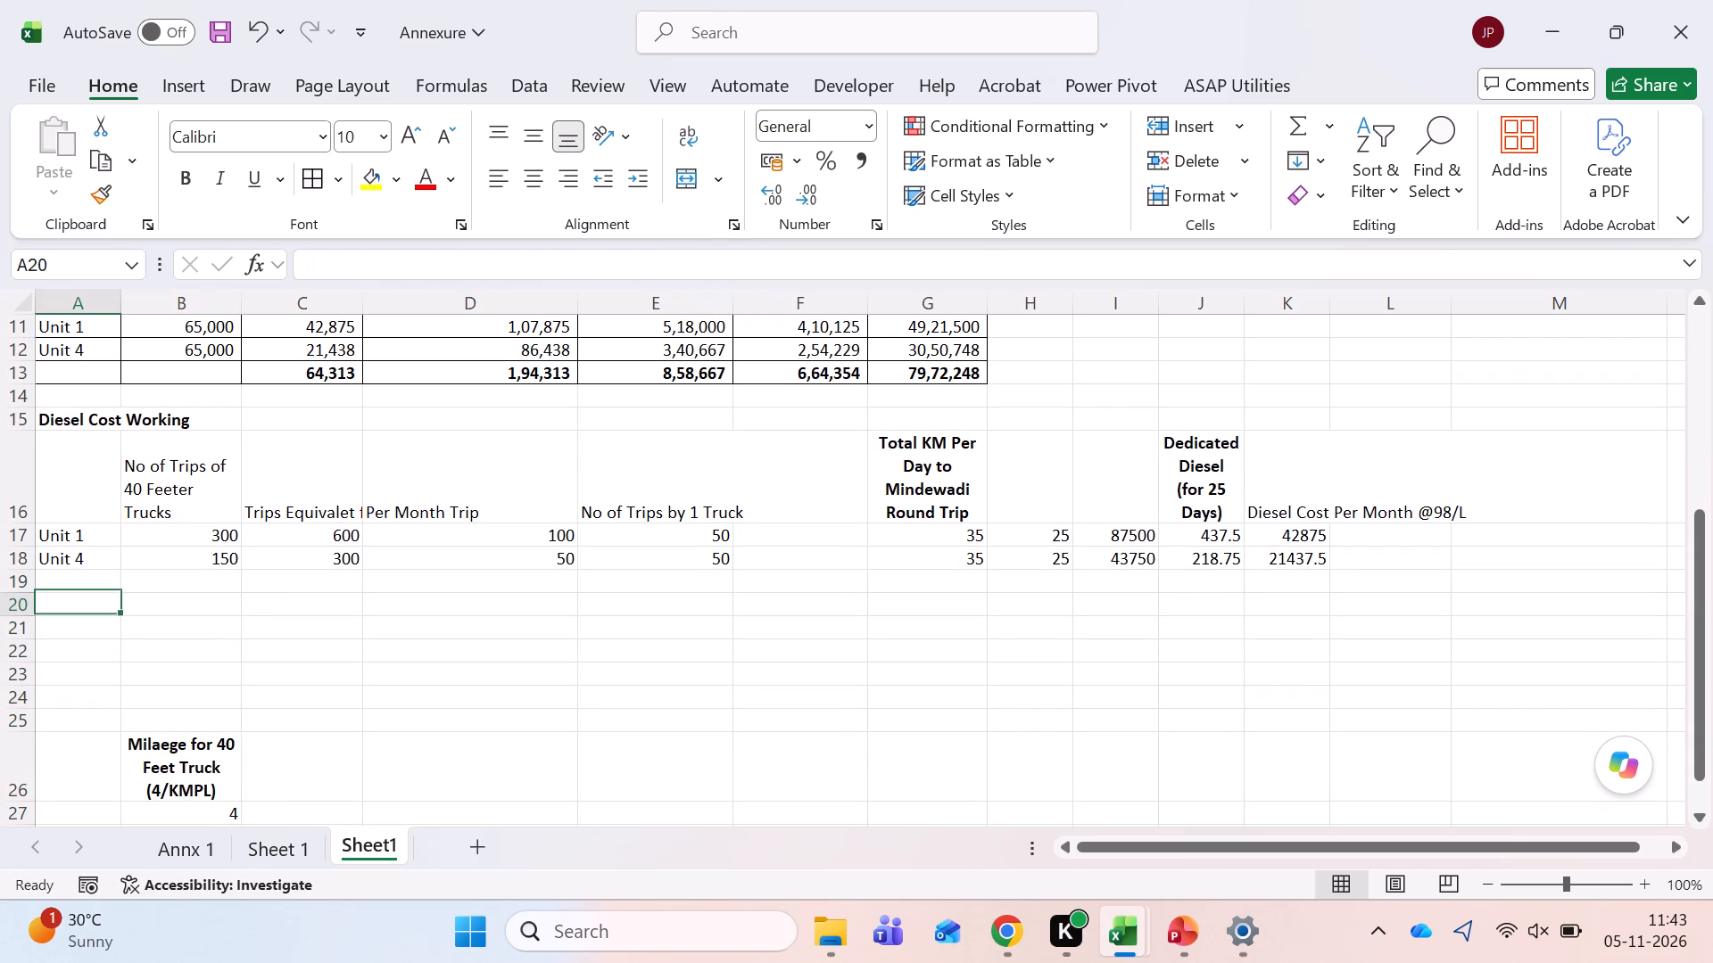
key(Right)
key(Right)
key(Right)
key(Right)
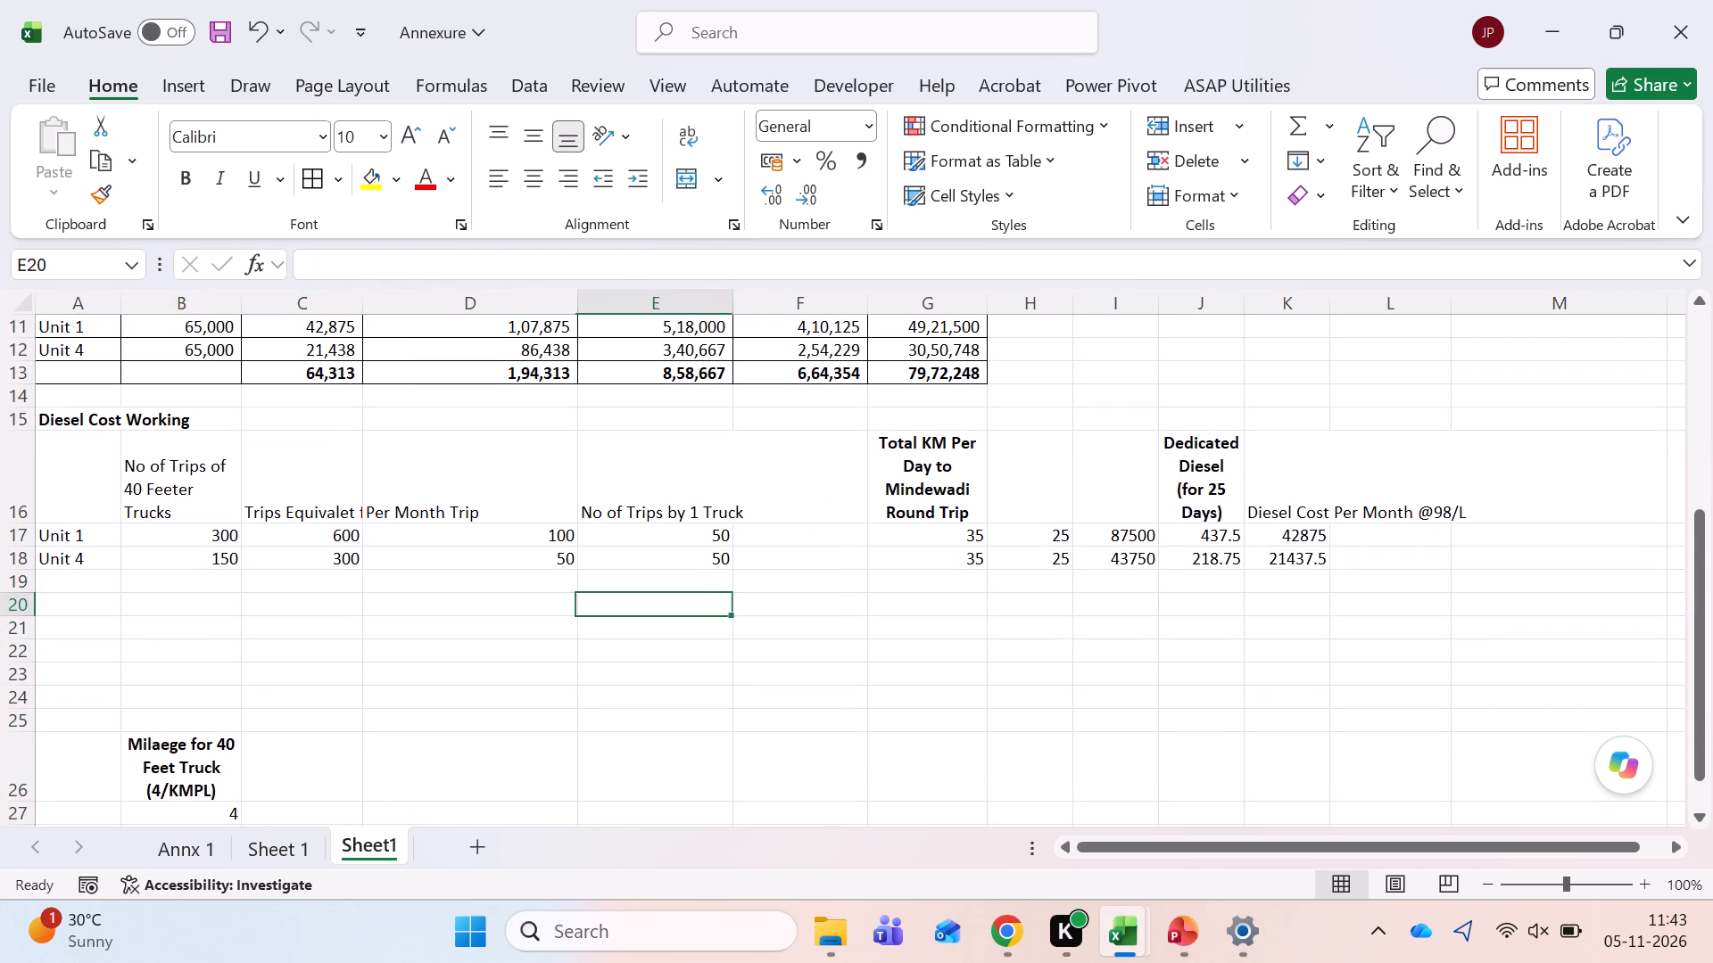
key(Right)
key(Right)
key(Up)
key(Up)
key(Up)
key(Up)
key(Down)
key(Up)
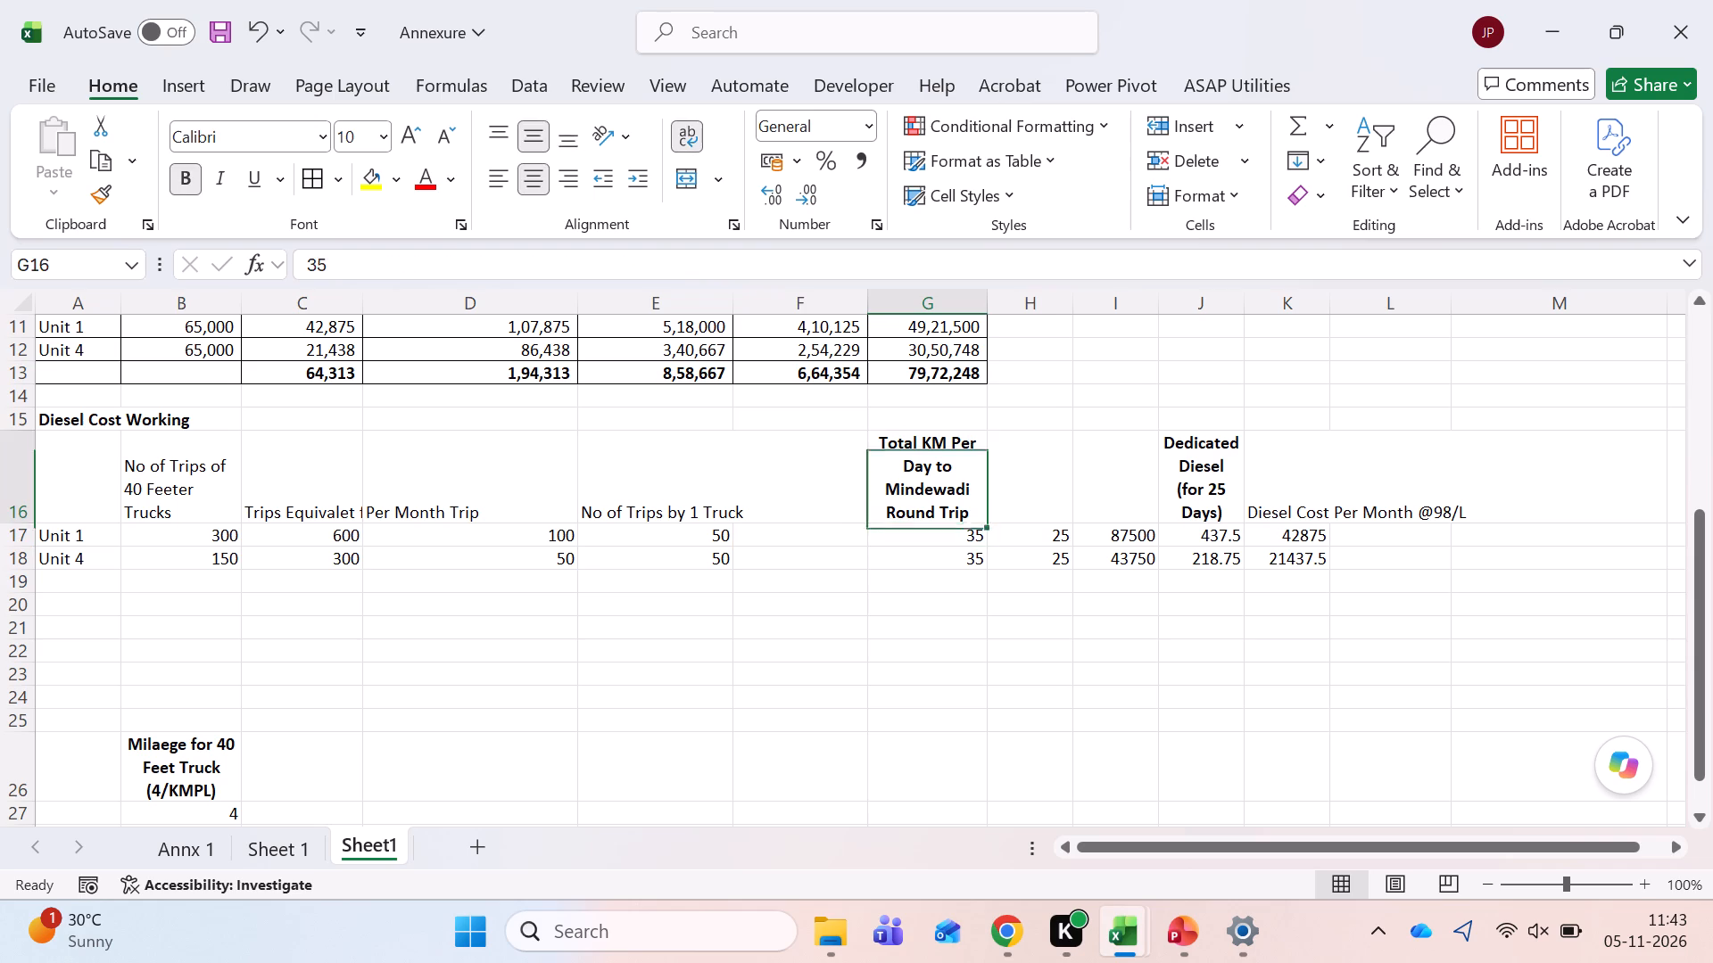
key(Down)
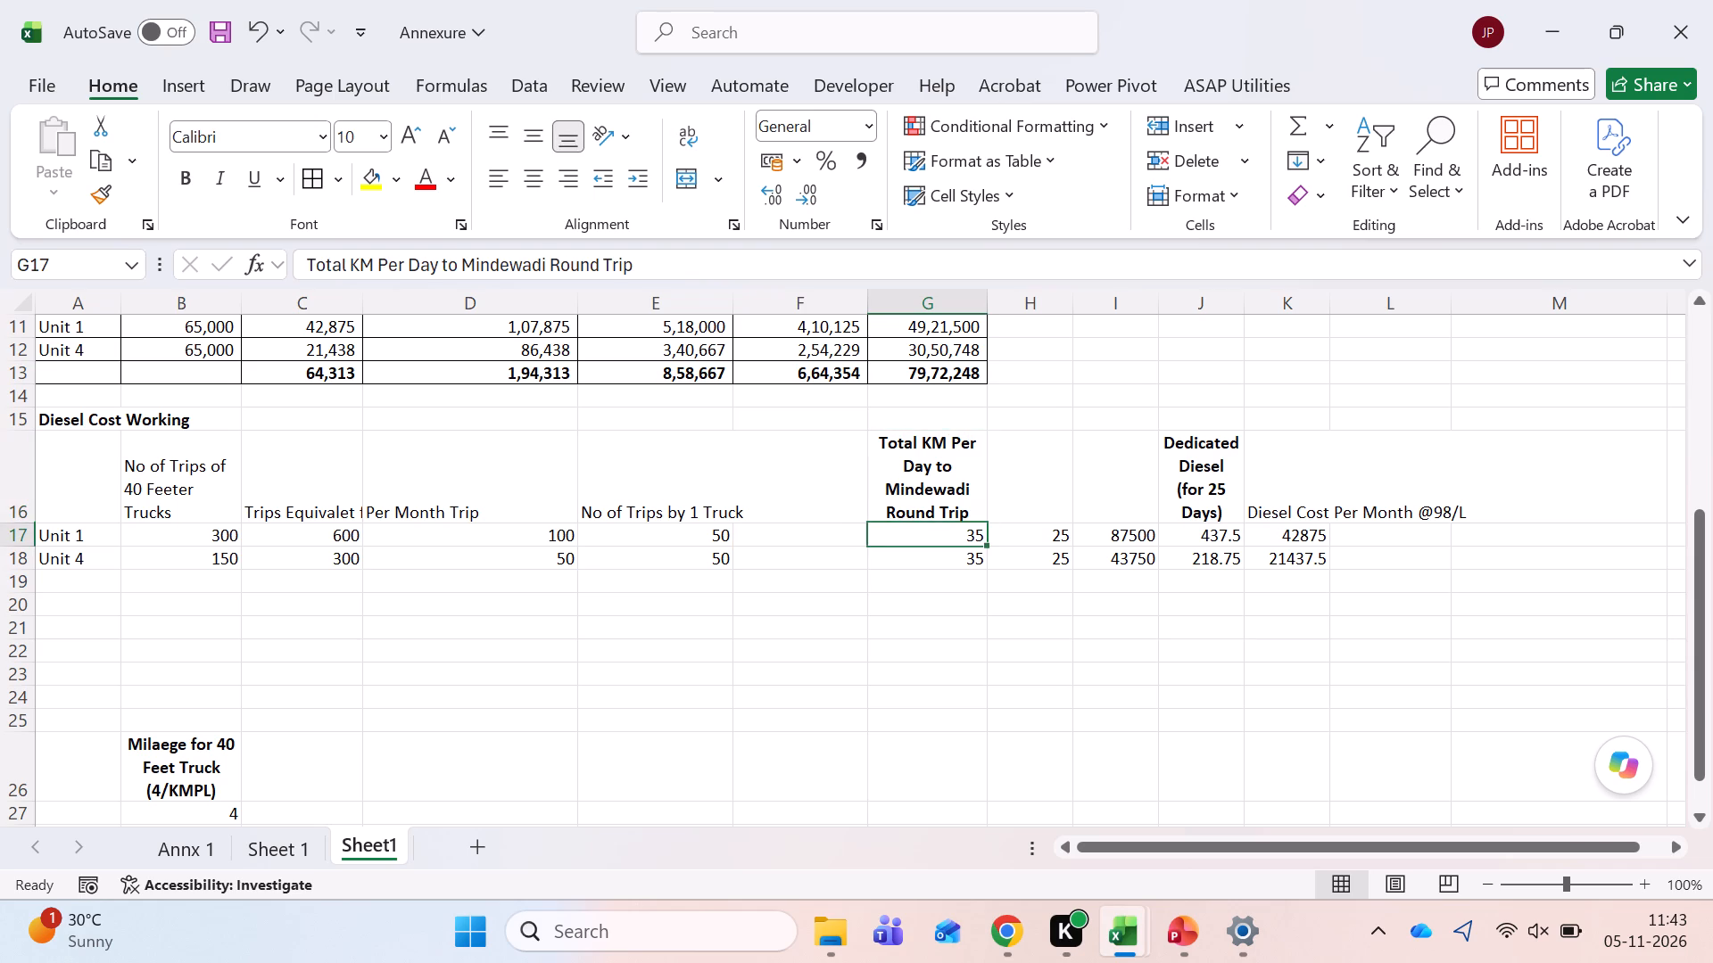
key(Left)
key(Left)
key(Left)
key(Left)
key(Left)
key(Left)
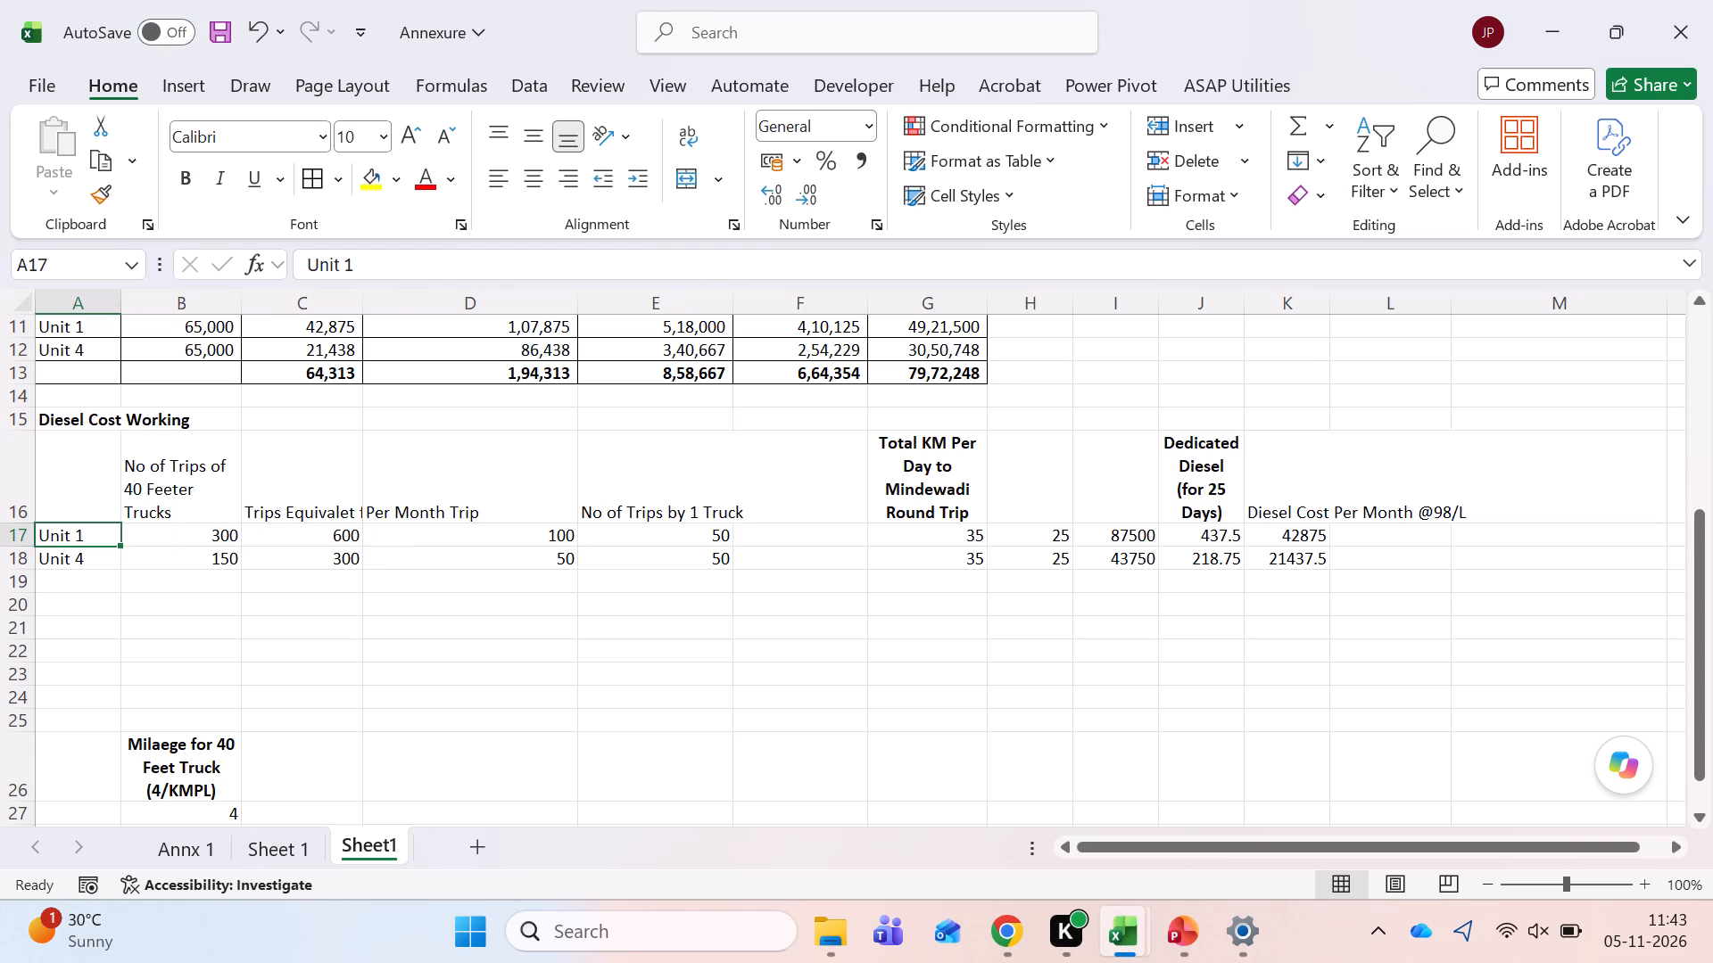
key(Right)
key(Right)
key(Right)
key(Right)
key(Right)
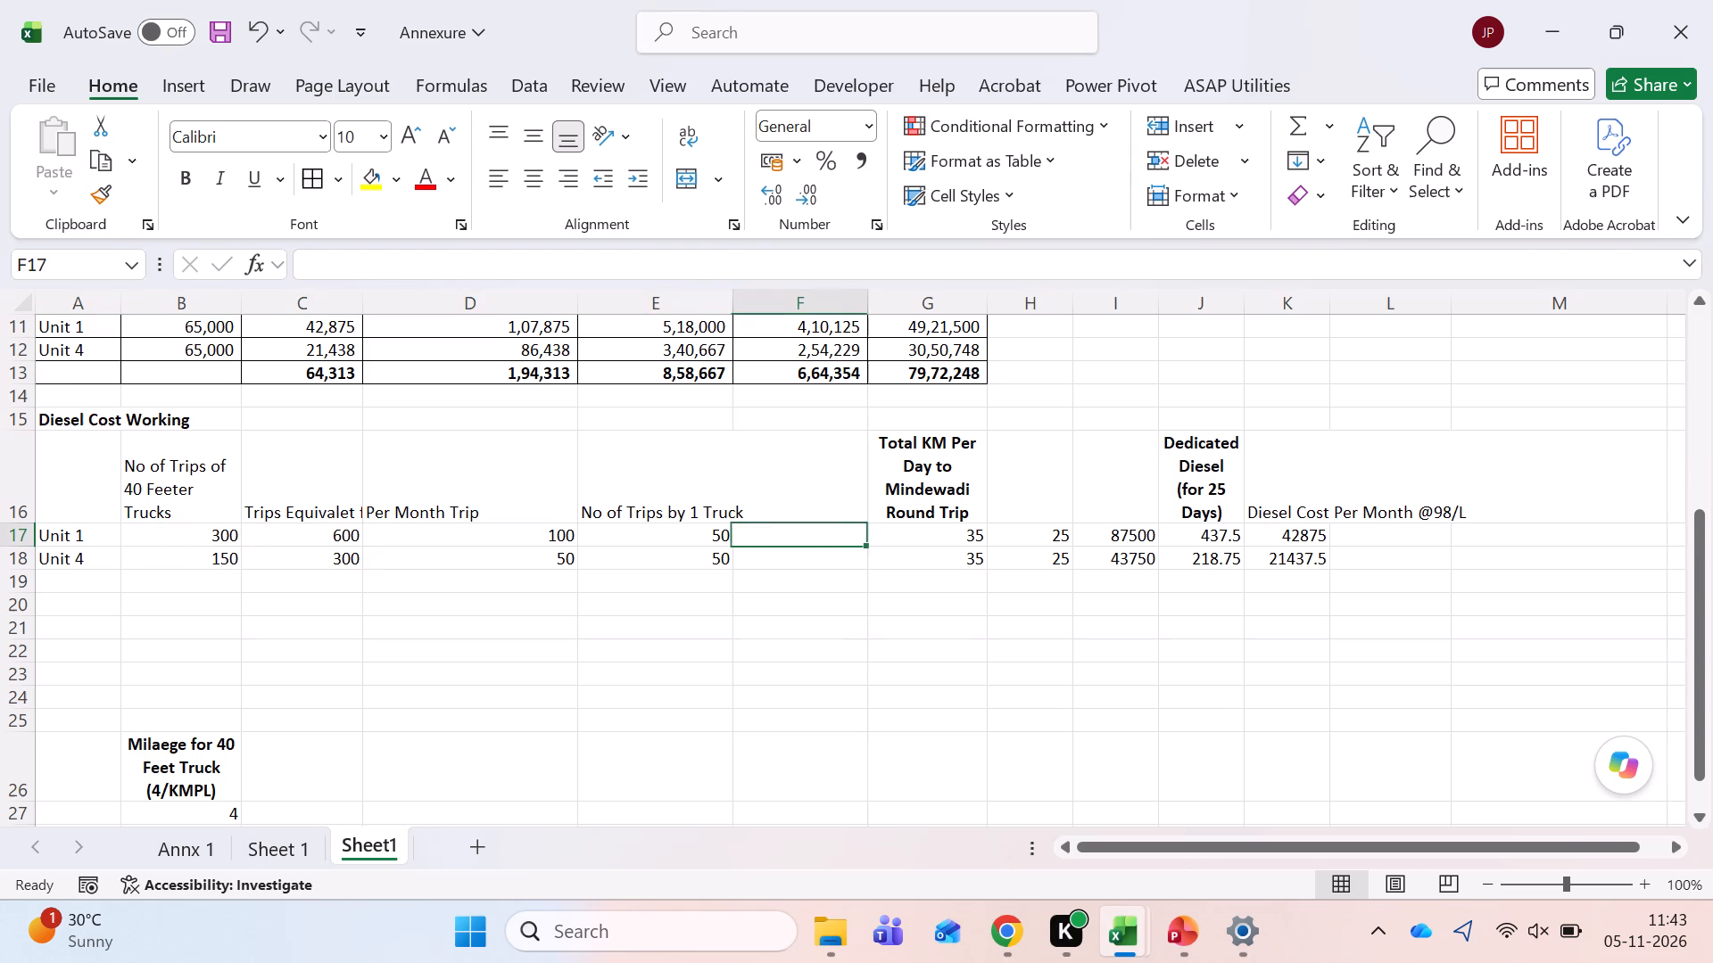
key(Up)
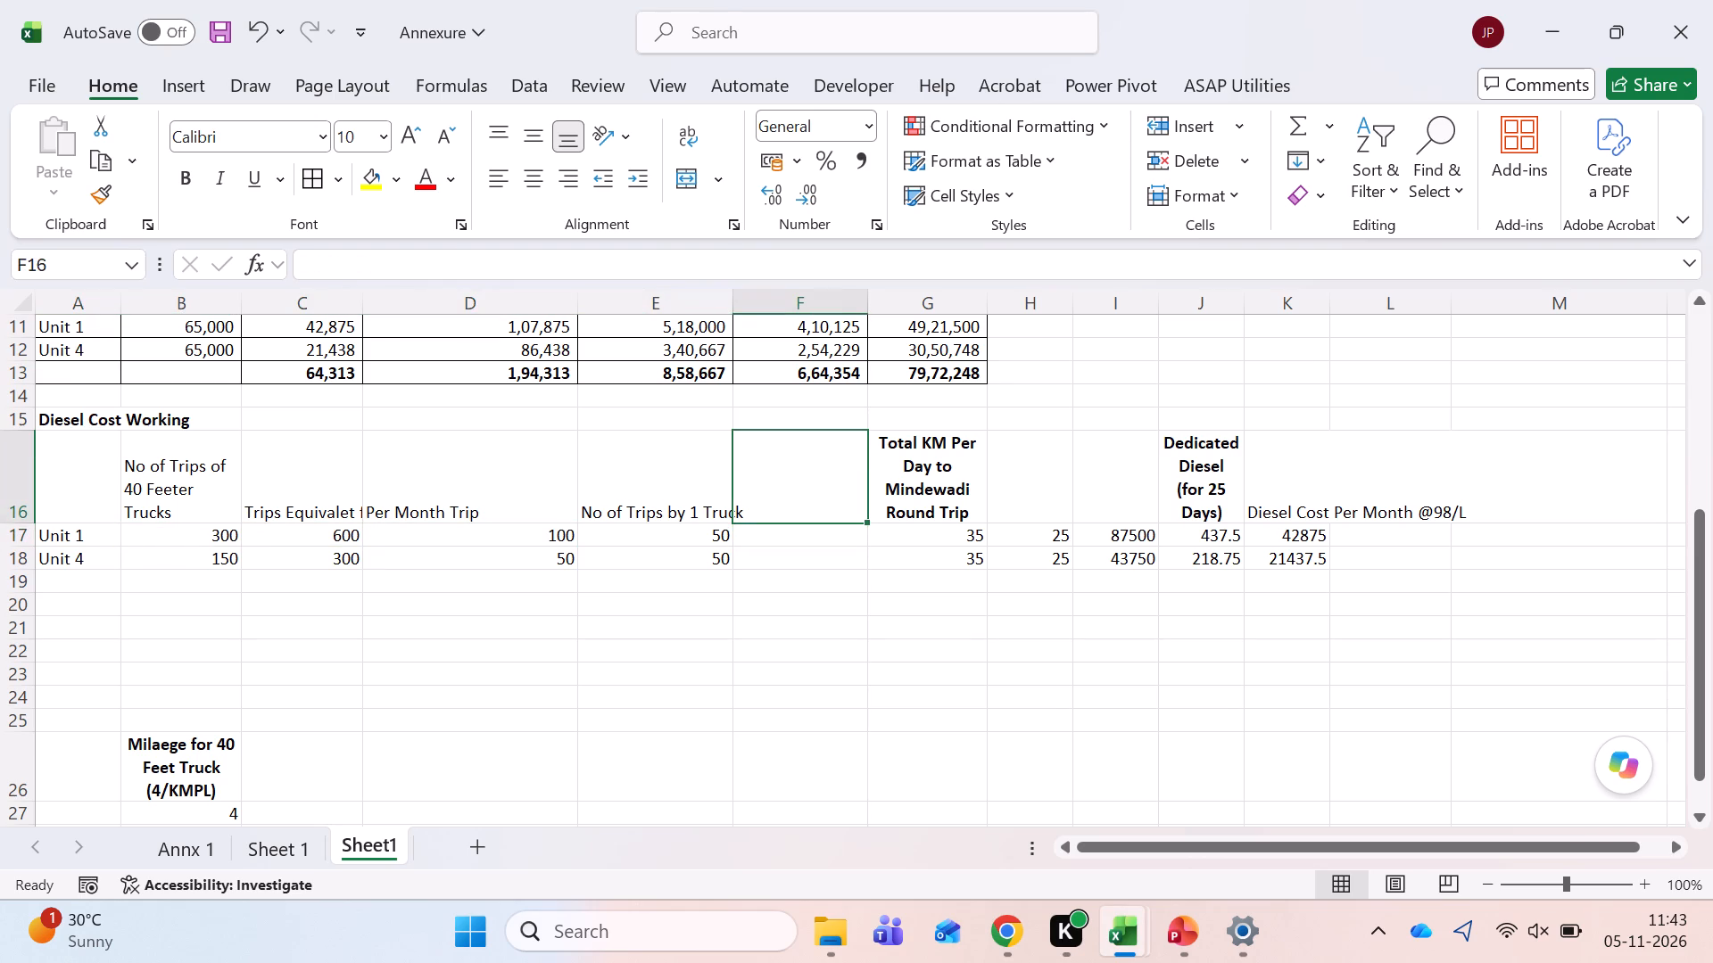
key(Down)
key(Right)
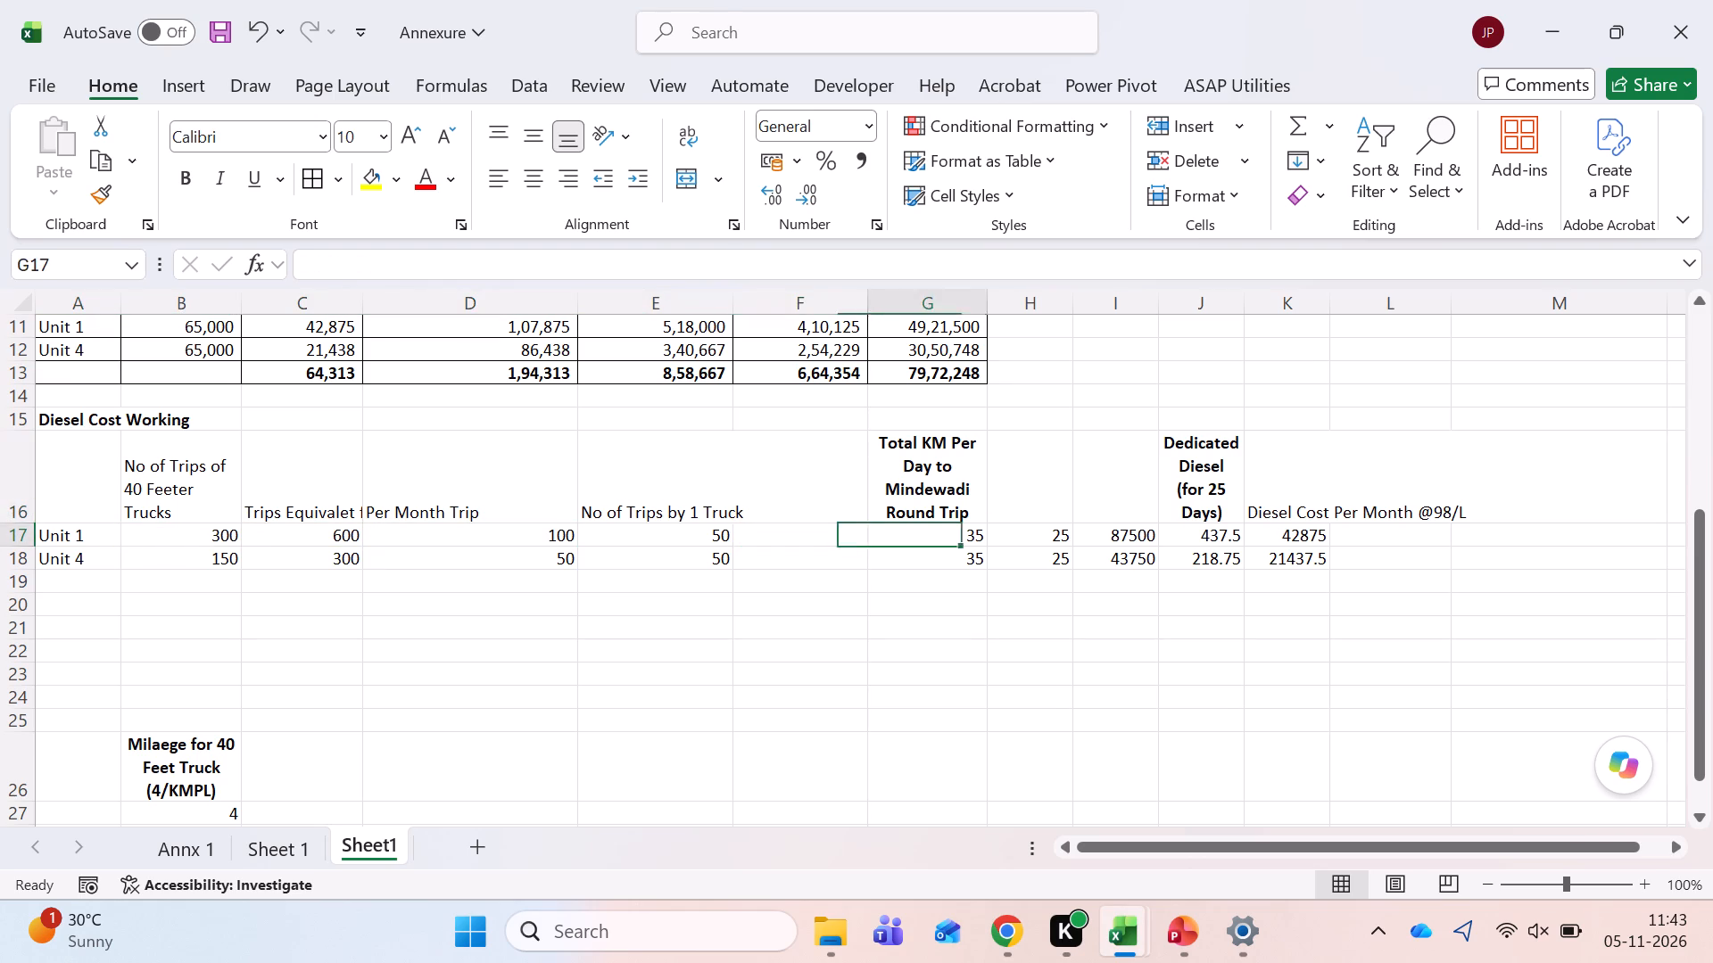
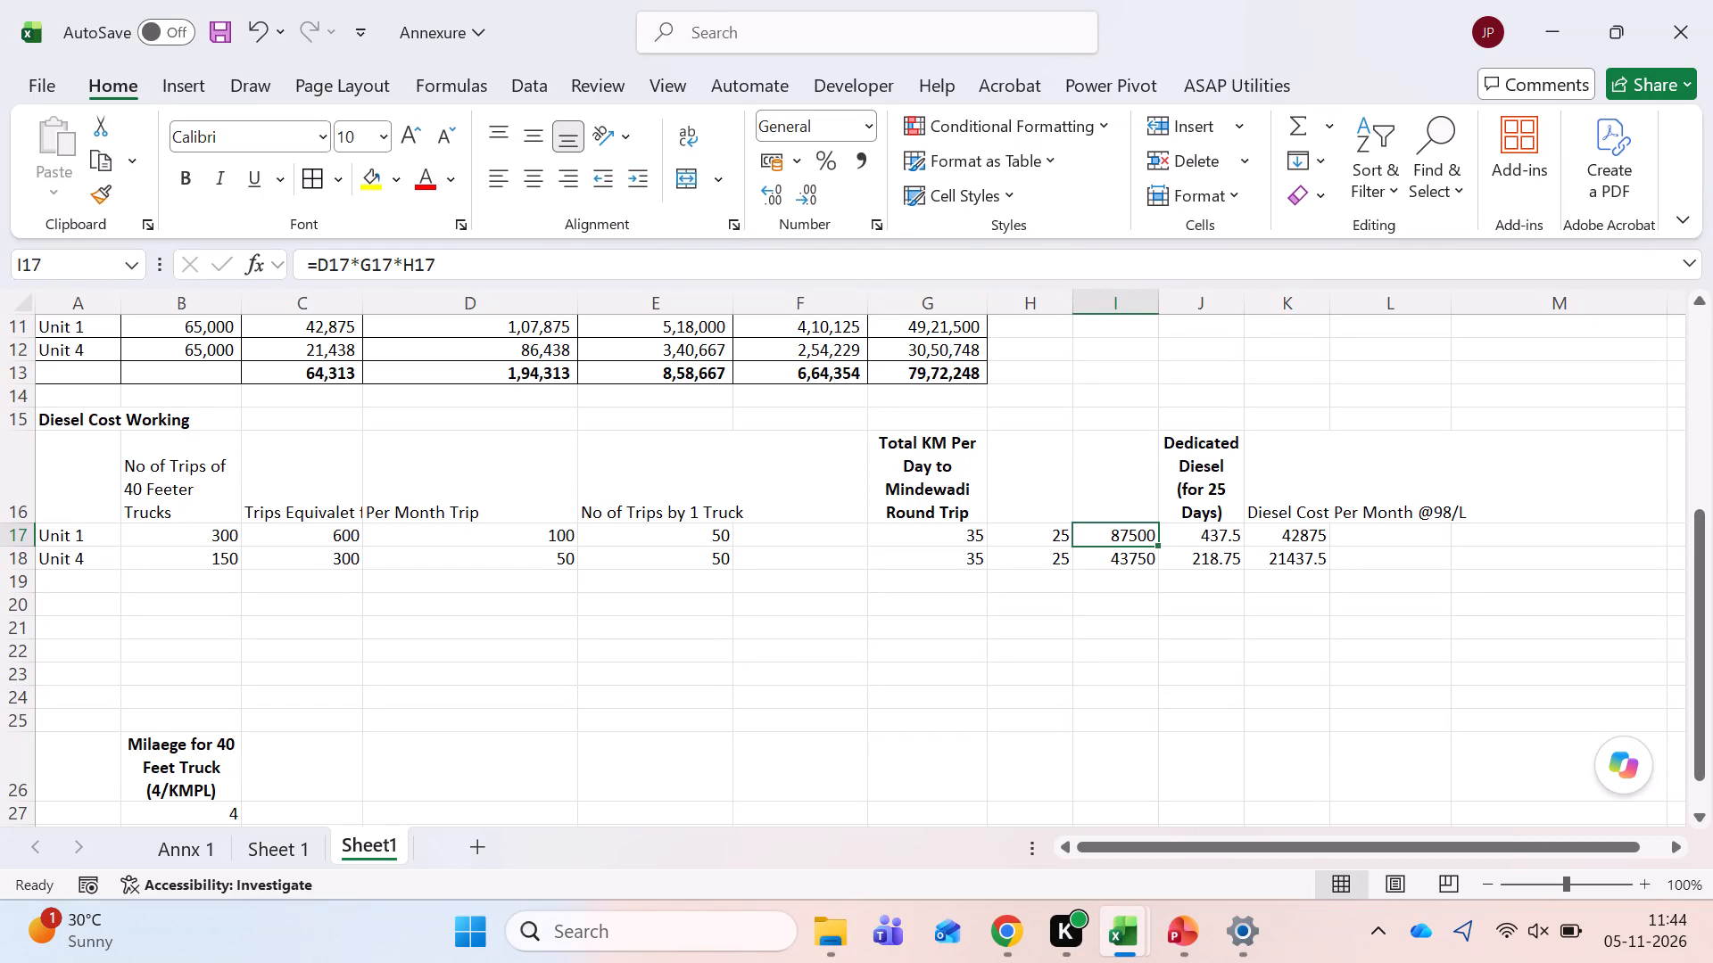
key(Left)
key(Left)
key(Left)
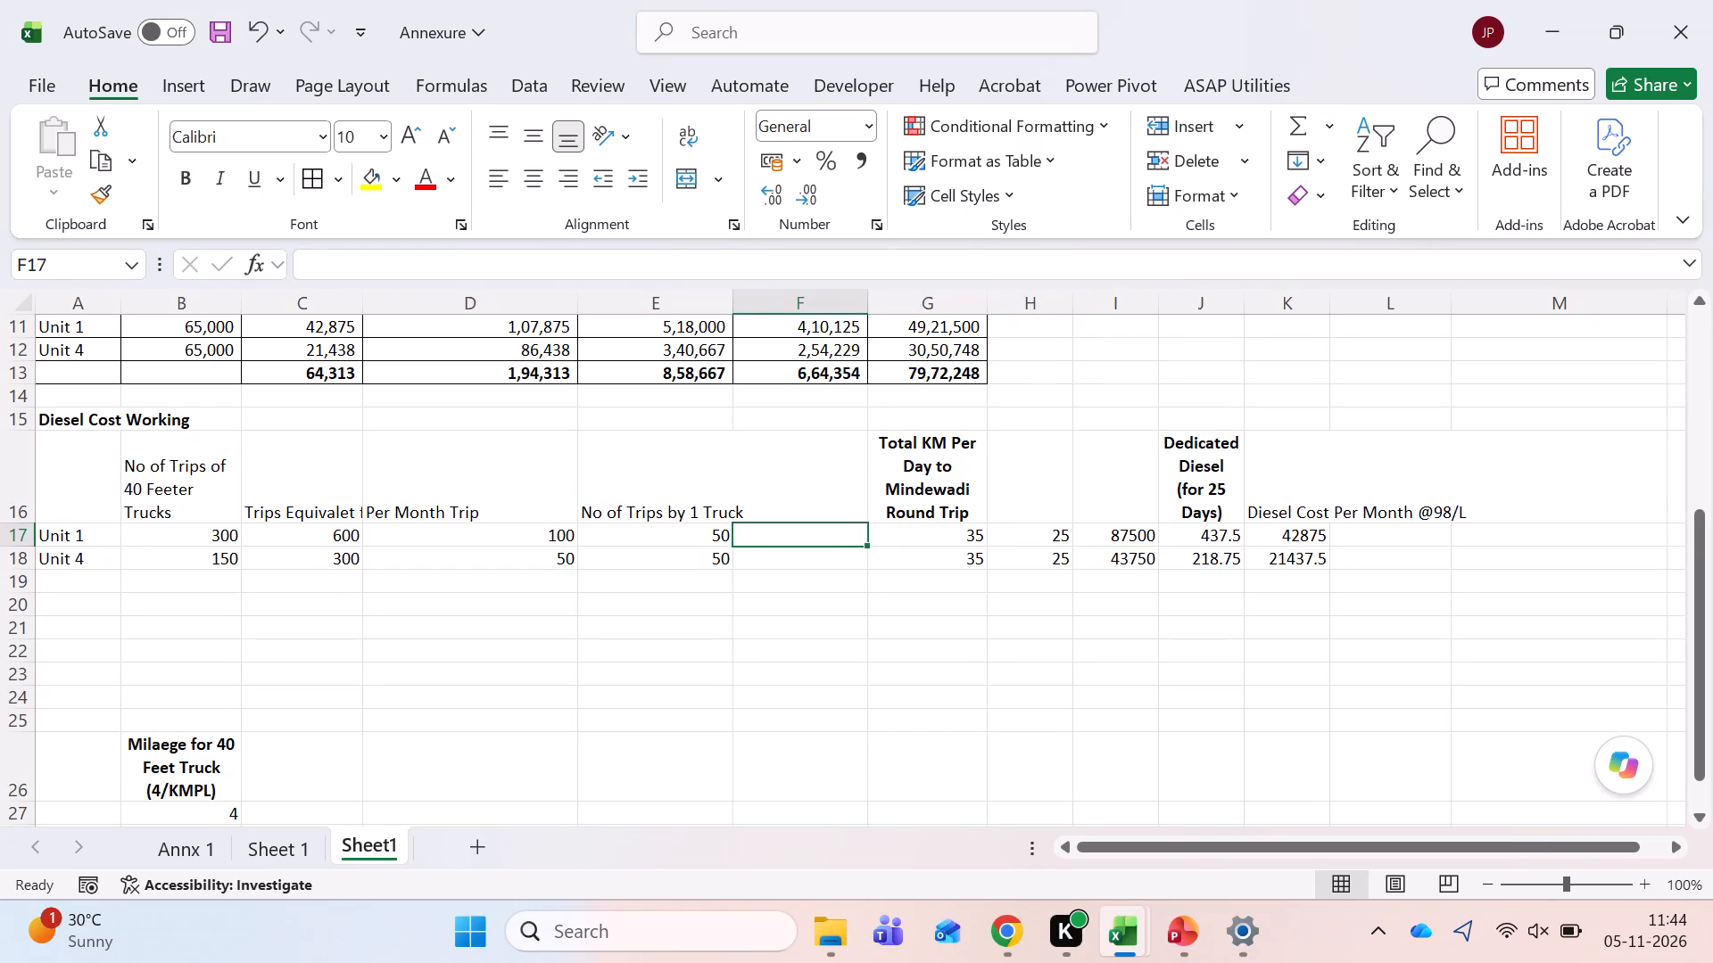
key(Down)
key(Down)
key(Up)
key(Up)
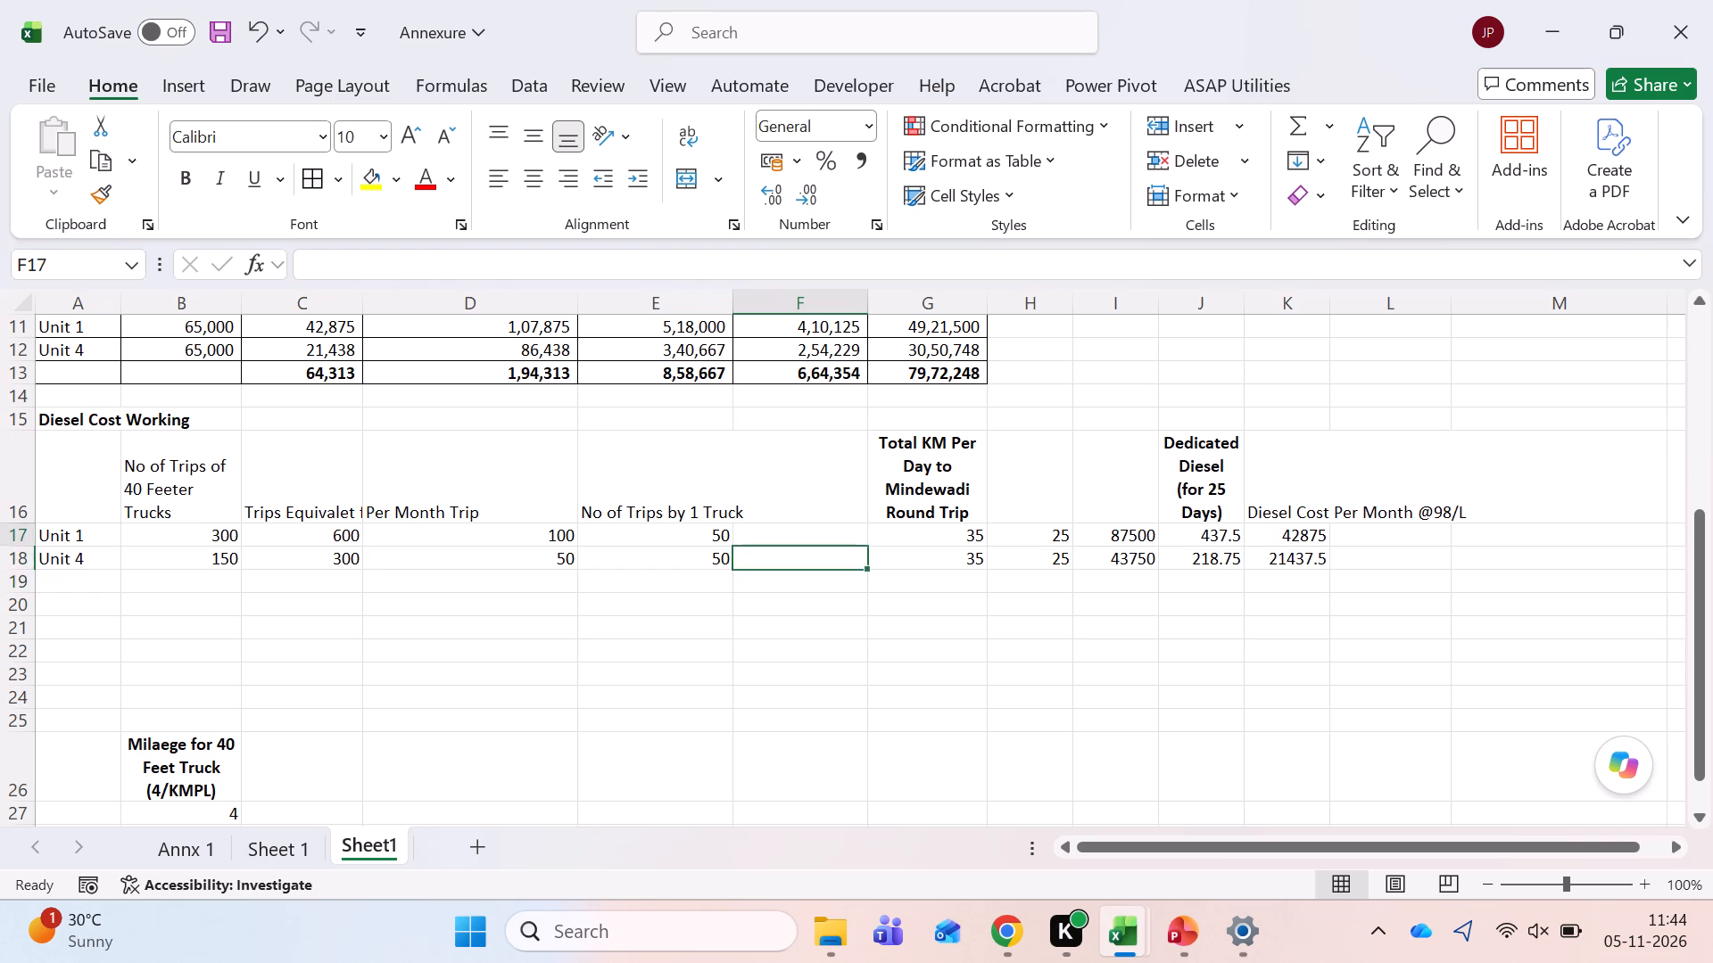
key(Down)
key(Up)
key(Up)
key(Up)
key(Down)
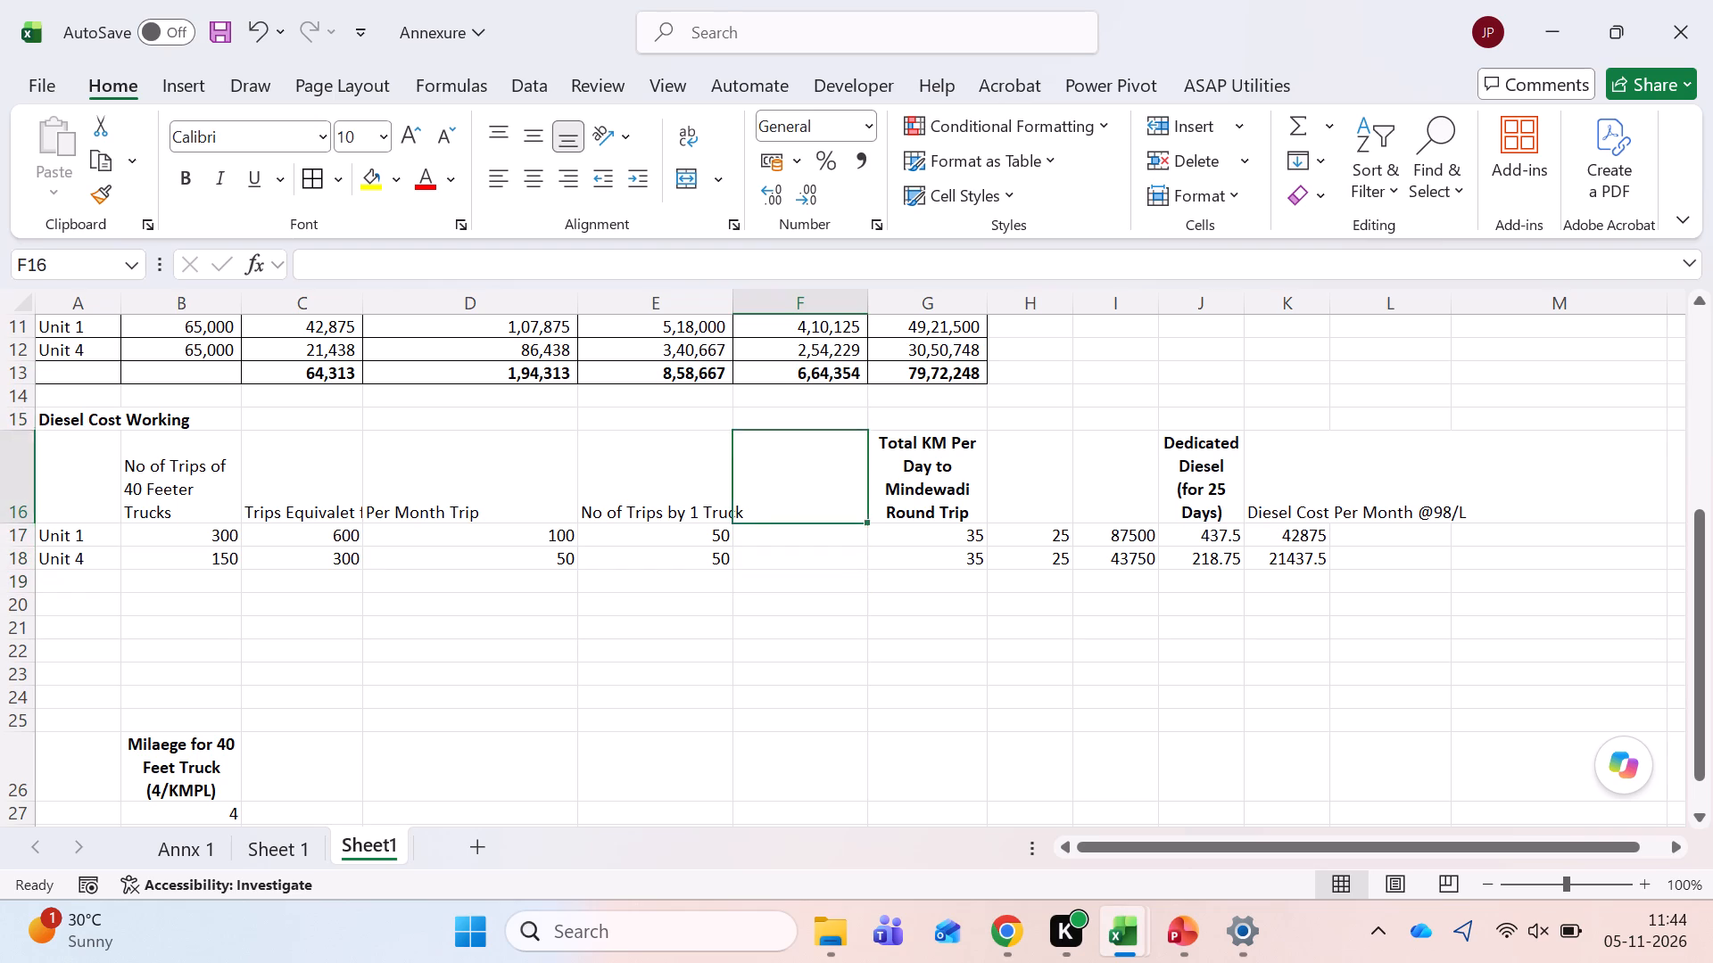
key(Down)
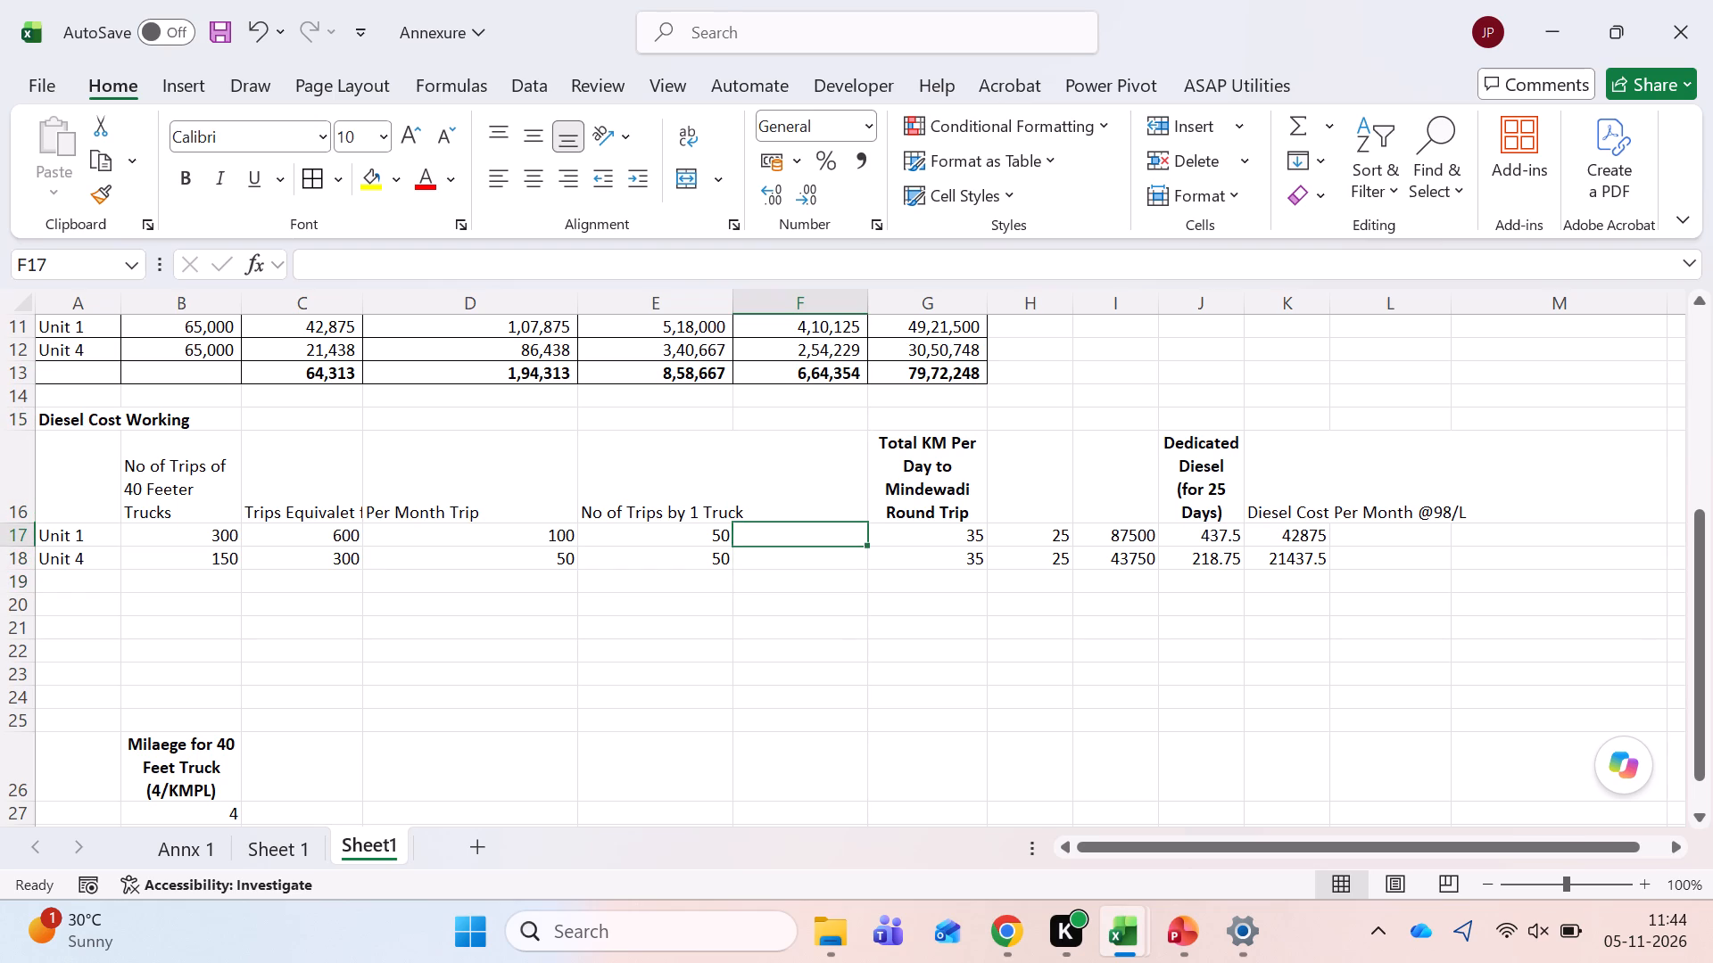
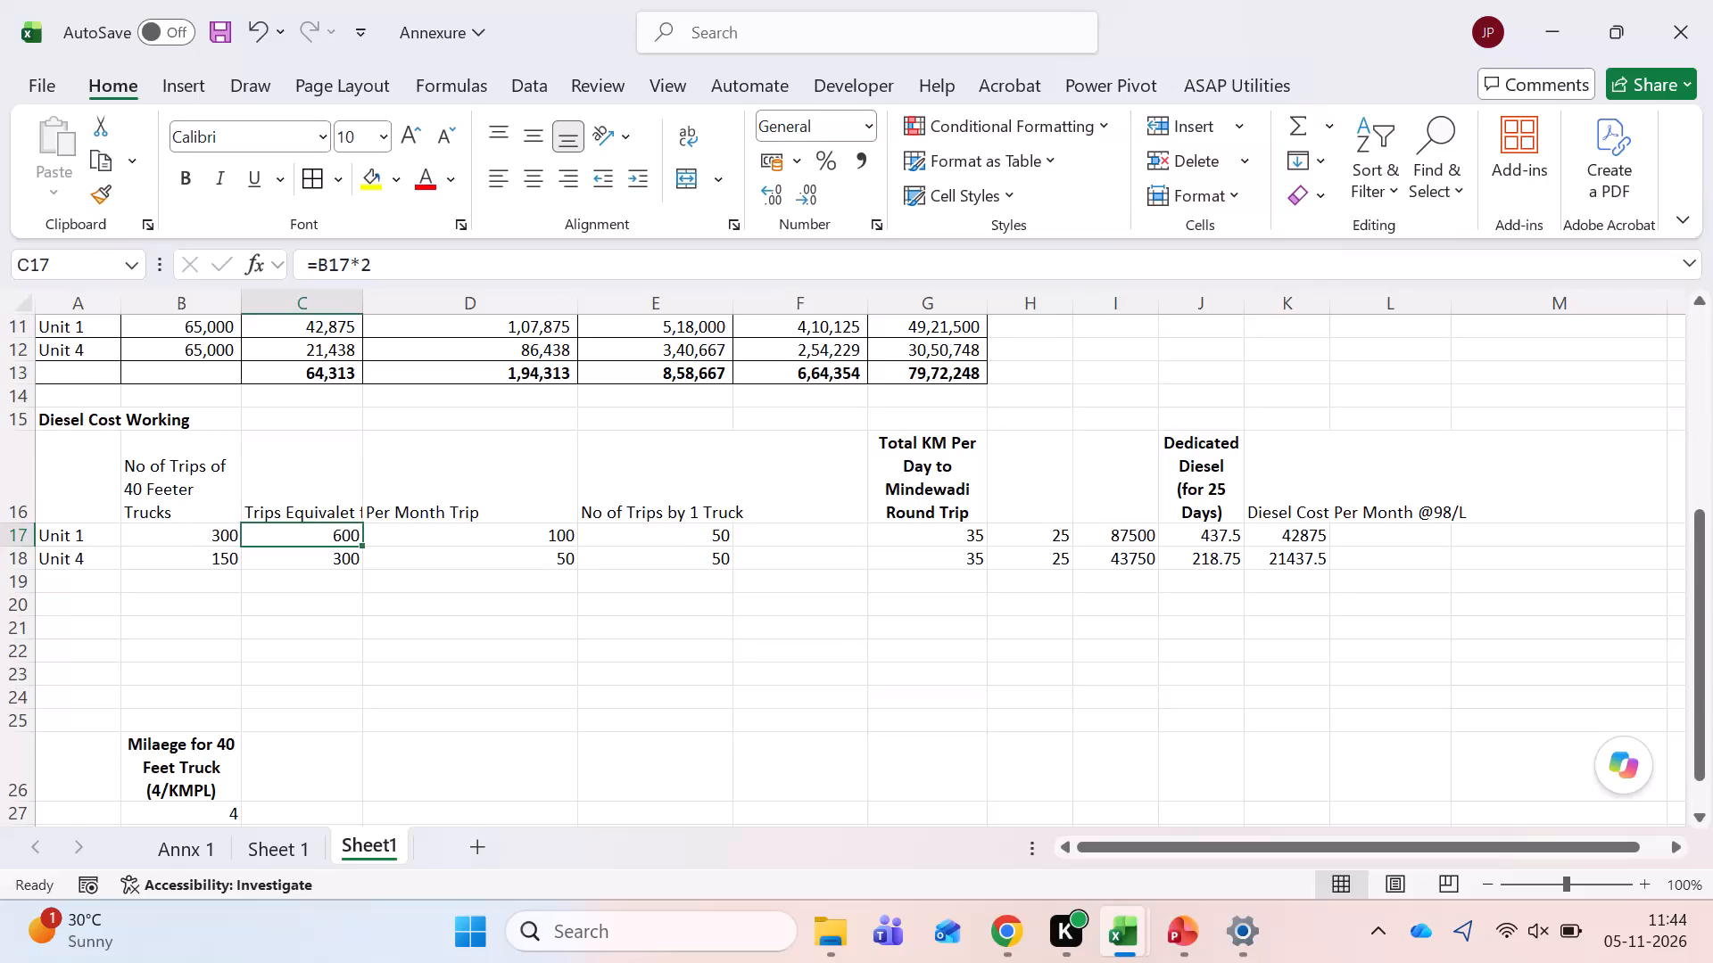
Bold the No of Trips of 40 Feeter Trucks heading in the diesel cost working.
key(Left)
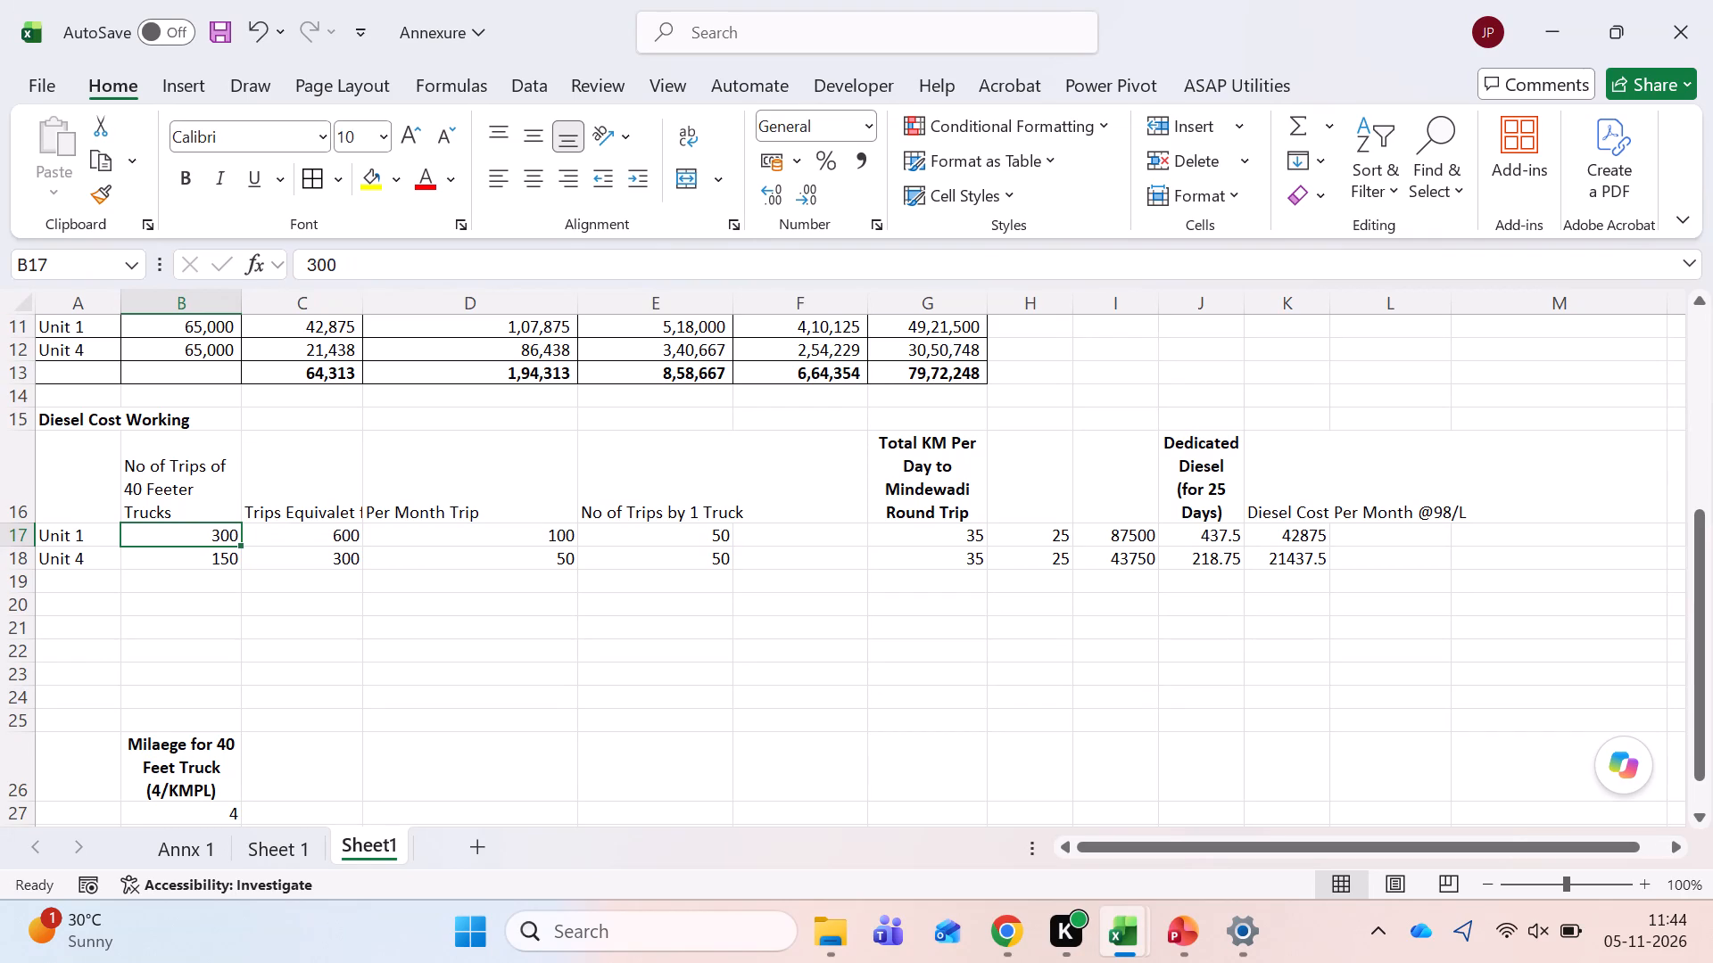
key(Up)
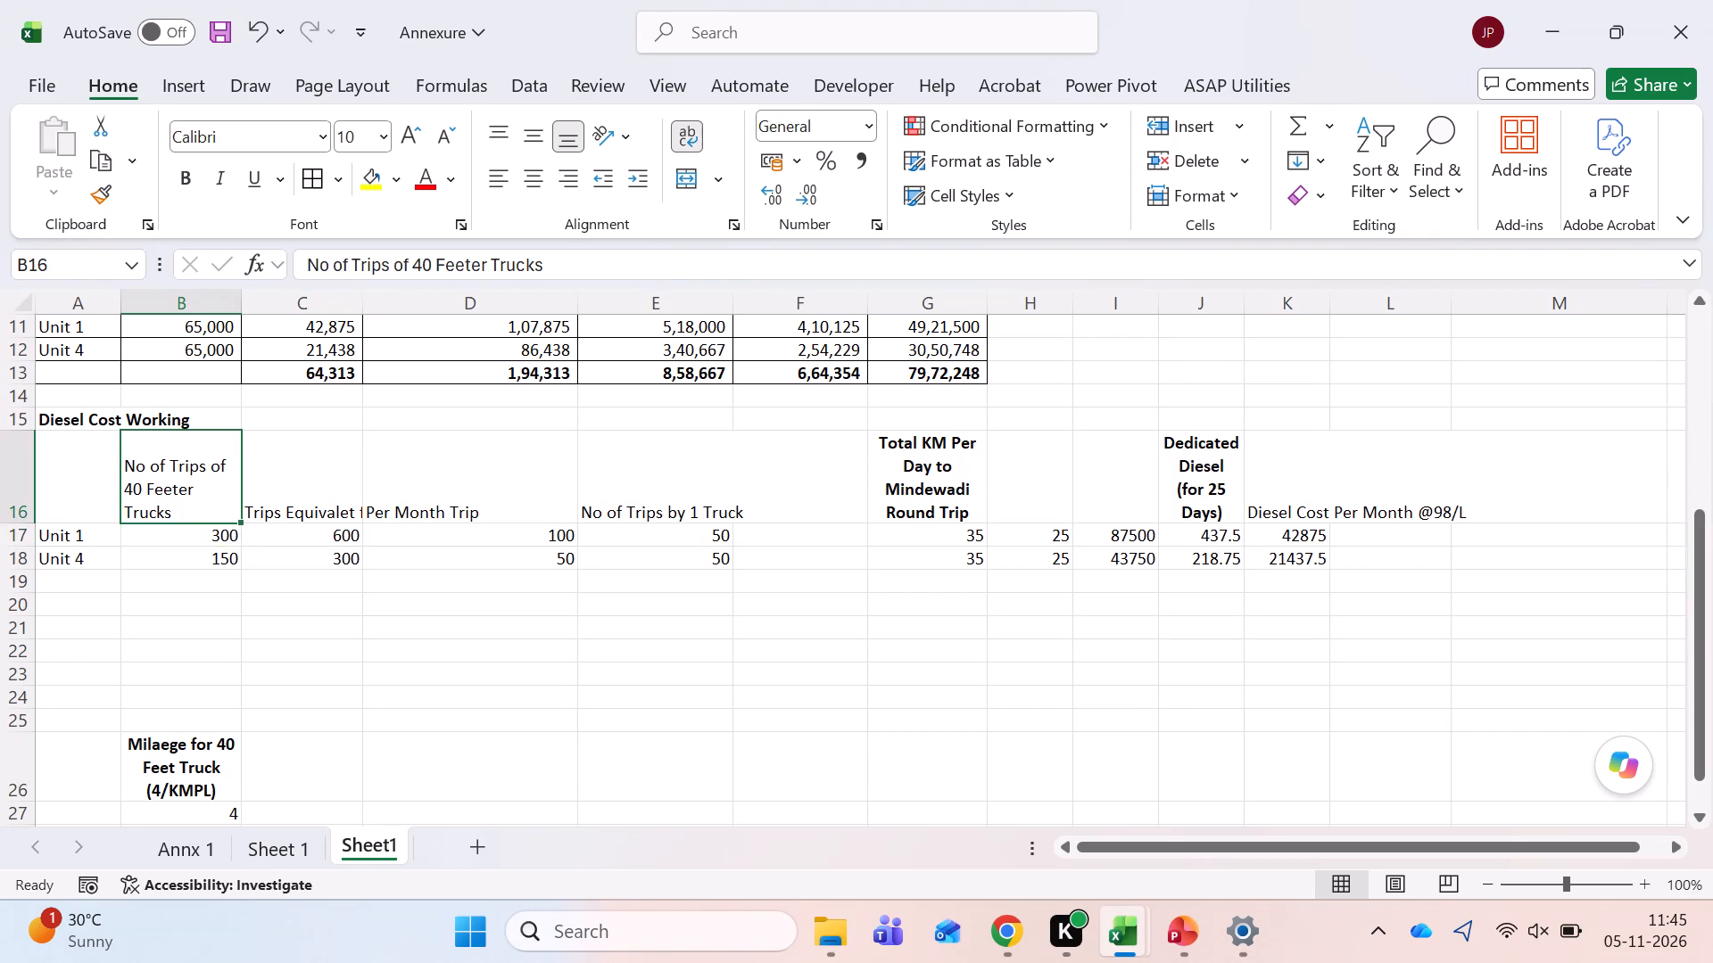
key(ctrl+b)
Enter the heading Location in cell A16, above the unit names.
key(Left)
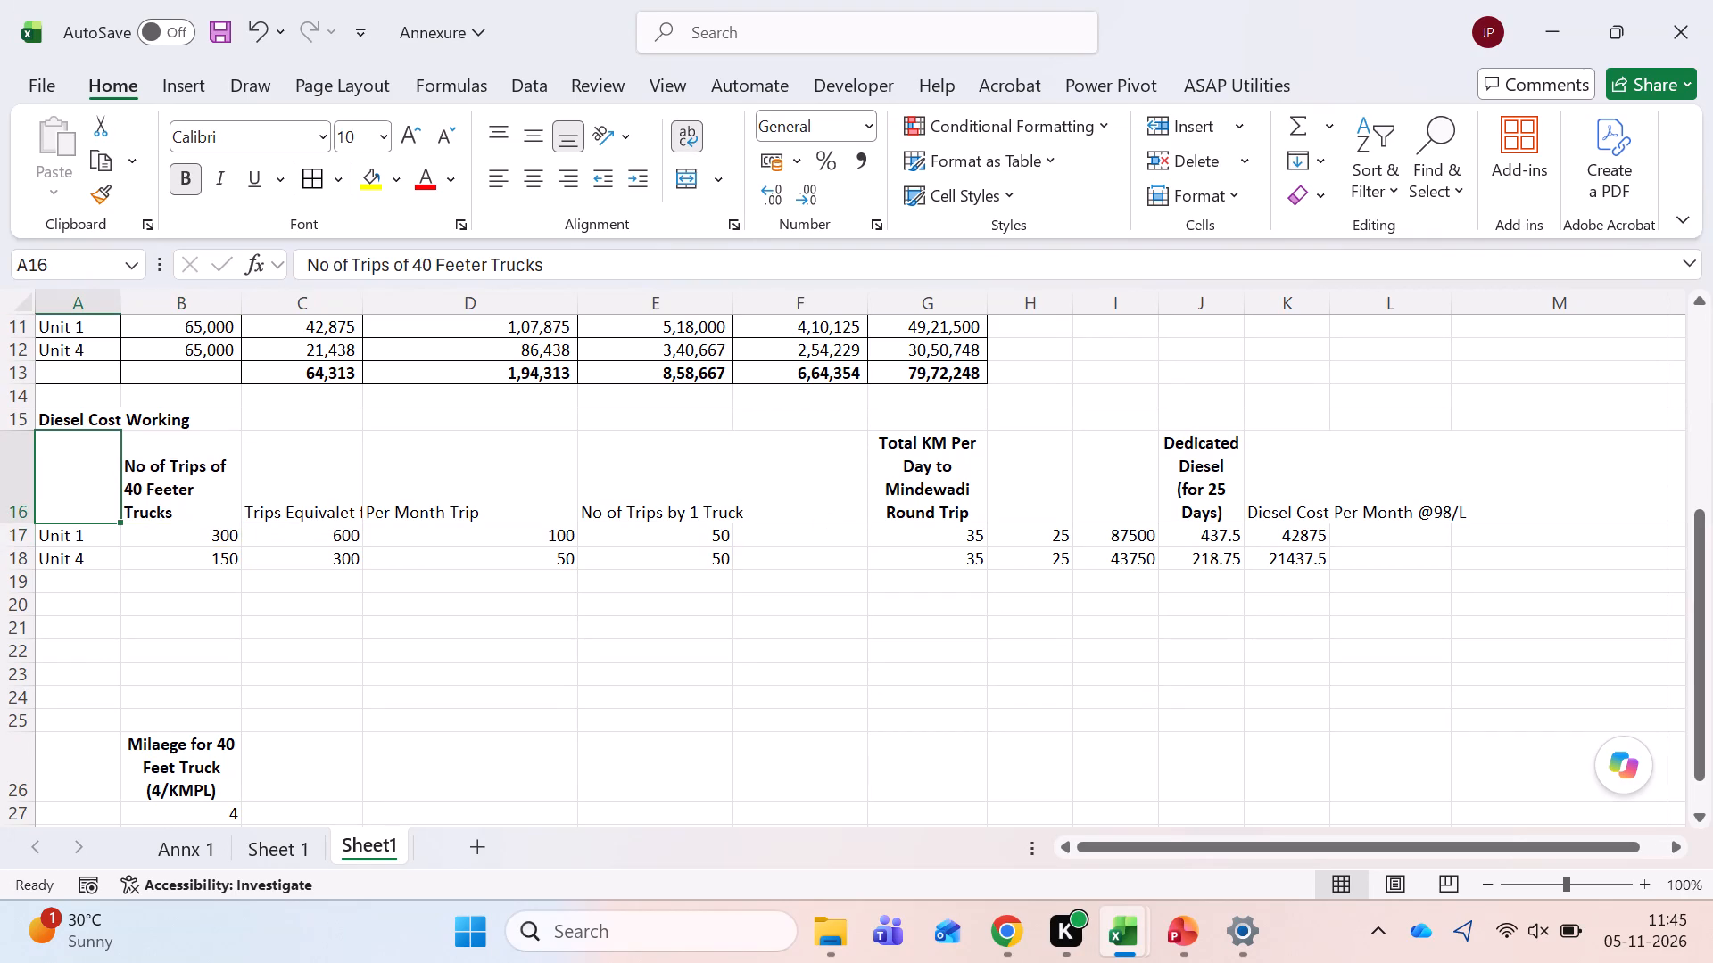
text(Location)
key(Tab)
Centre the headings in A16:J16 of the diesel cost working both vertically and horizontally.
key(Up)
key(Left)
key(Down)
key(shift+Right)
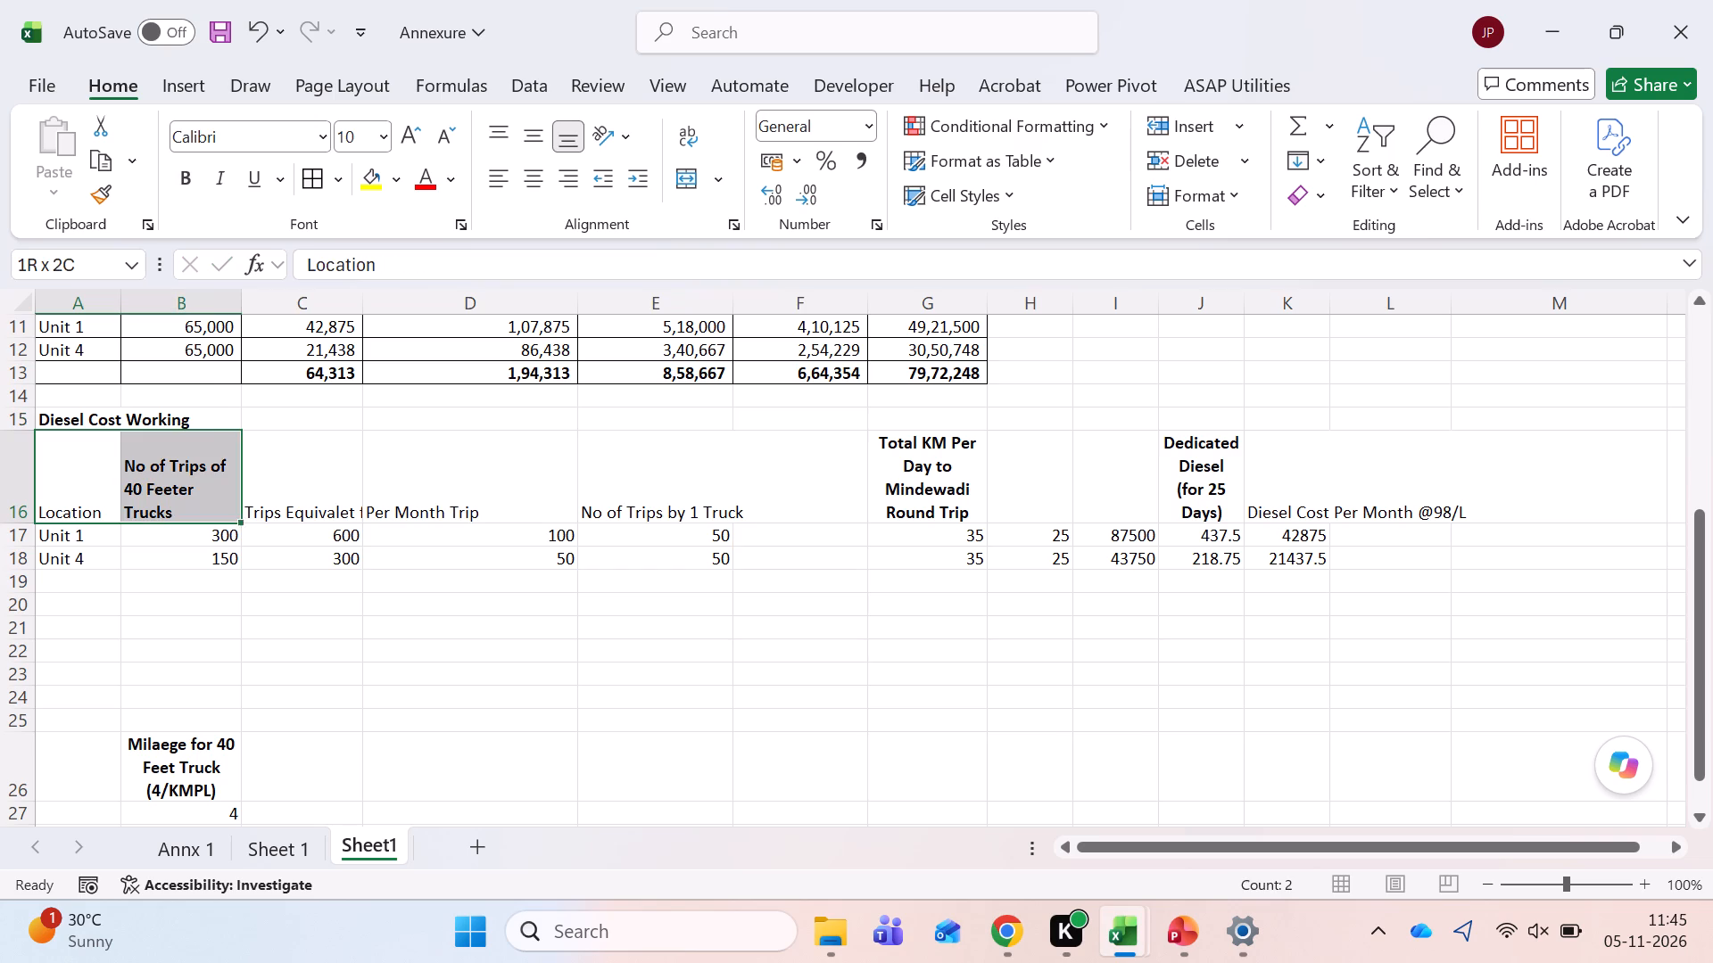
key(shift+Right)
key(shift+Right)
key(shift+Right)
key(shift+Right)
key(shift+Right)
key(shift+Right)
key(shift+Right)
key(shift+Right)
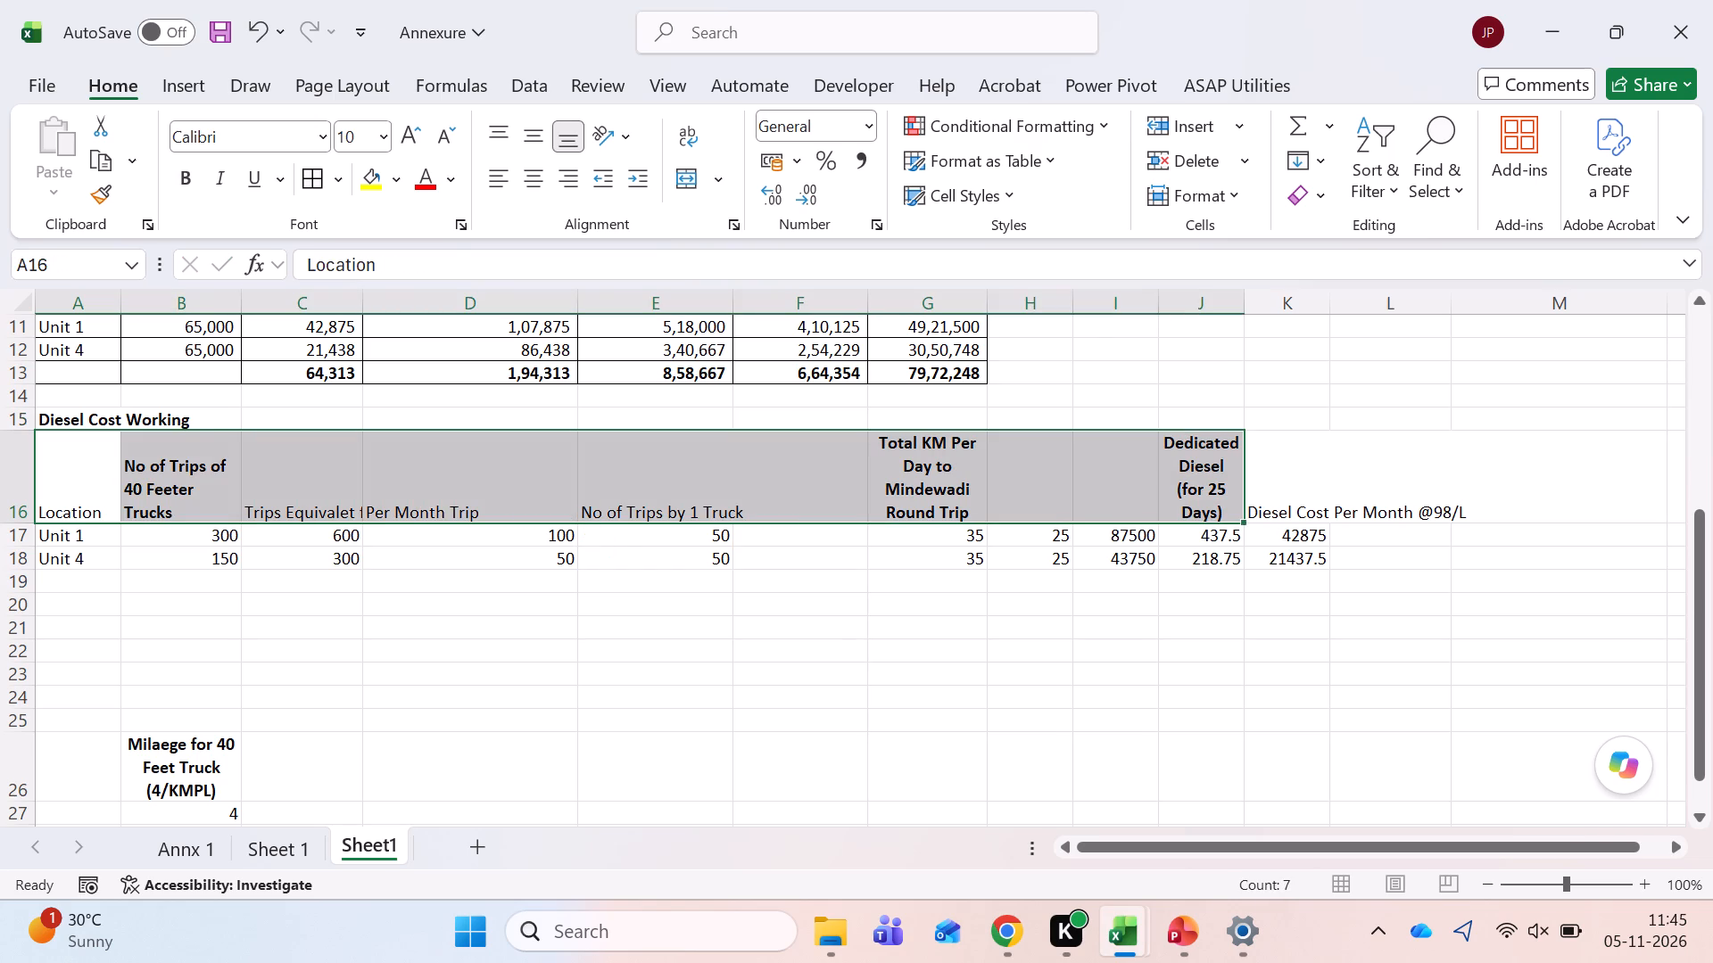
click(531, 125)
click(536, 170)
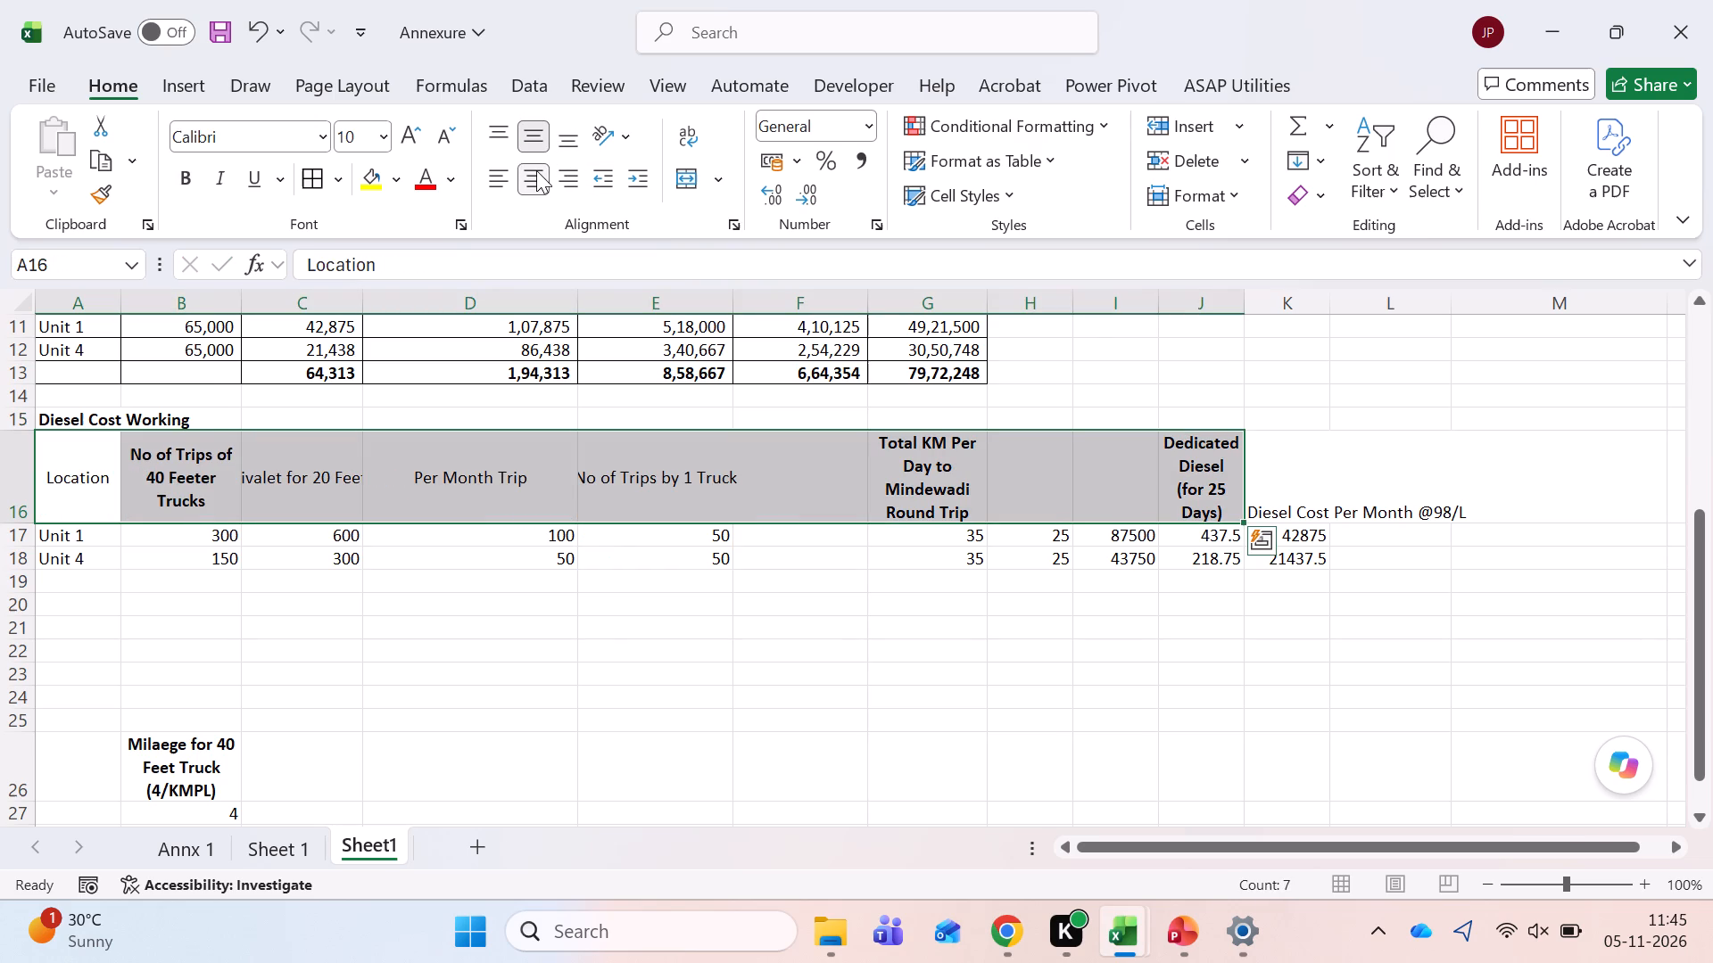
key(Right)
key(Right)
key(Right)
key(Right)
key(Right)
key(Right)
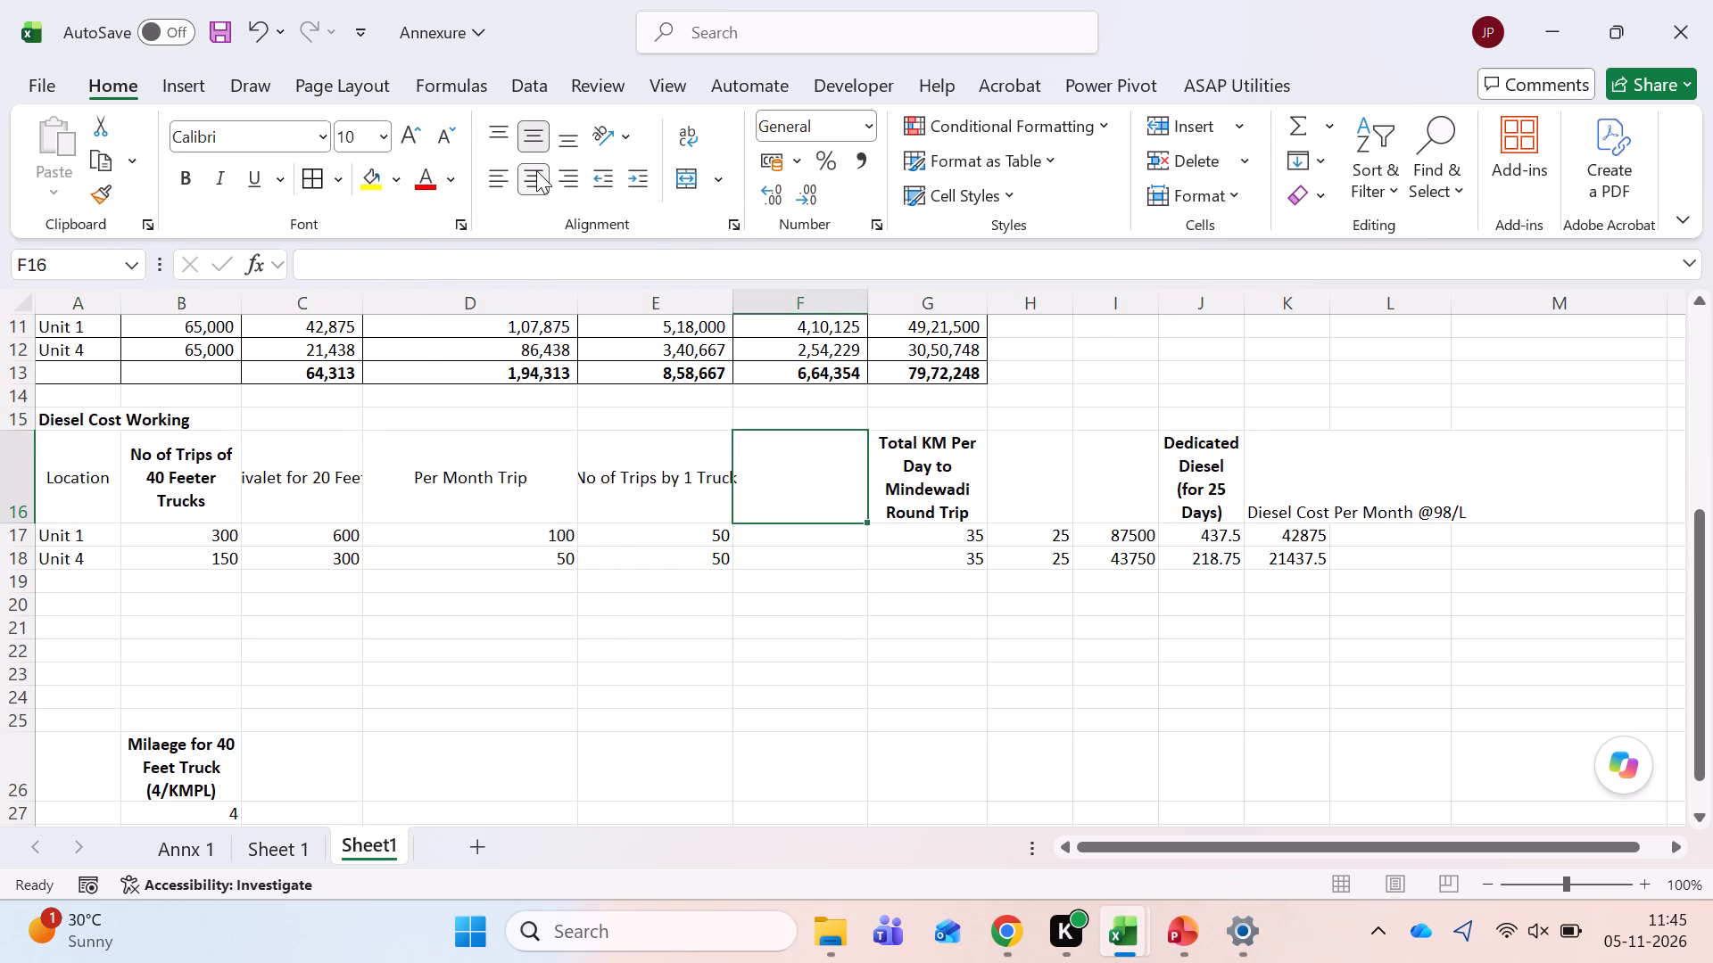
key(Right)
key(Right)
key(Right)
key(Right)
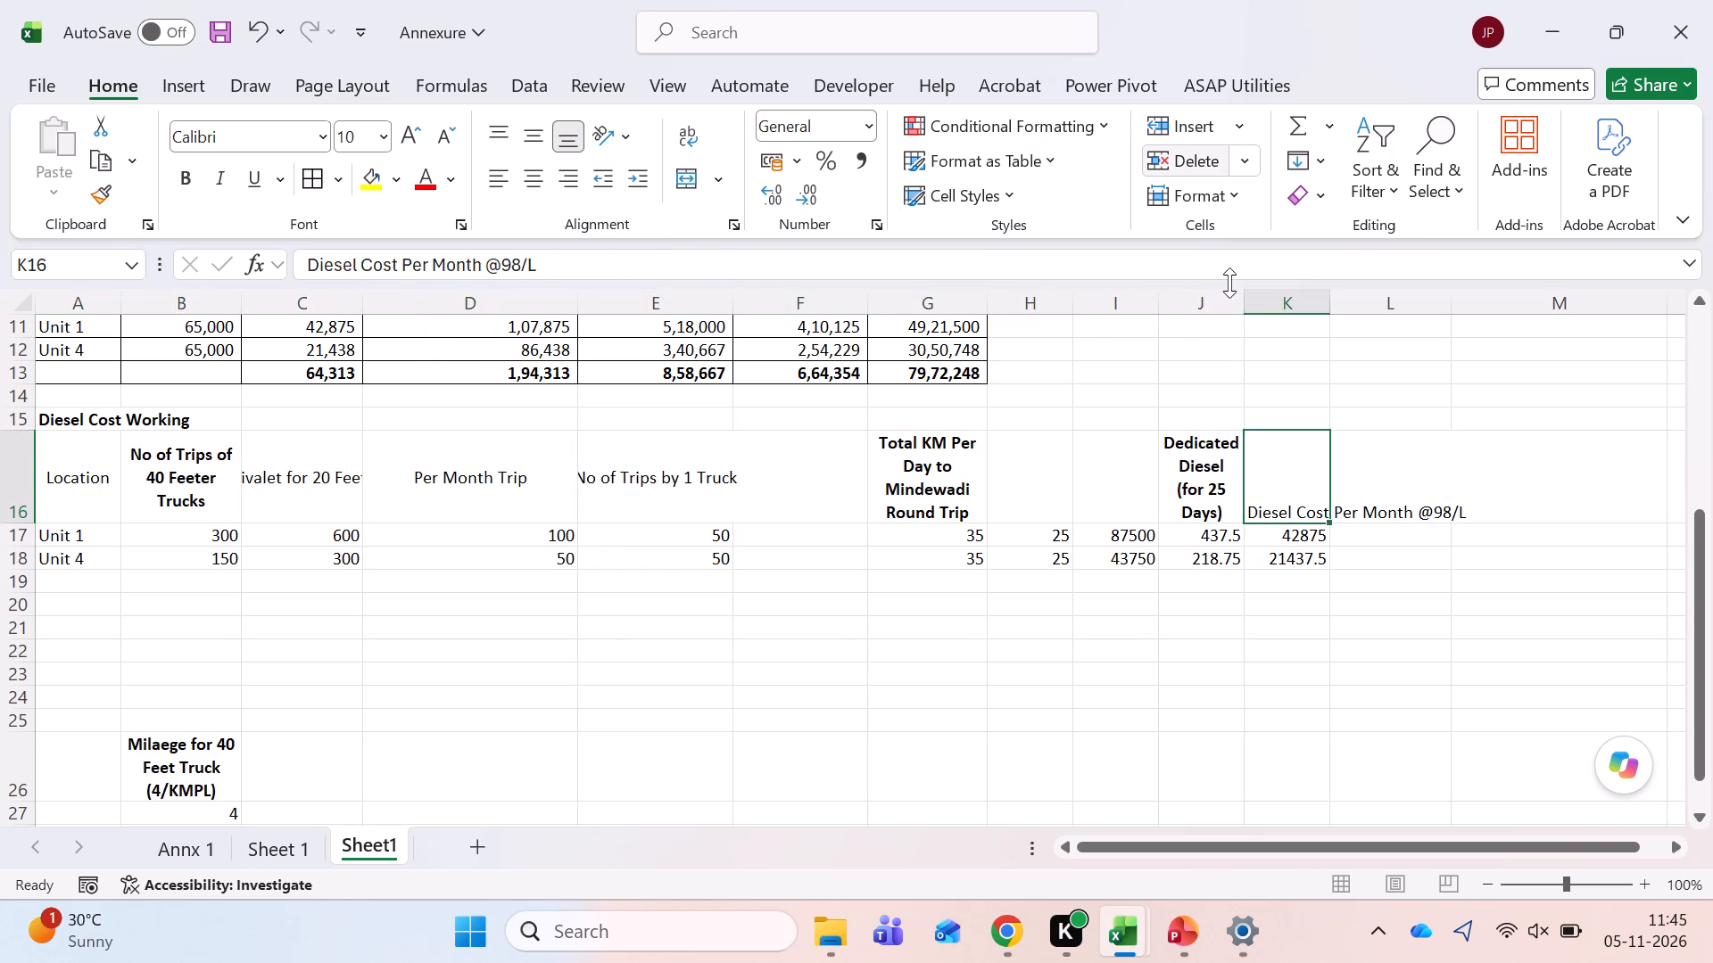
drag(1336, 306, 1409, 335)
key(alt+h)
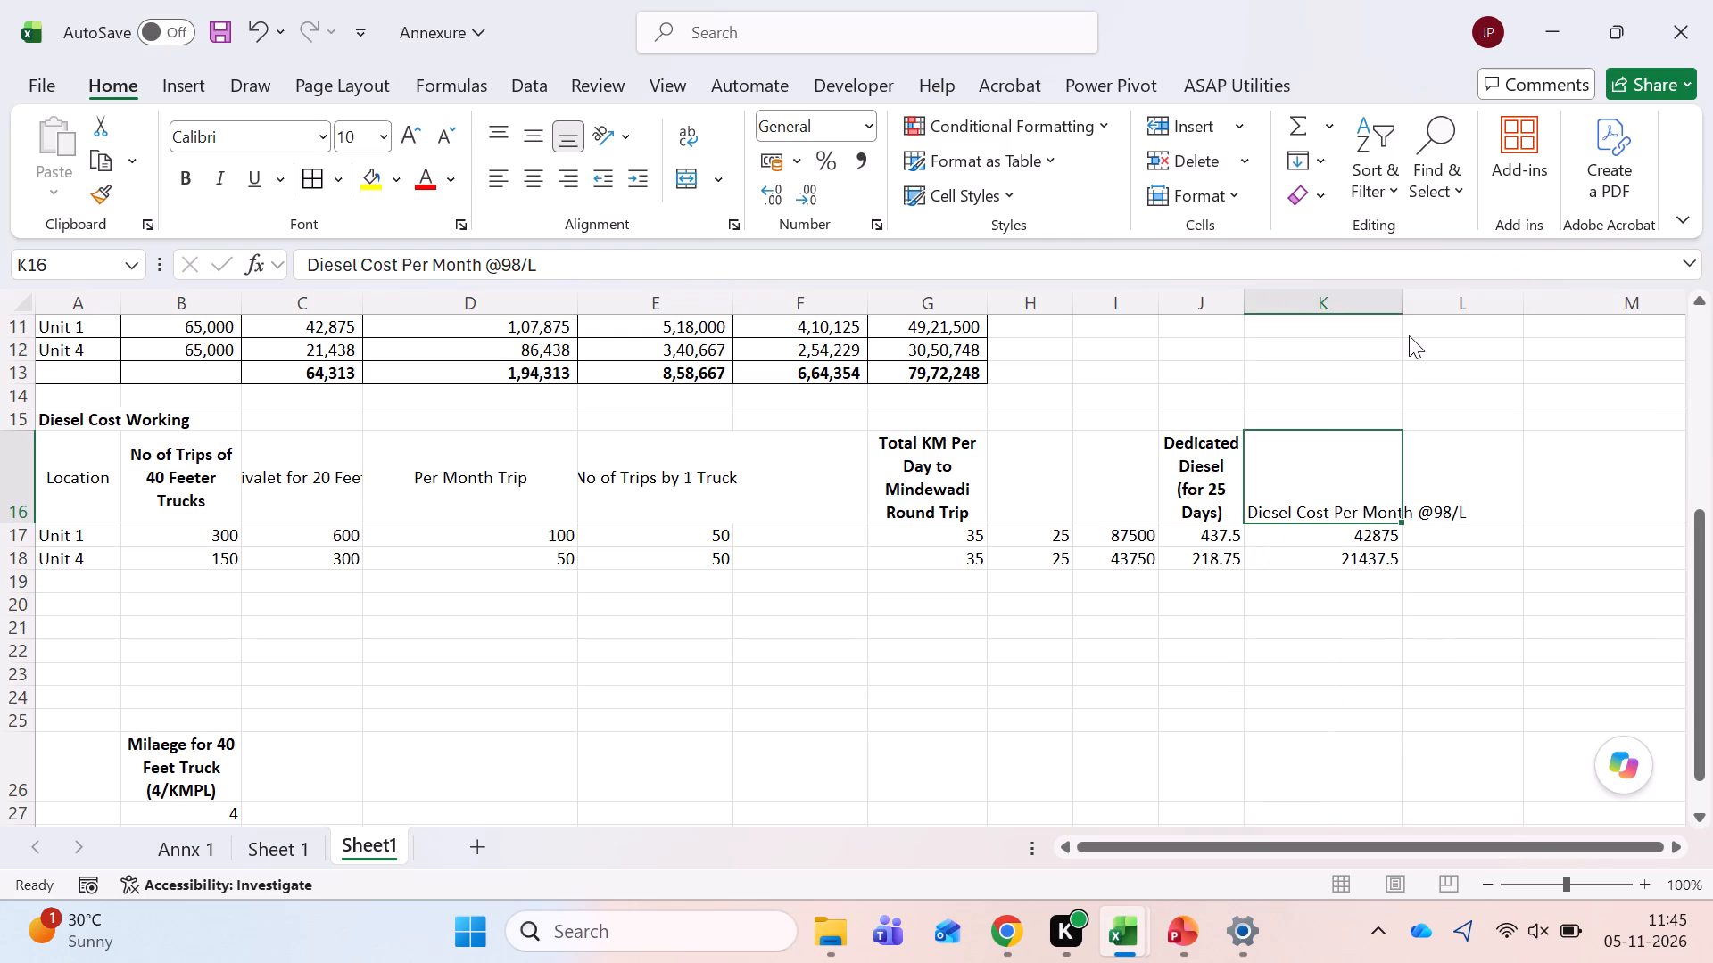
key(w)
Middle-align the whole heading row A16:K16 vertically and toggle its horizontal centring.
key(shift+Left)
key(shift+Left)
key(shift+Left)
key(shift+Left)
key(shift+Left)
key(shift+Left)
key(shift+Left)
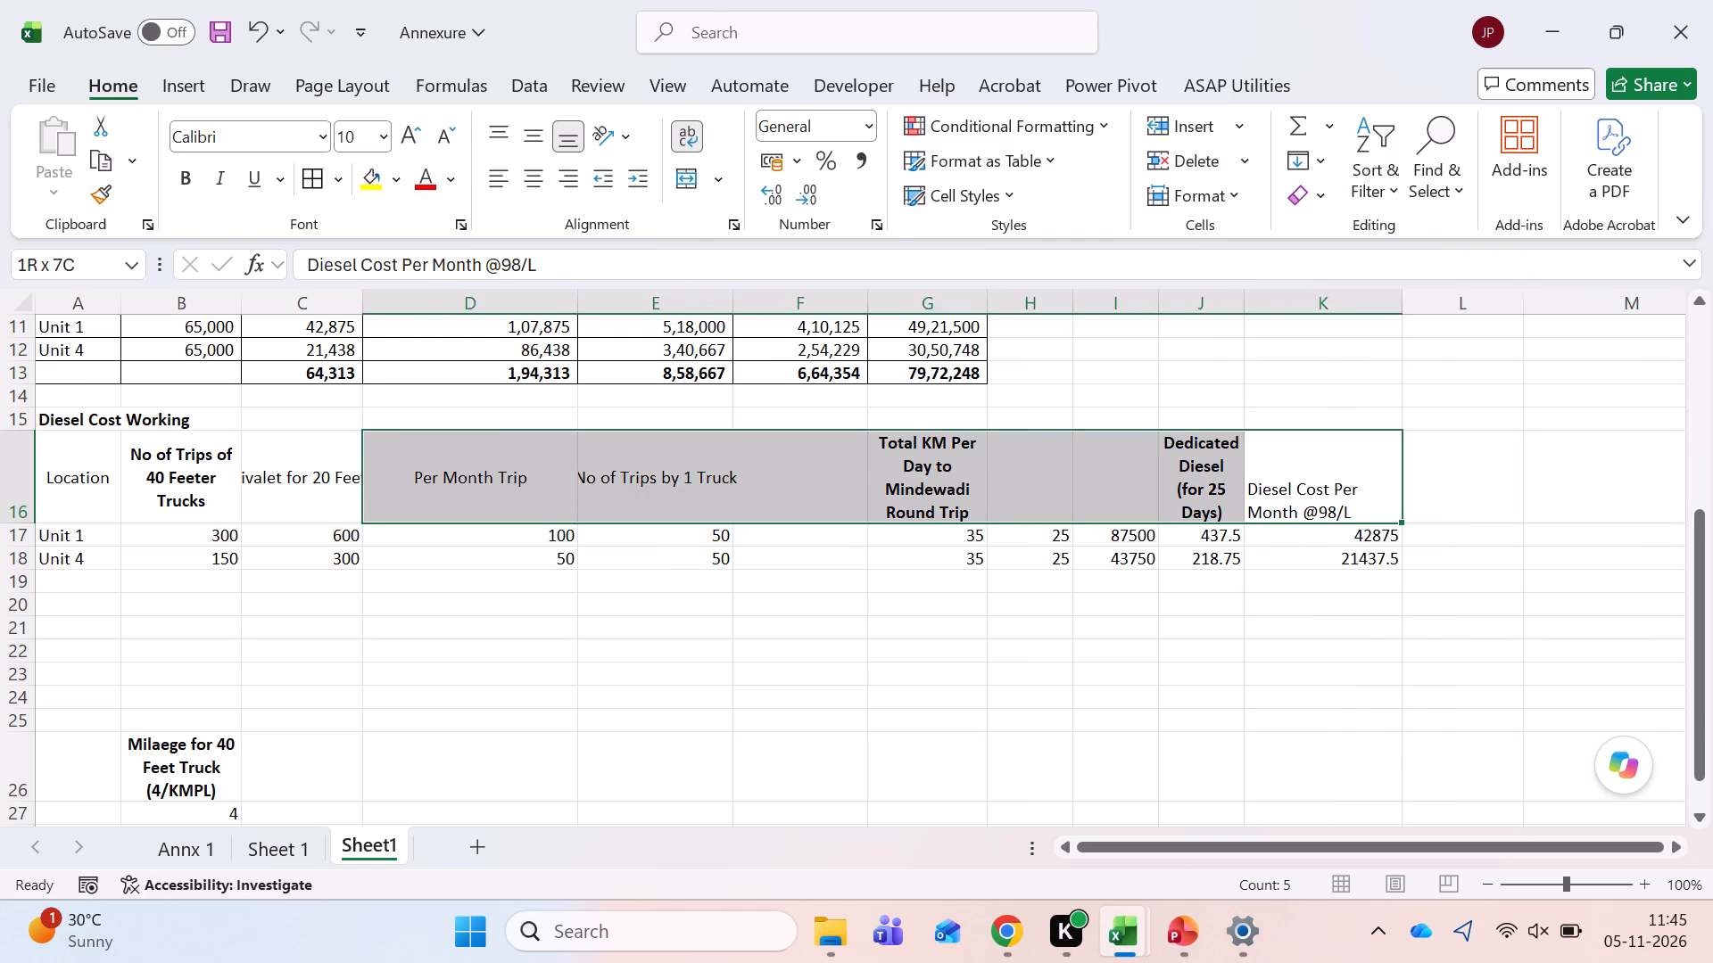
key(shift+Left)
key(shift+Left)
key(shift+Left)
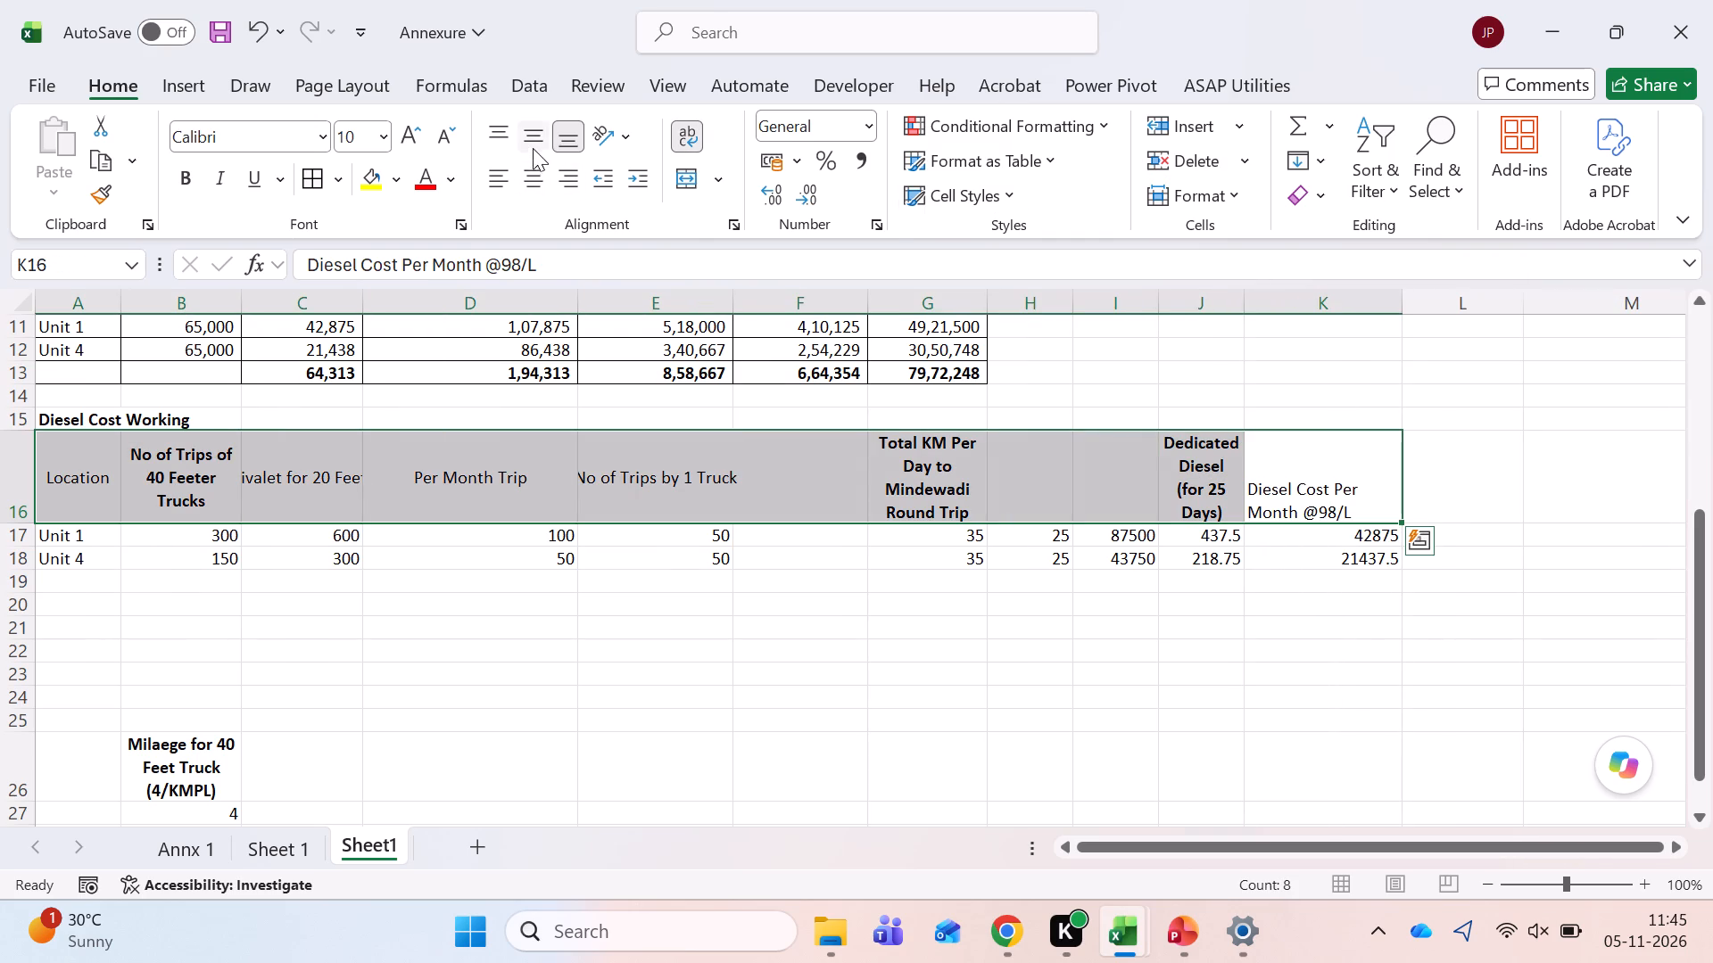
click(533, 144)
click(533, 175)
click(1324, 470)
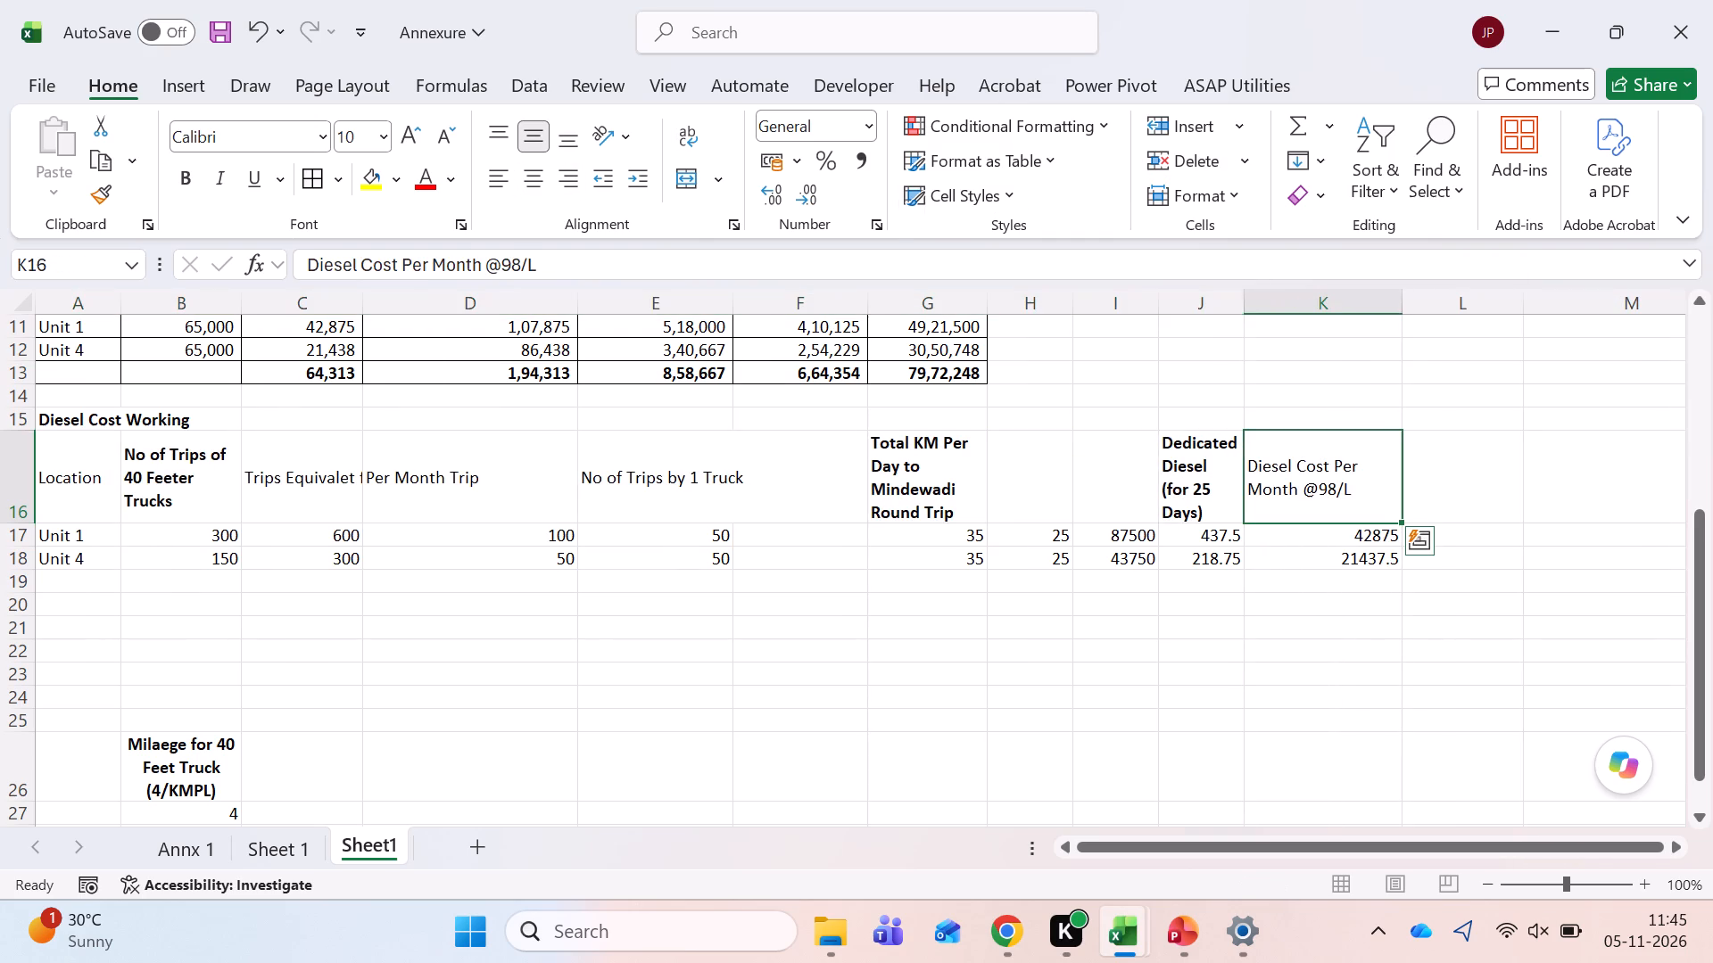
key(ctrl+b)
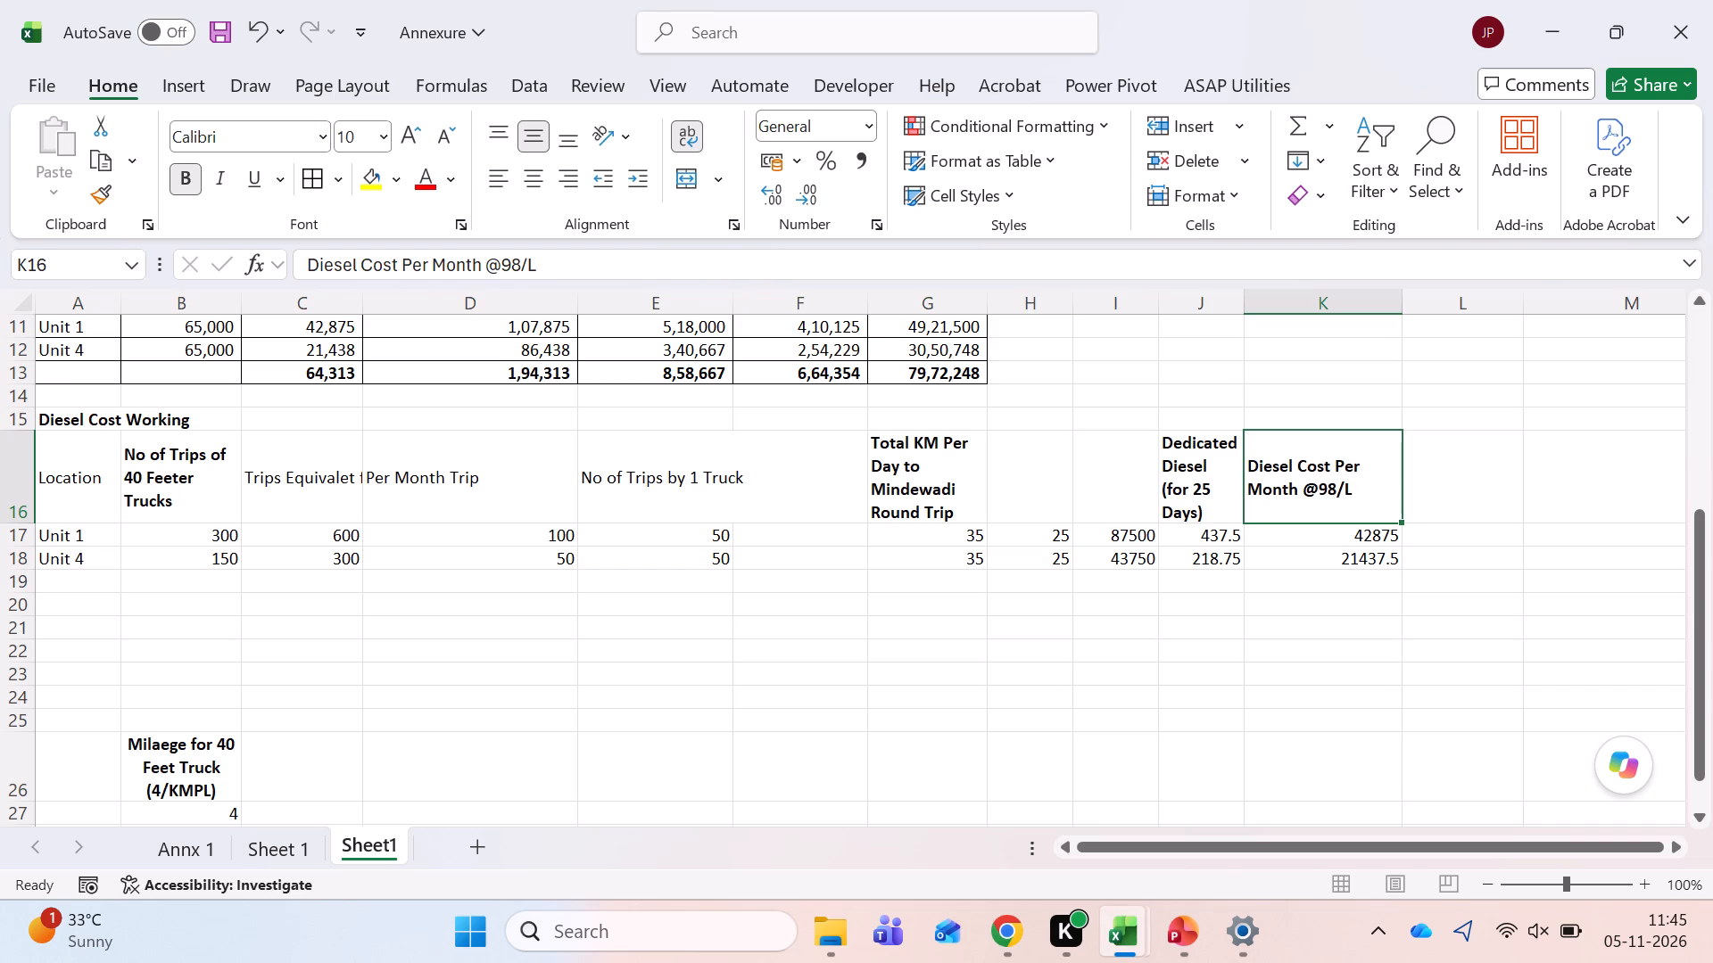
Wrap the Trips Equivalet for 20 Feeter Trucks heading in C16.
click(290, 483)
key(alt+h)
key(alt+w)
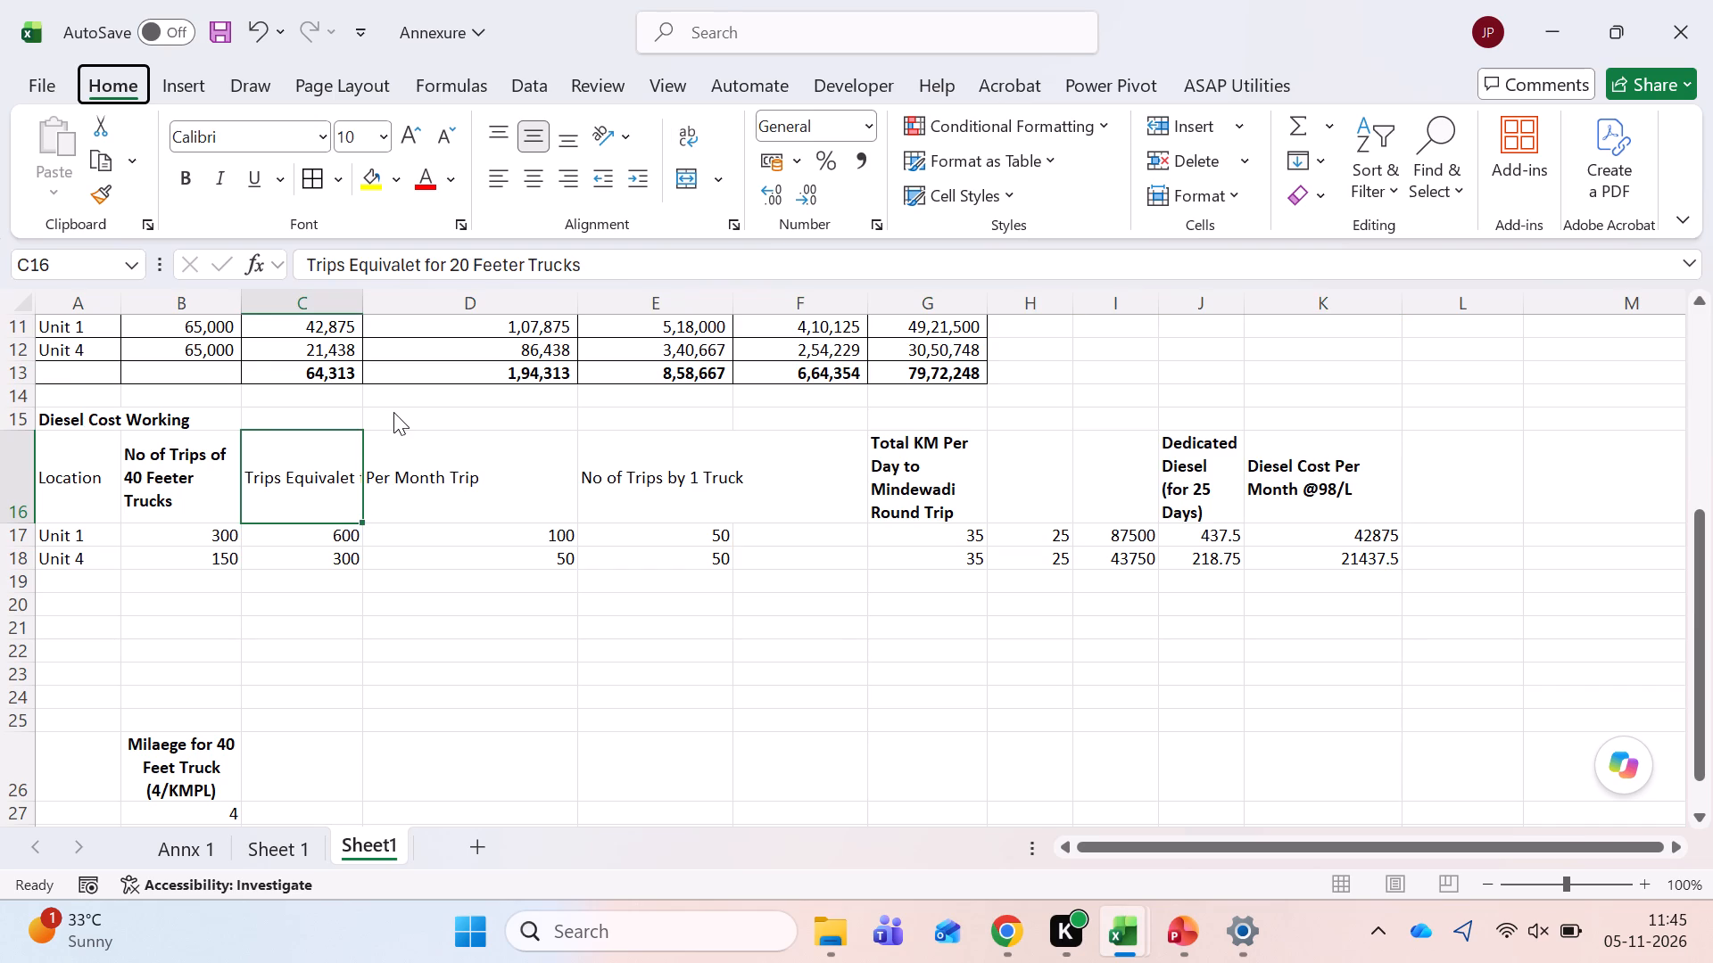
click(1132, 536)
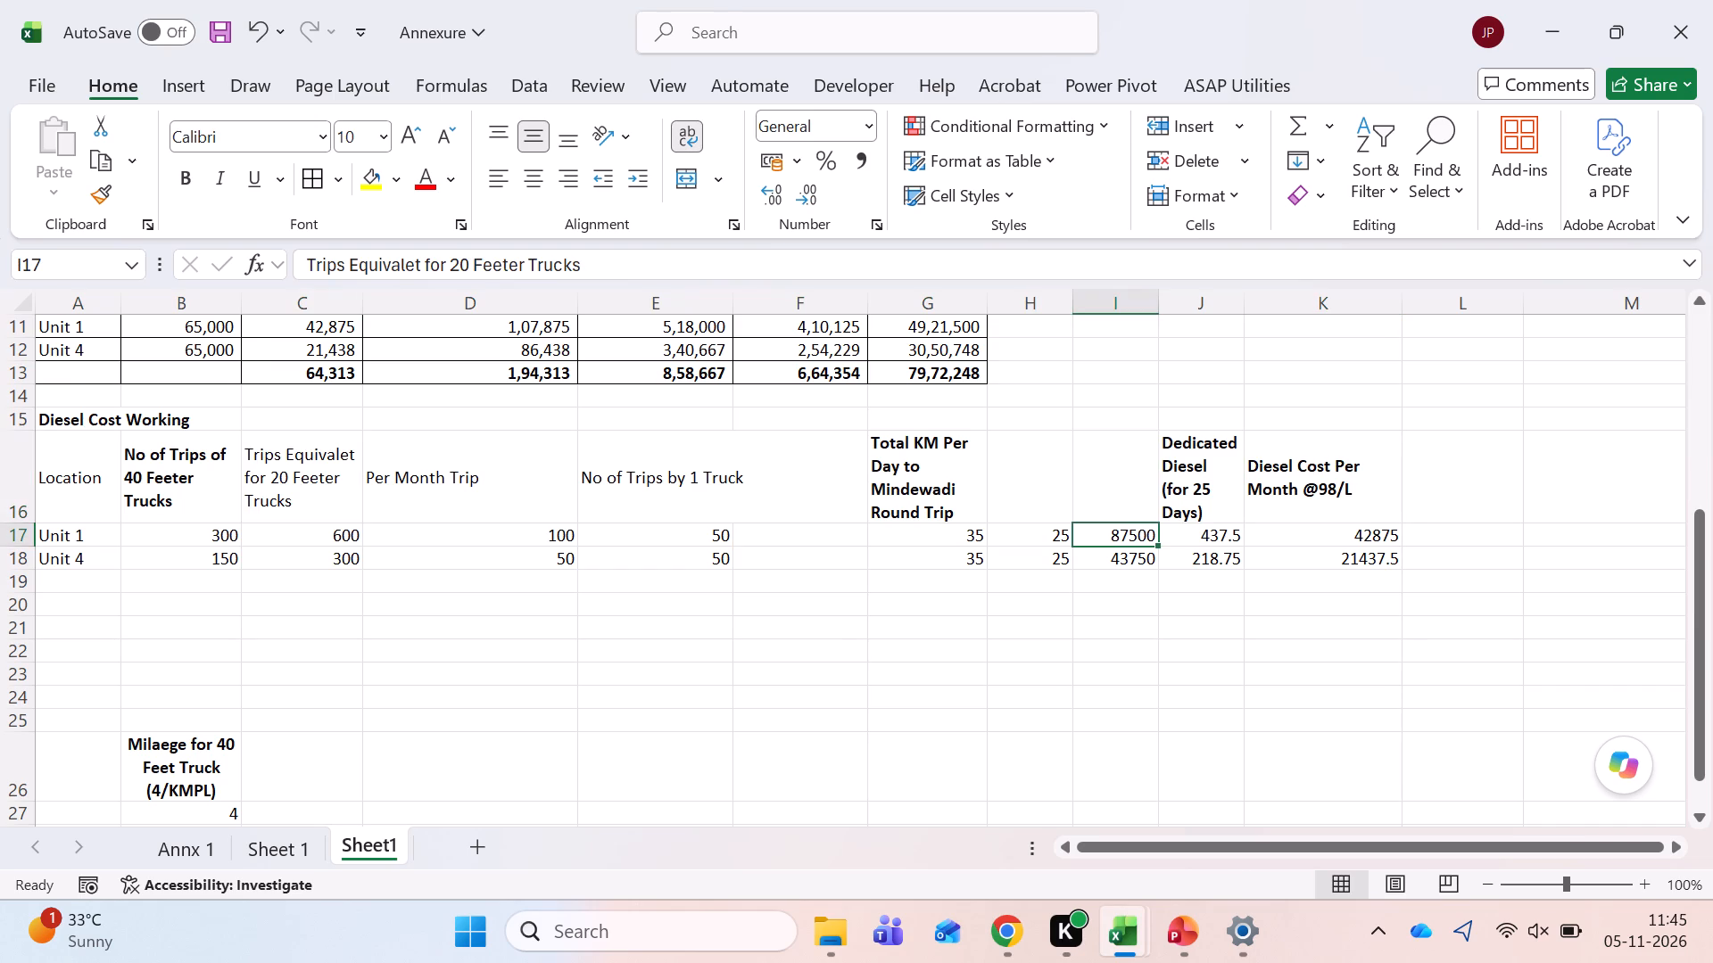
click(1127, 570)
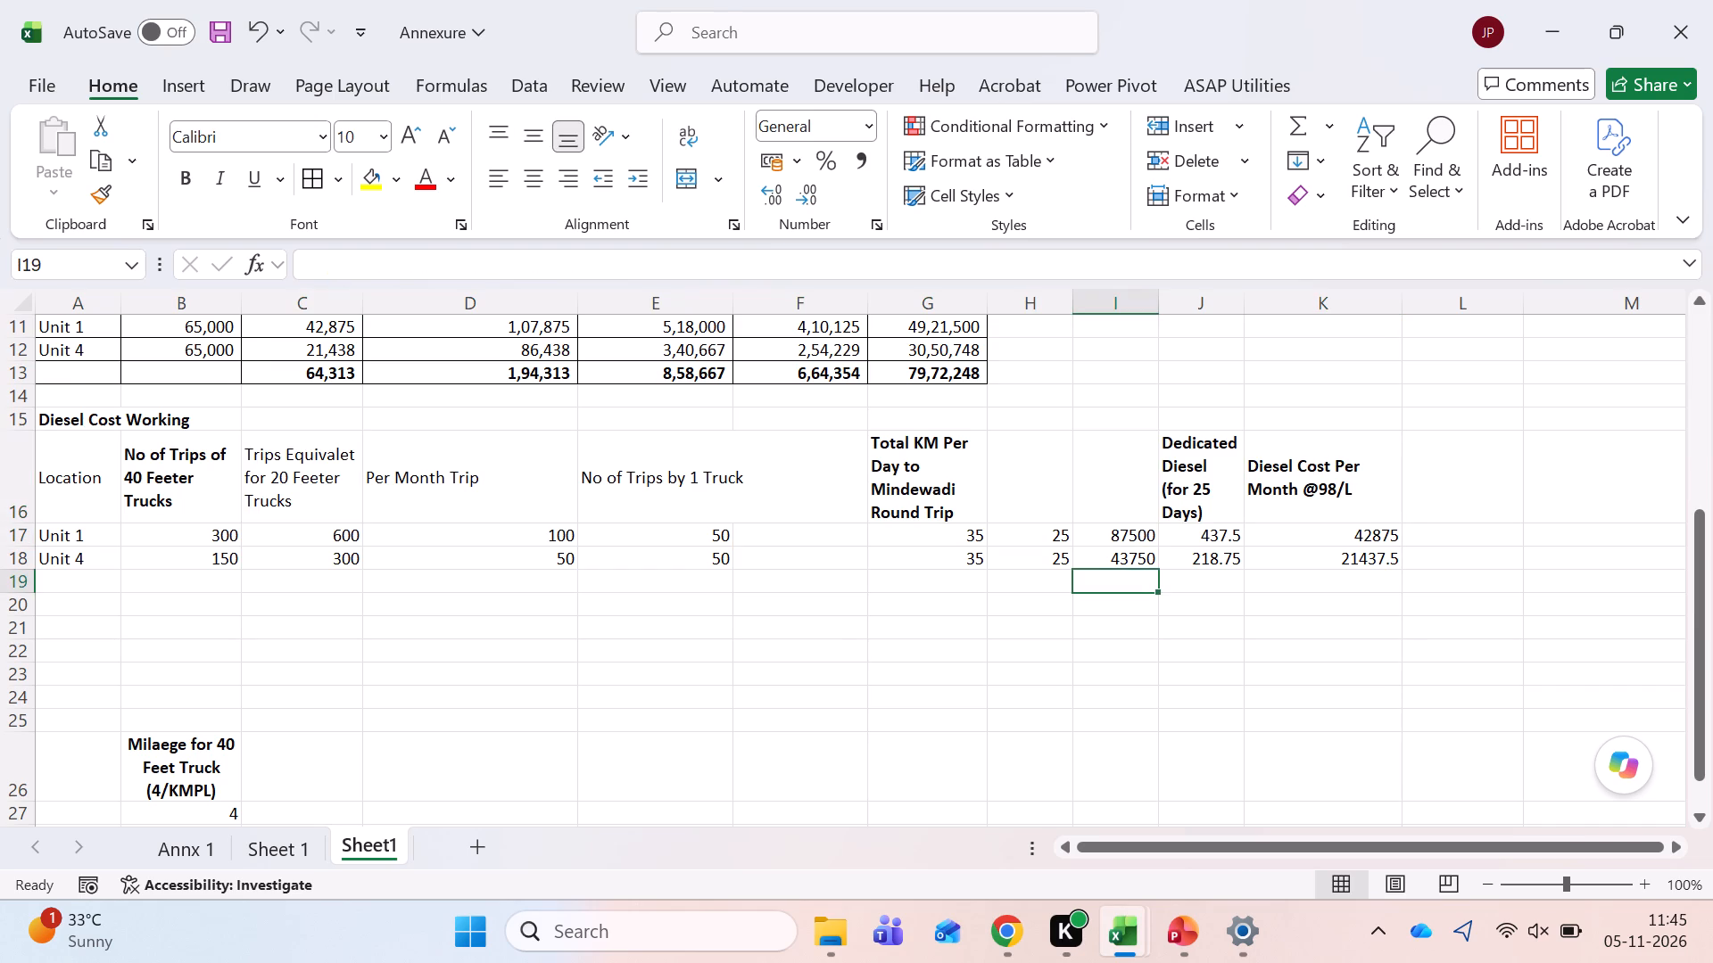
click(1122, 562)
Enter the heading Pending Balance Trip in the empty heading cell F16.
click(946, 472)
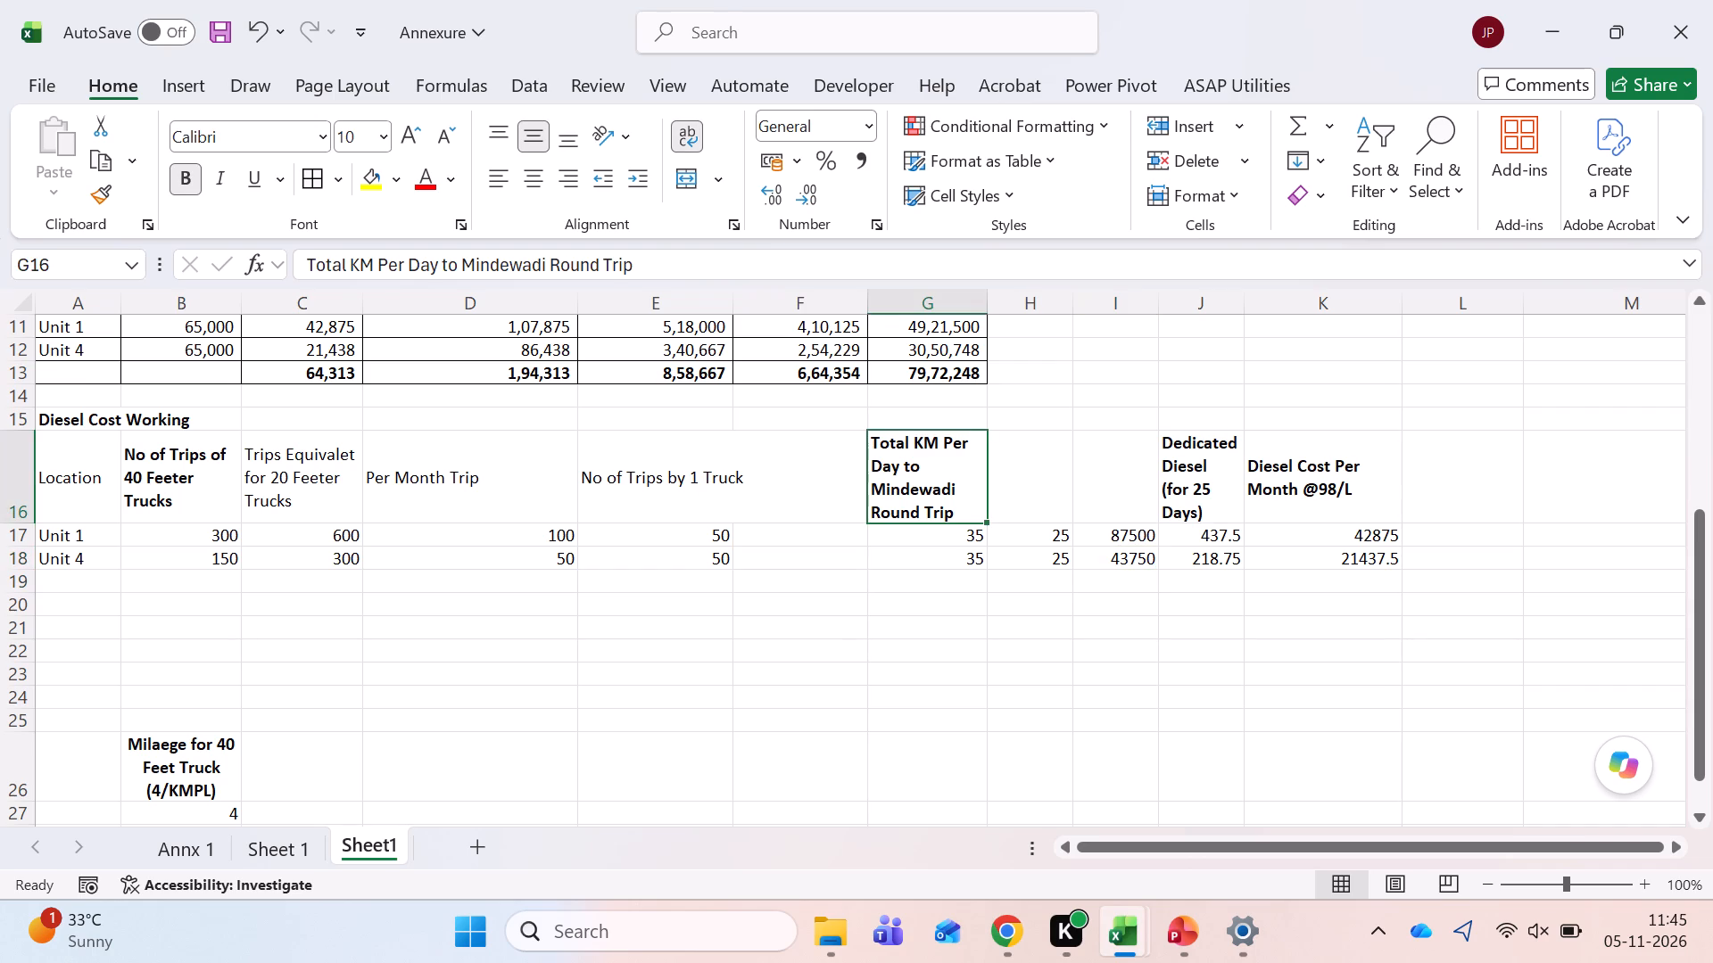
key(Left)
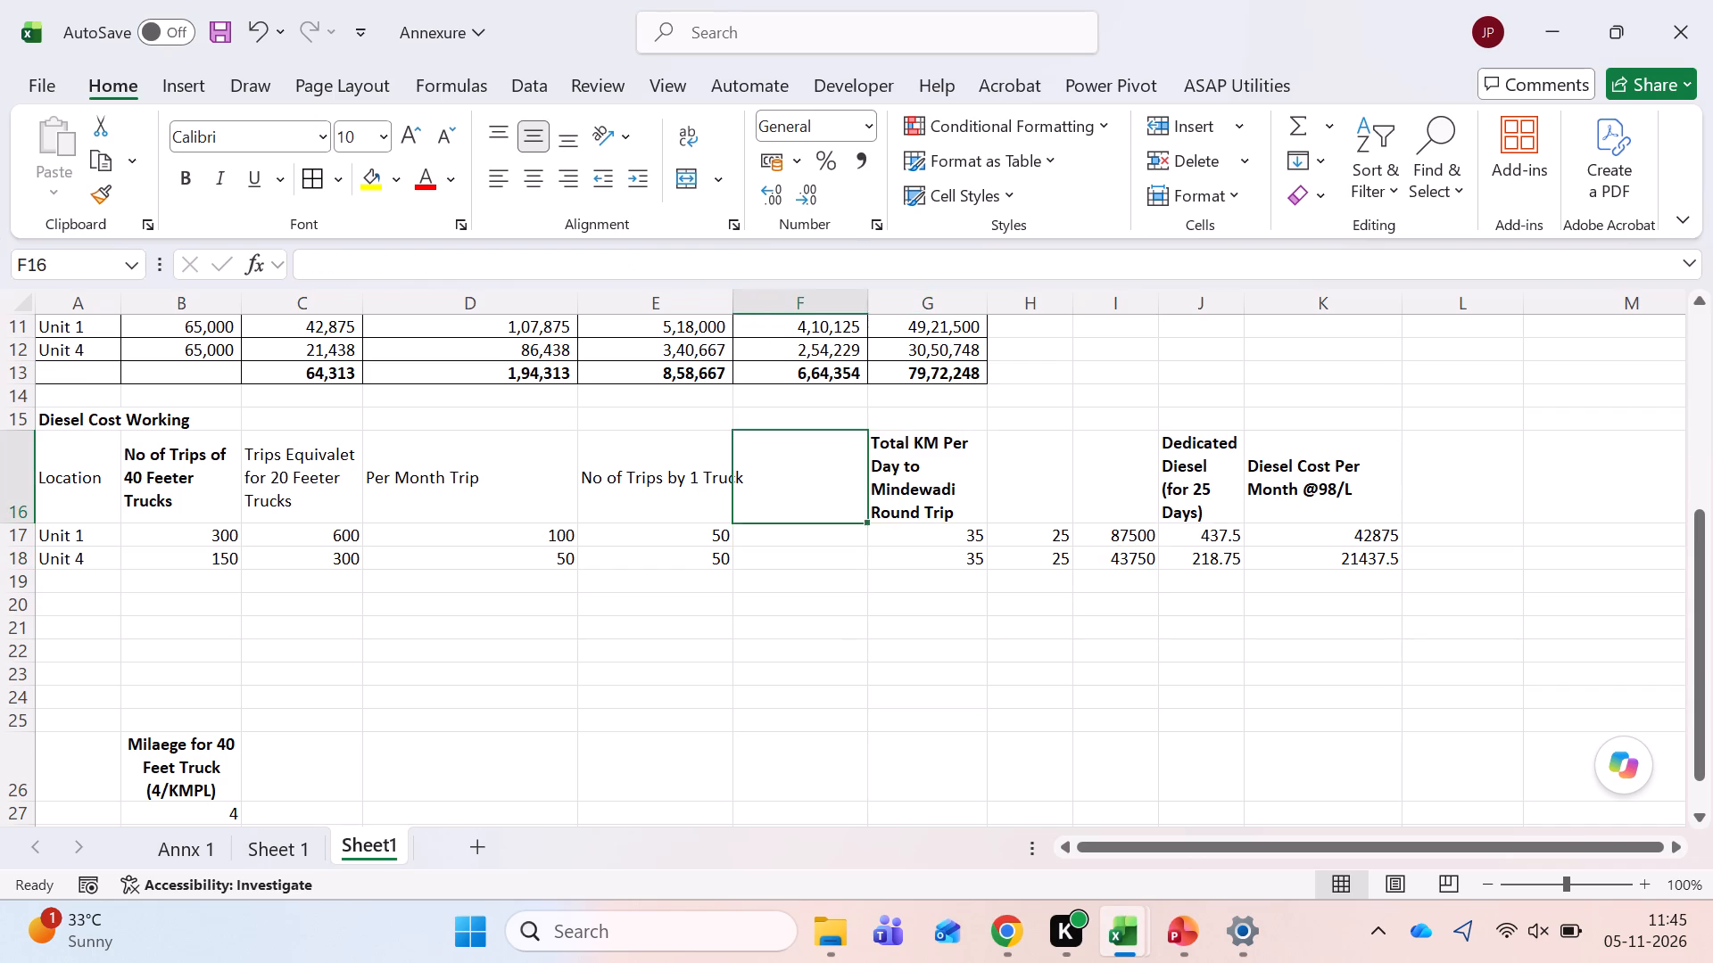
key(Left)
key(Right)
key(Left)
key(Right)
text(Pendin)
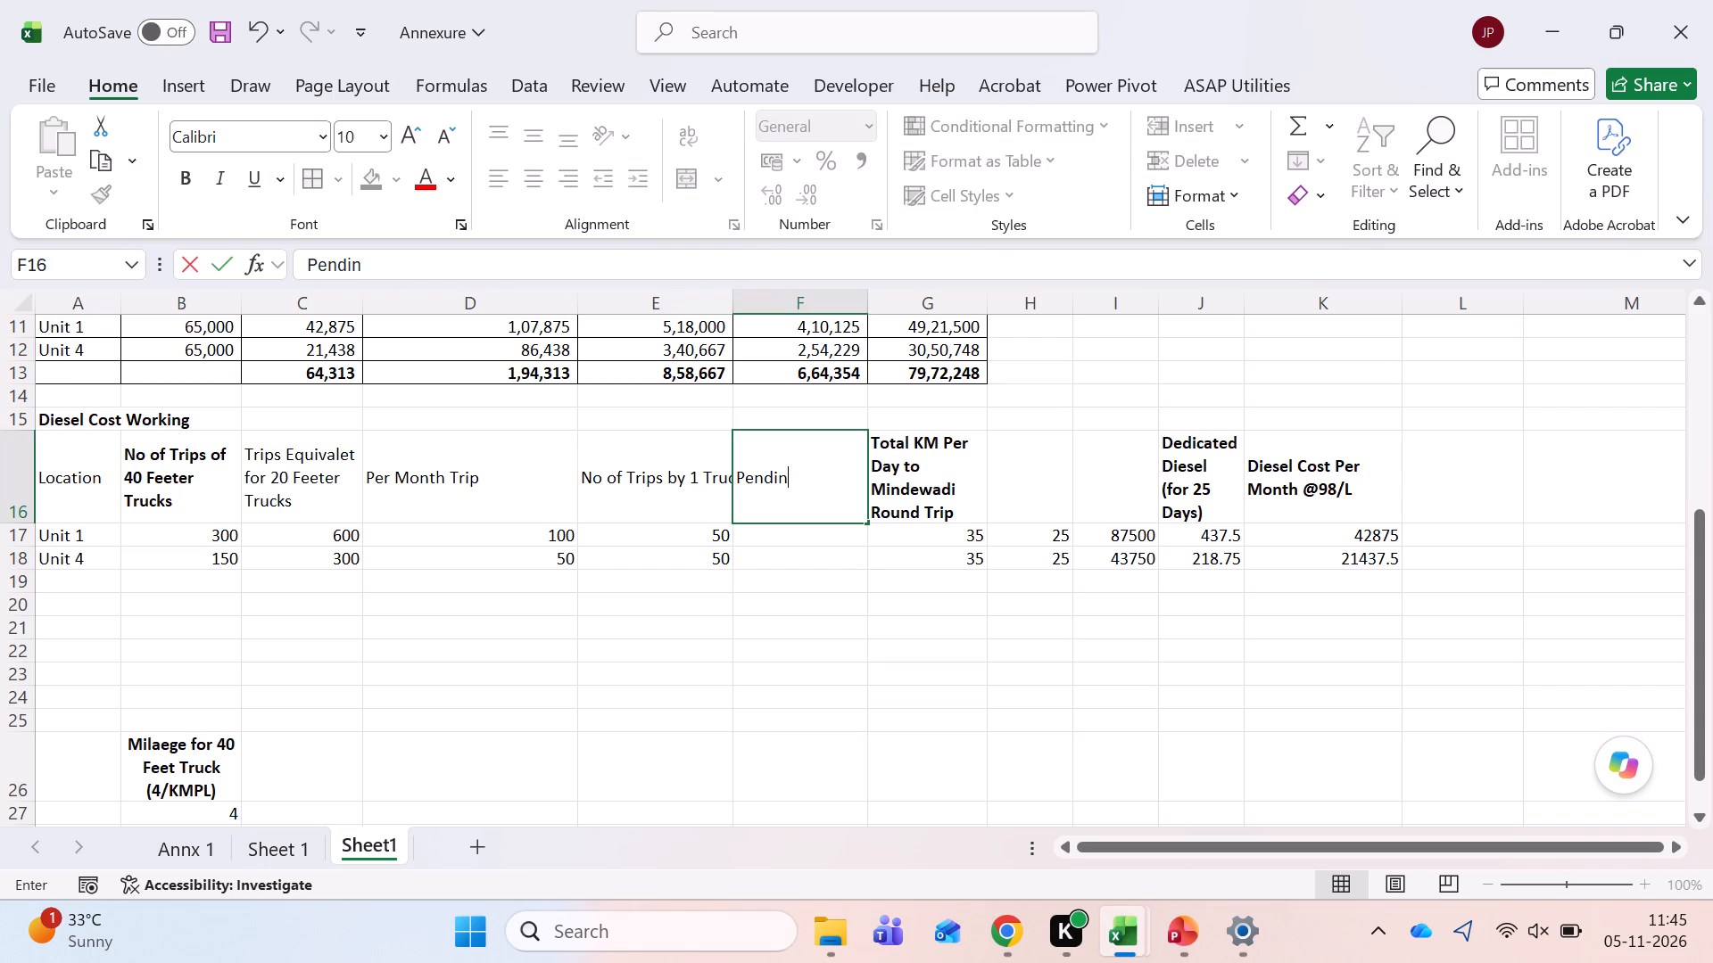
text(g Balance)
key(space)
text(Trip)
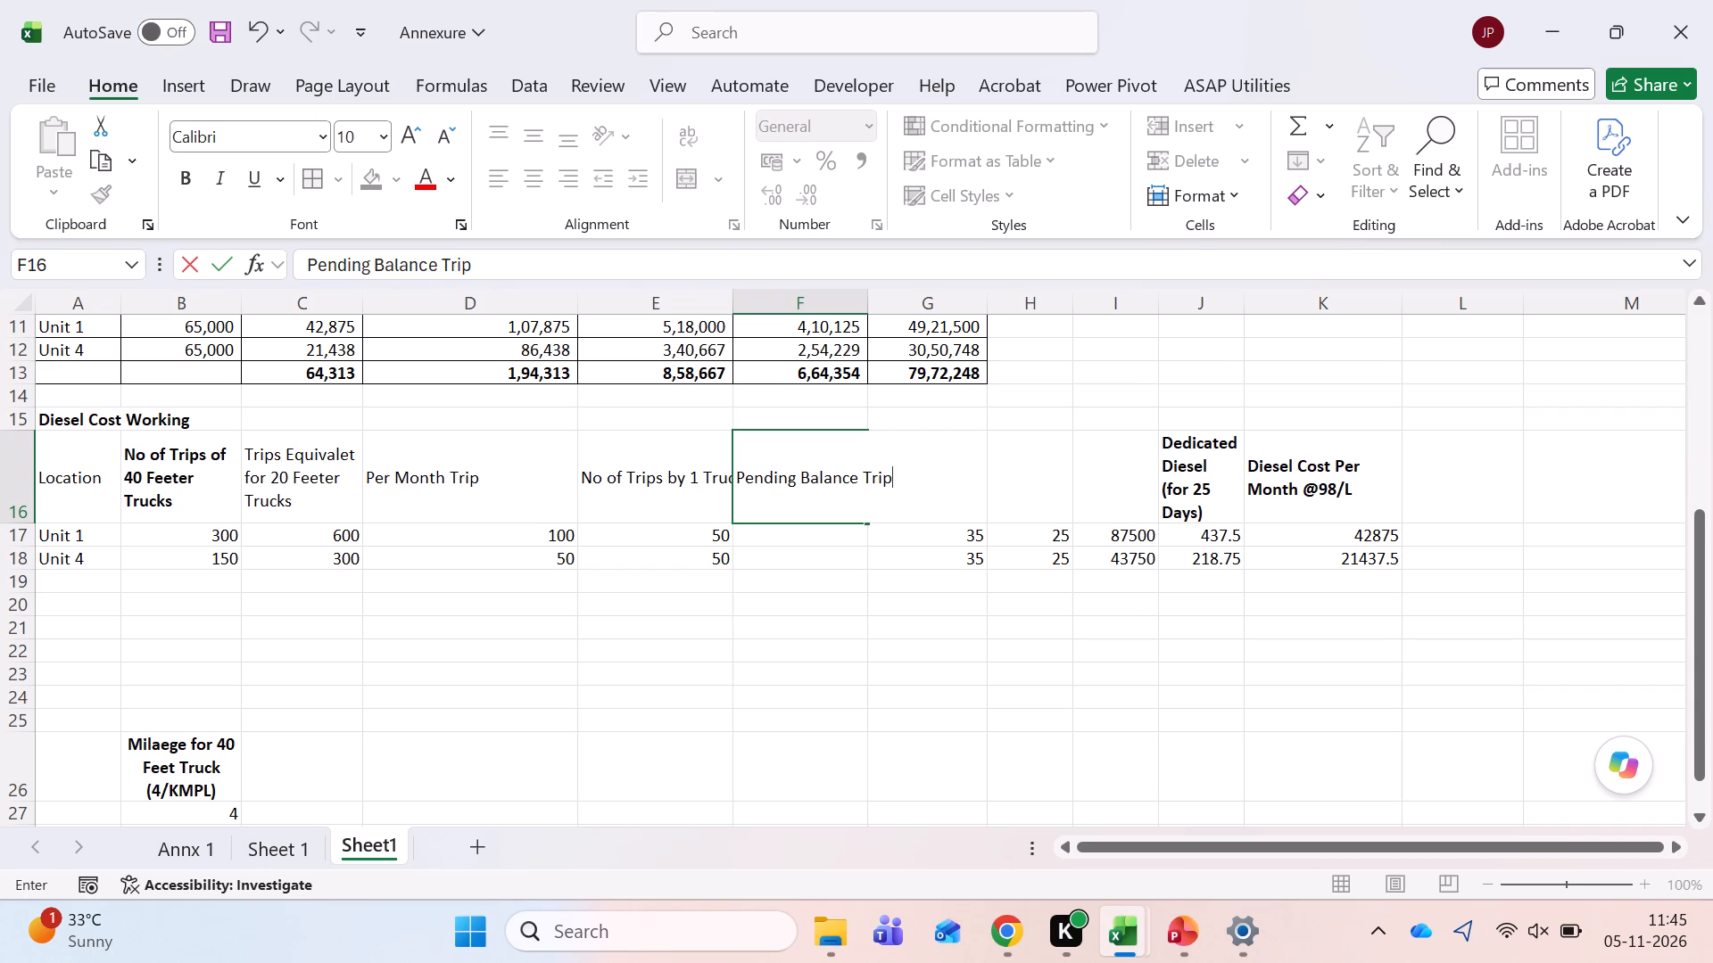
key(Return)
Calculate the pending balance trips in F17 as D17-E17 and fill the formula down to the Unit 4 row.
key(equal)
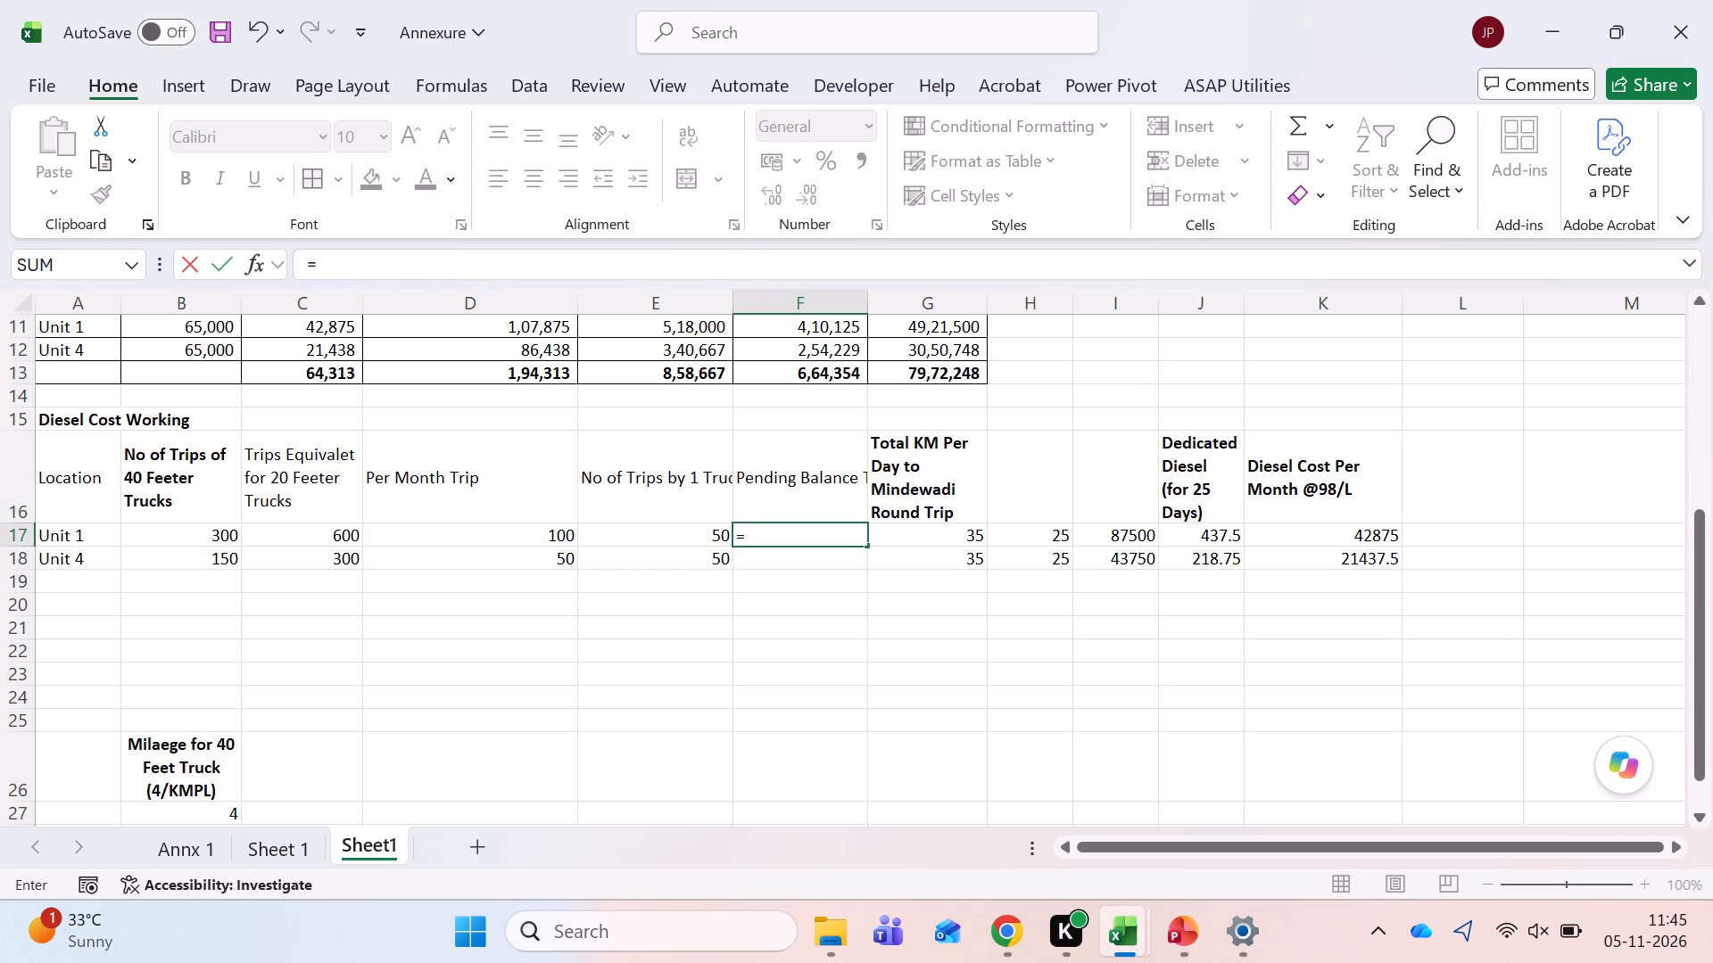
key(Left)
key(Left)
key(minus)
key(Left)
key(Return)
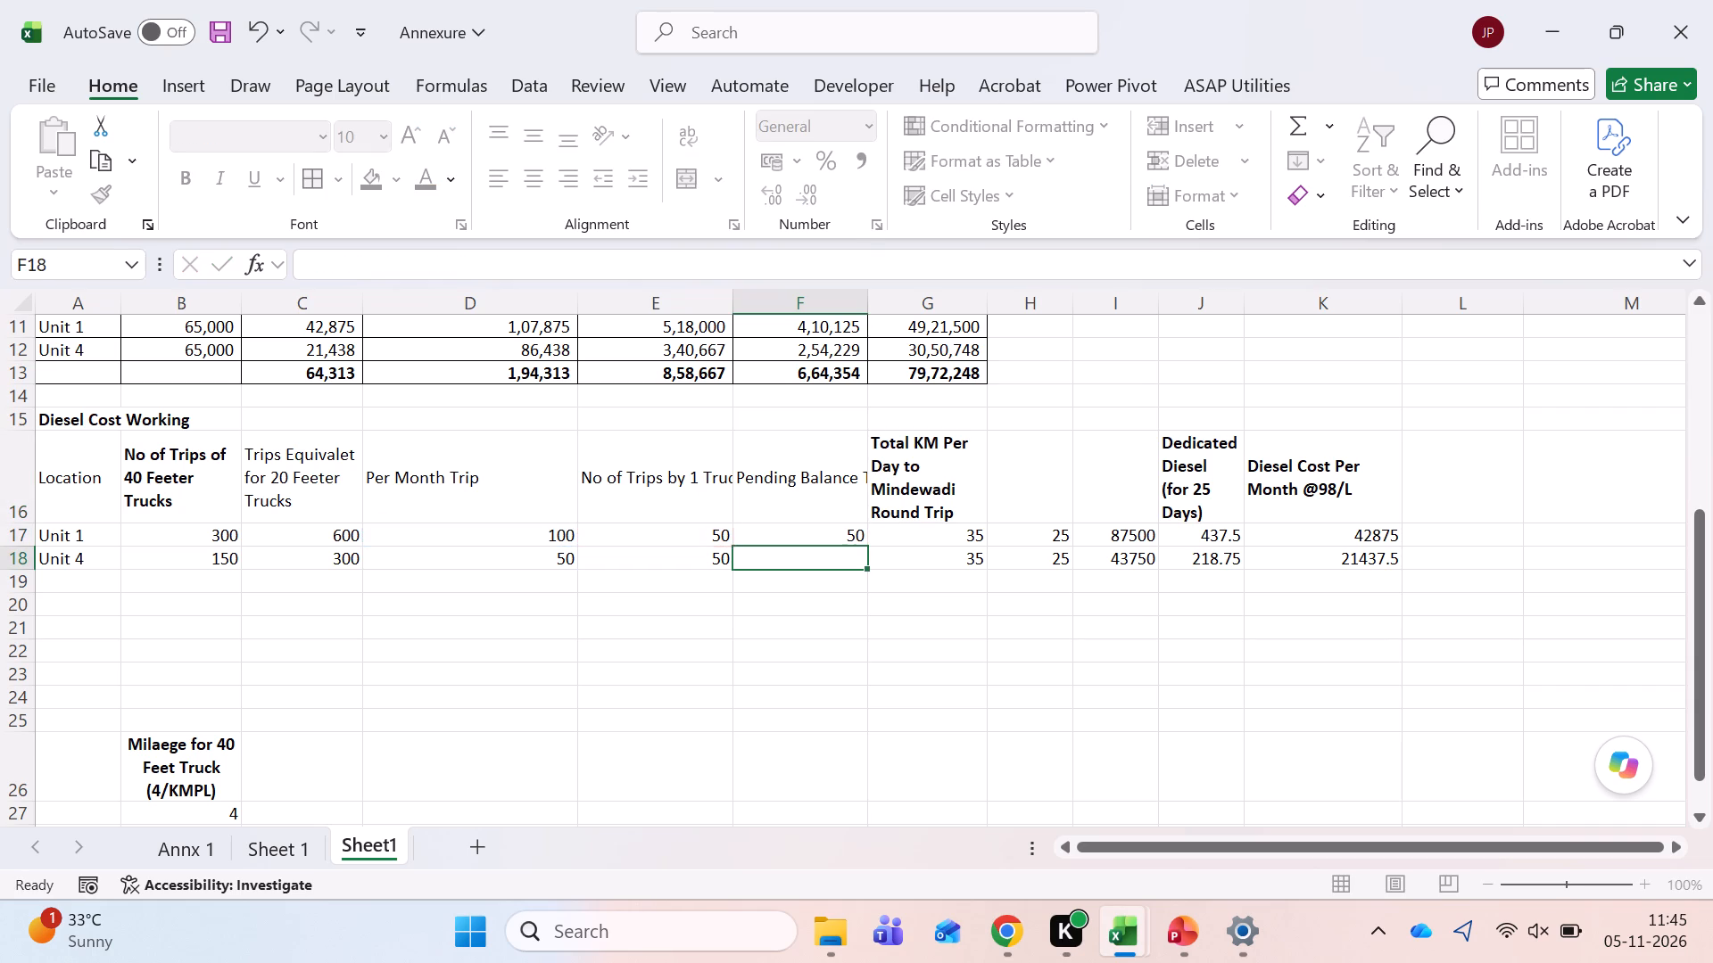
key(ctrl+d)
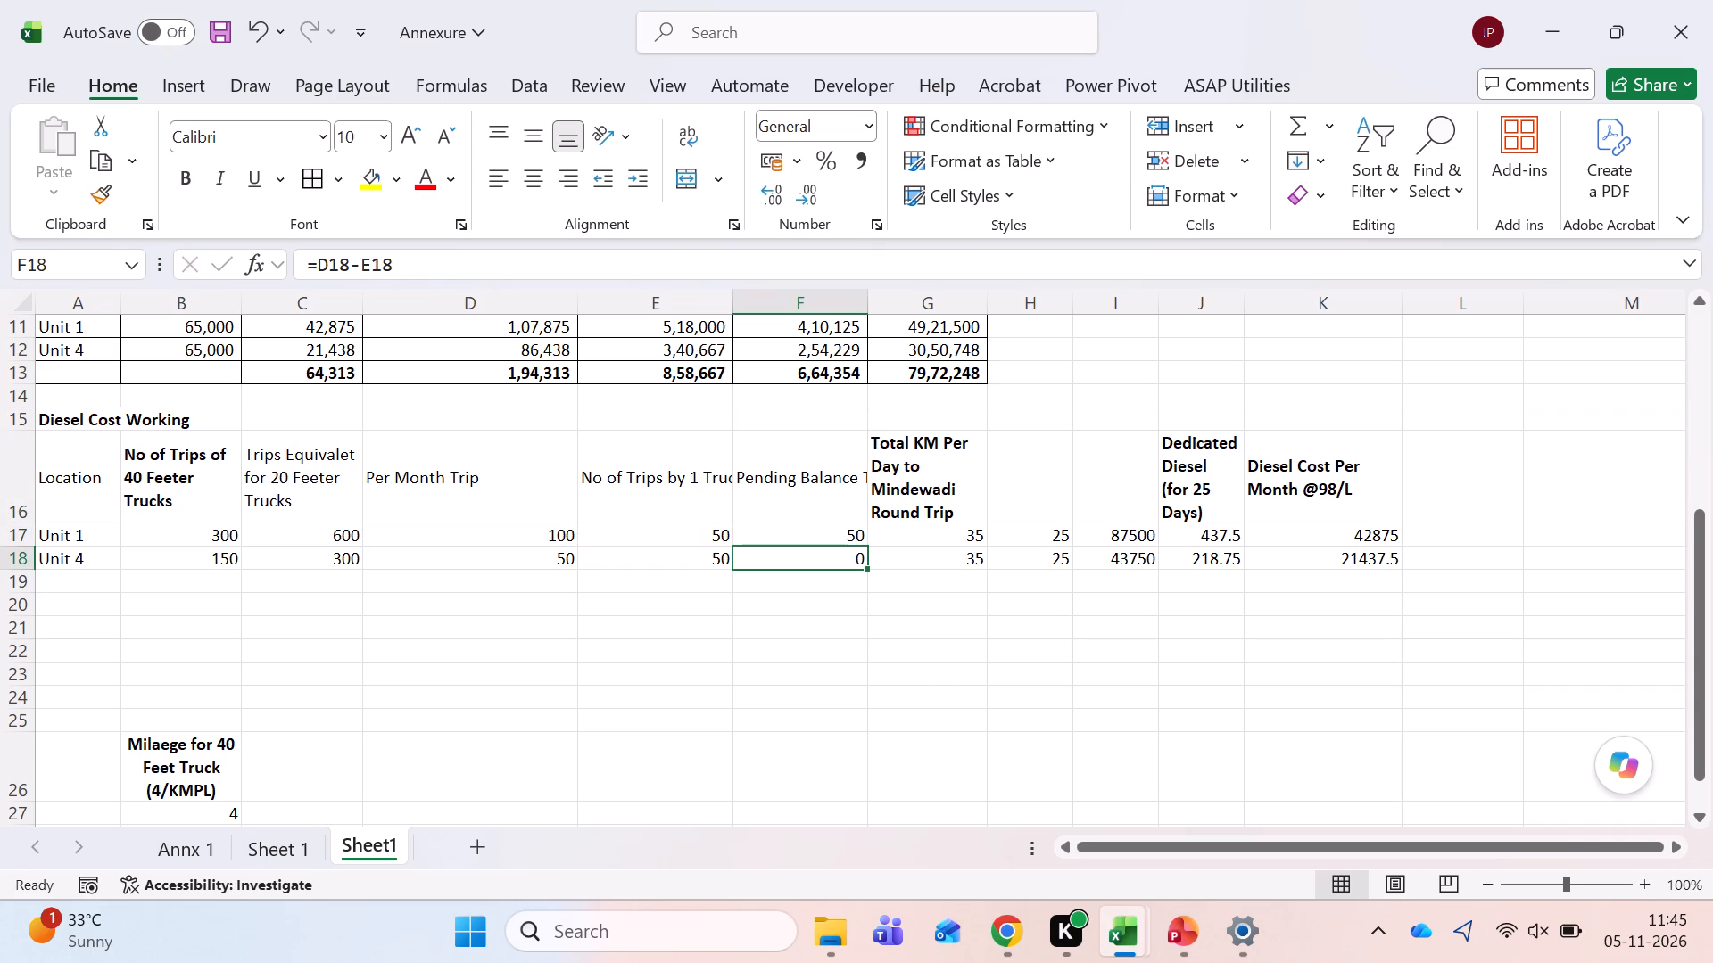
Set Unit 4's No of Trips by 1 Truck in E18 to 25.
key(Left)
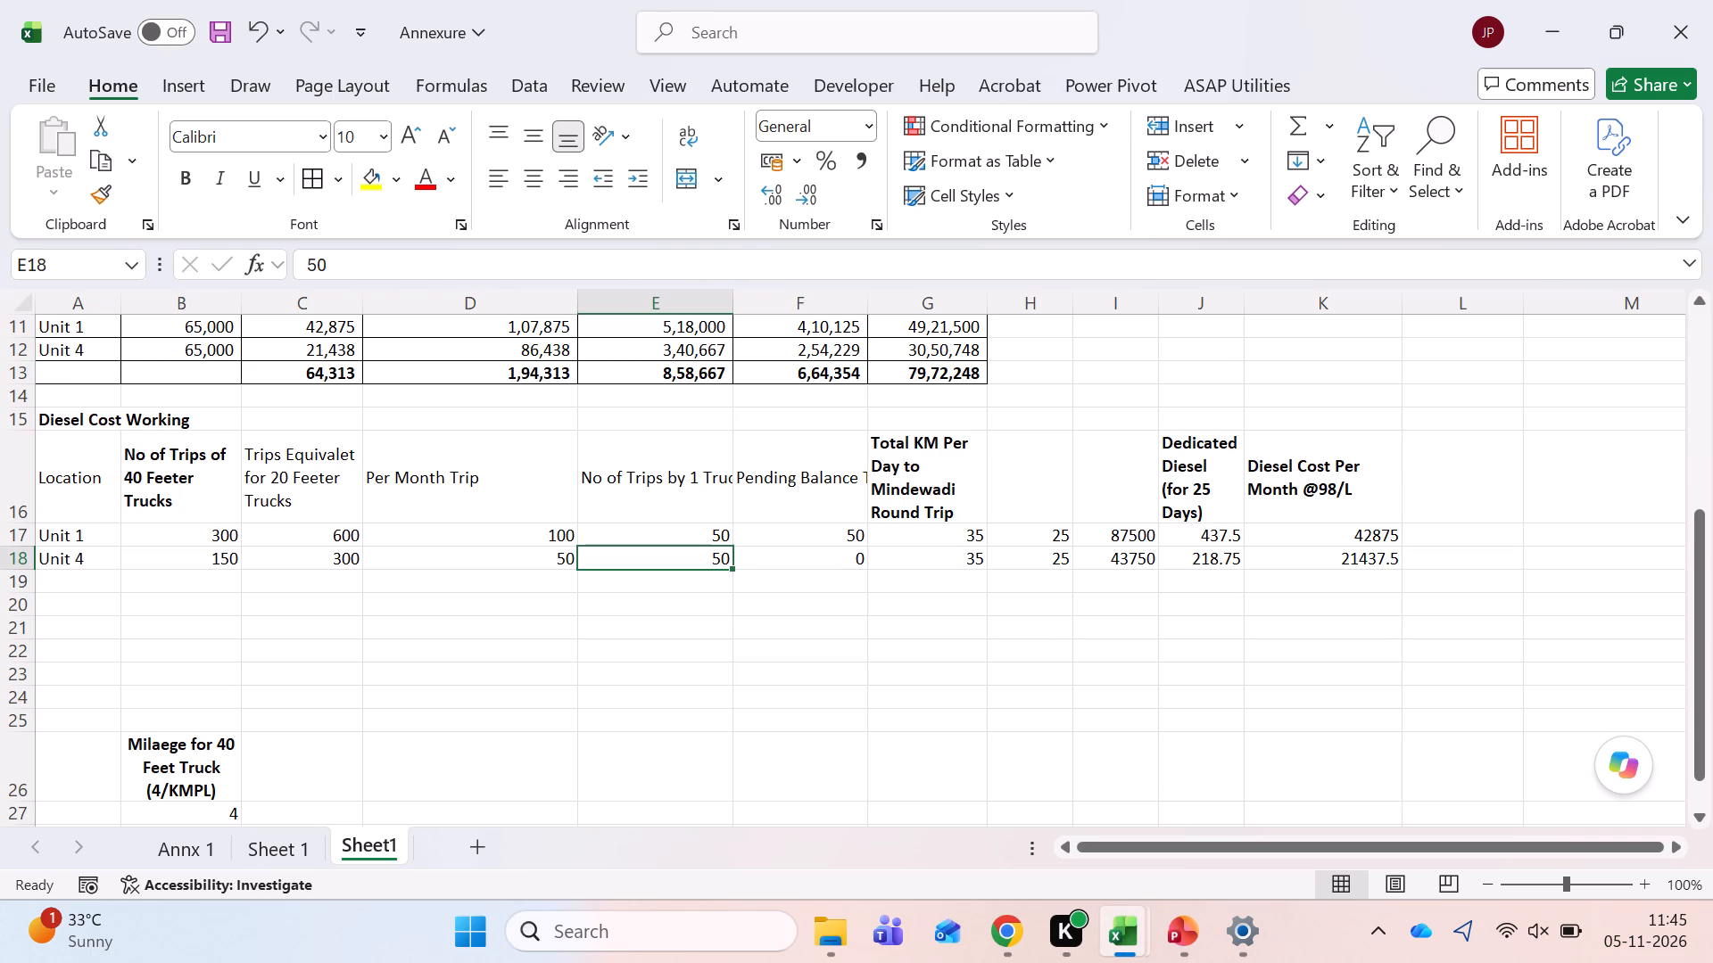
key(Up)
key(Up)
key(Up)
key(Down)
key(Down)
key(Down)
text(25)
key(Return)
Wrap the No of Trips by 1 Truck heading in E16.
key(Up)
key(Up)
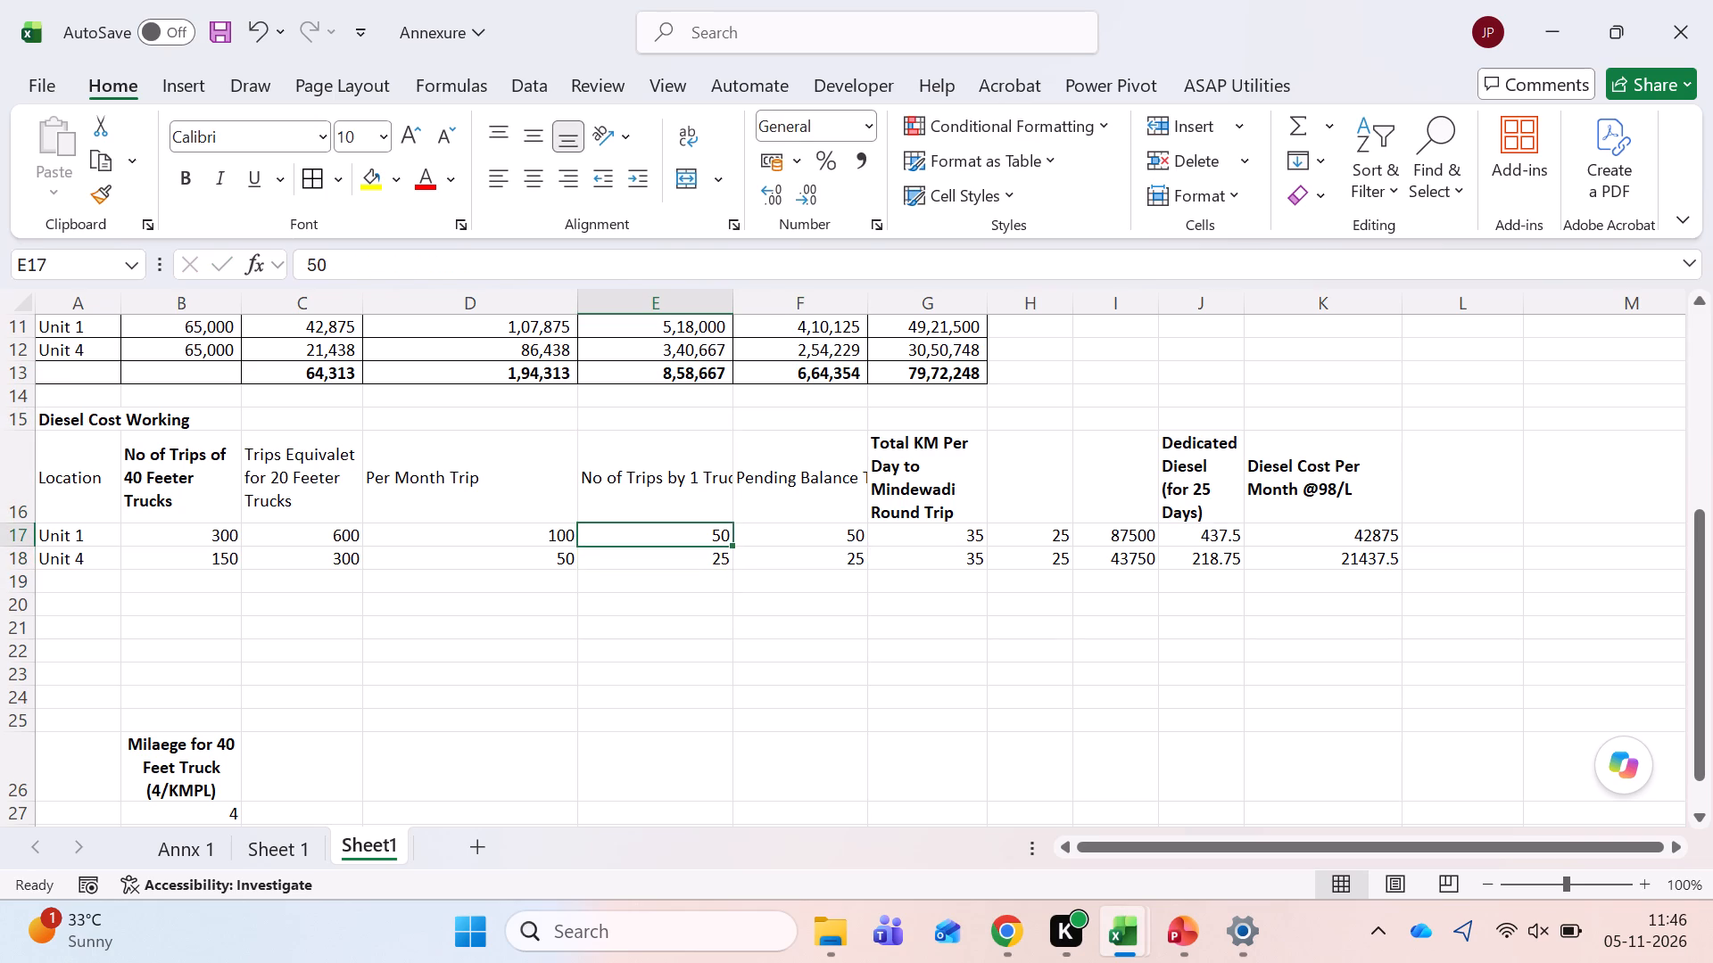
key(Up)
key(alt+h)
key(w)
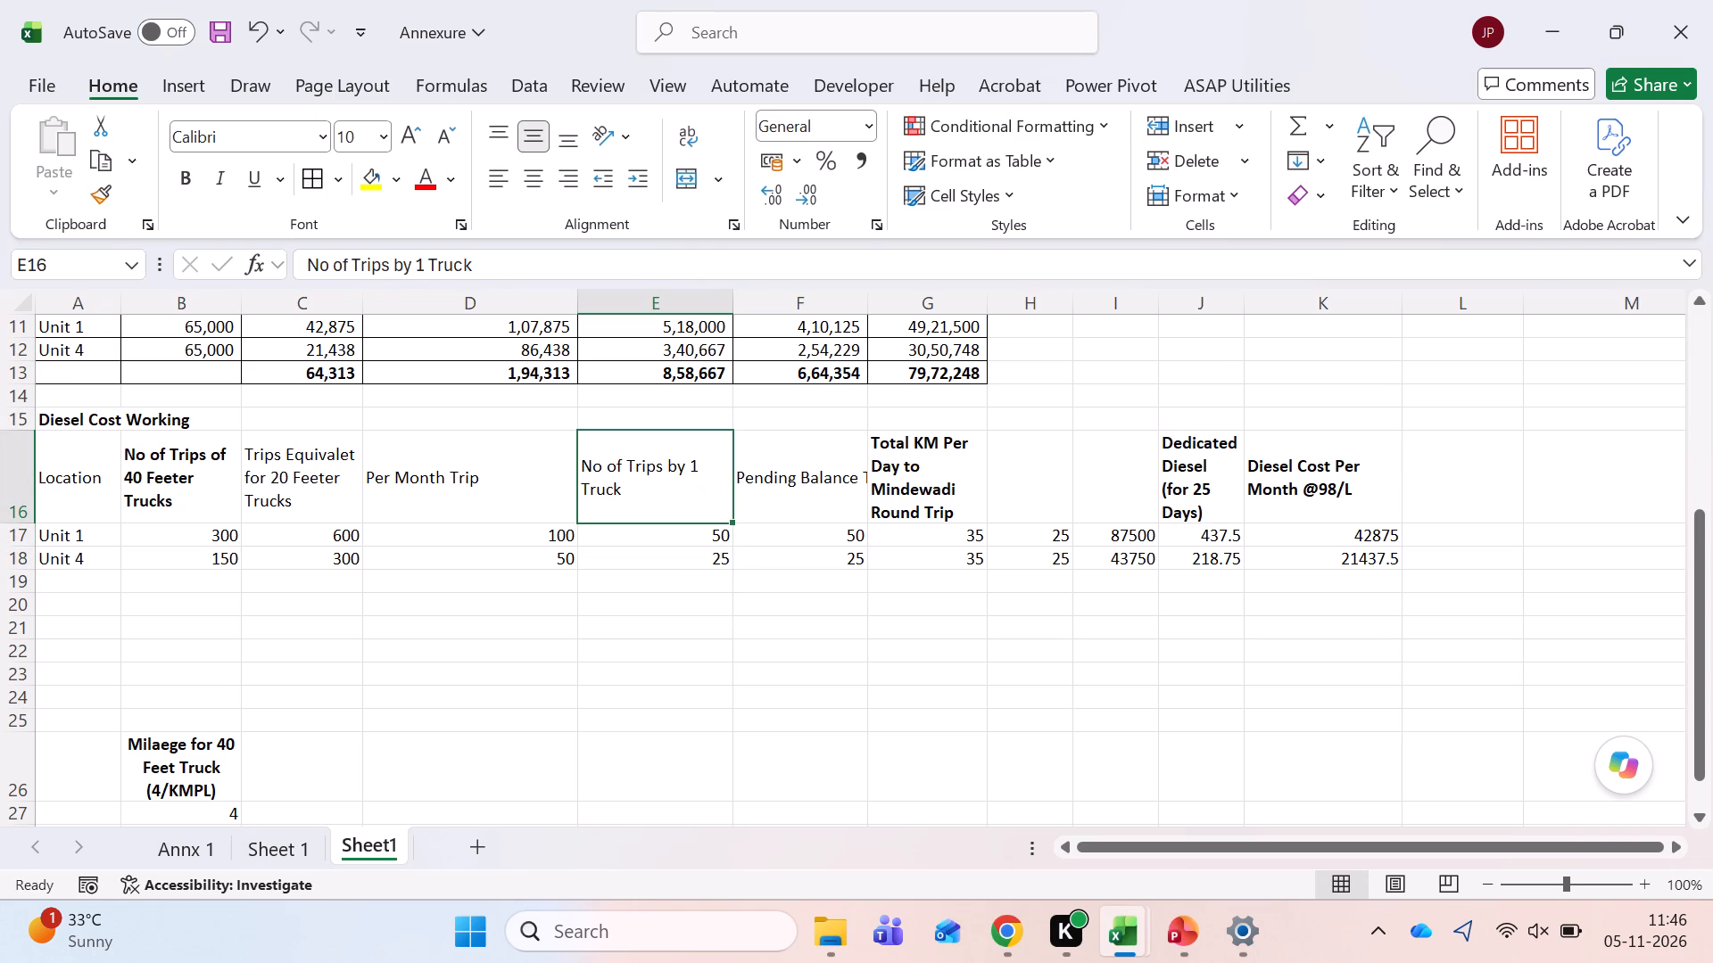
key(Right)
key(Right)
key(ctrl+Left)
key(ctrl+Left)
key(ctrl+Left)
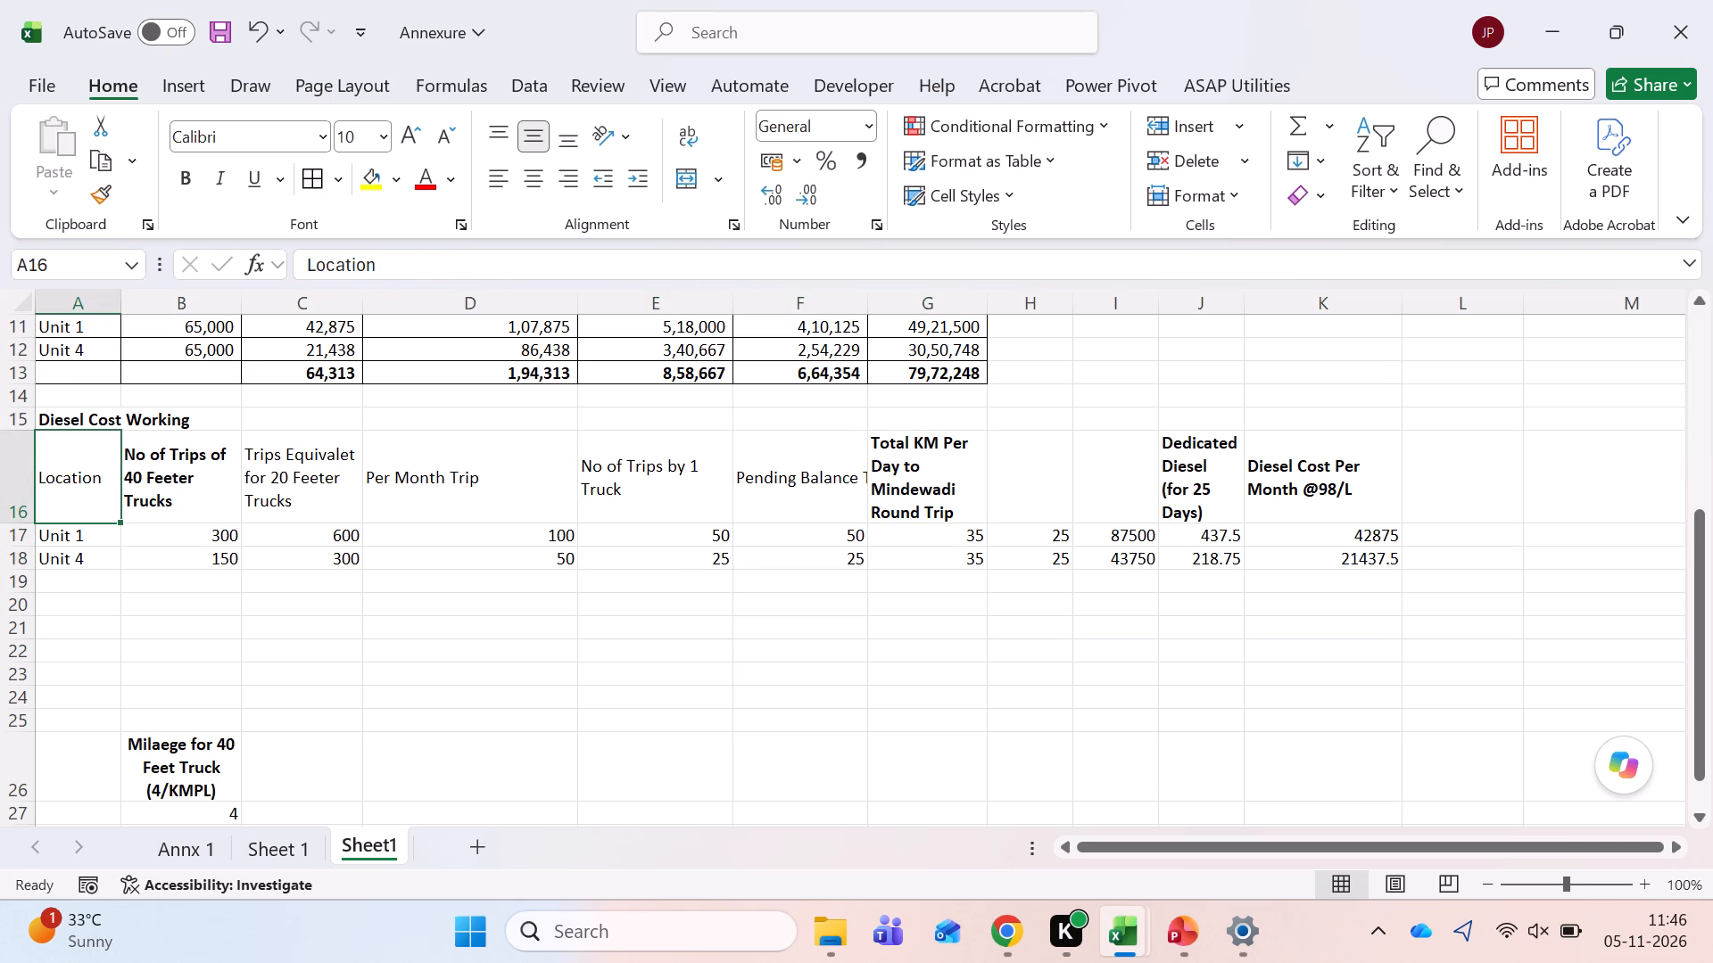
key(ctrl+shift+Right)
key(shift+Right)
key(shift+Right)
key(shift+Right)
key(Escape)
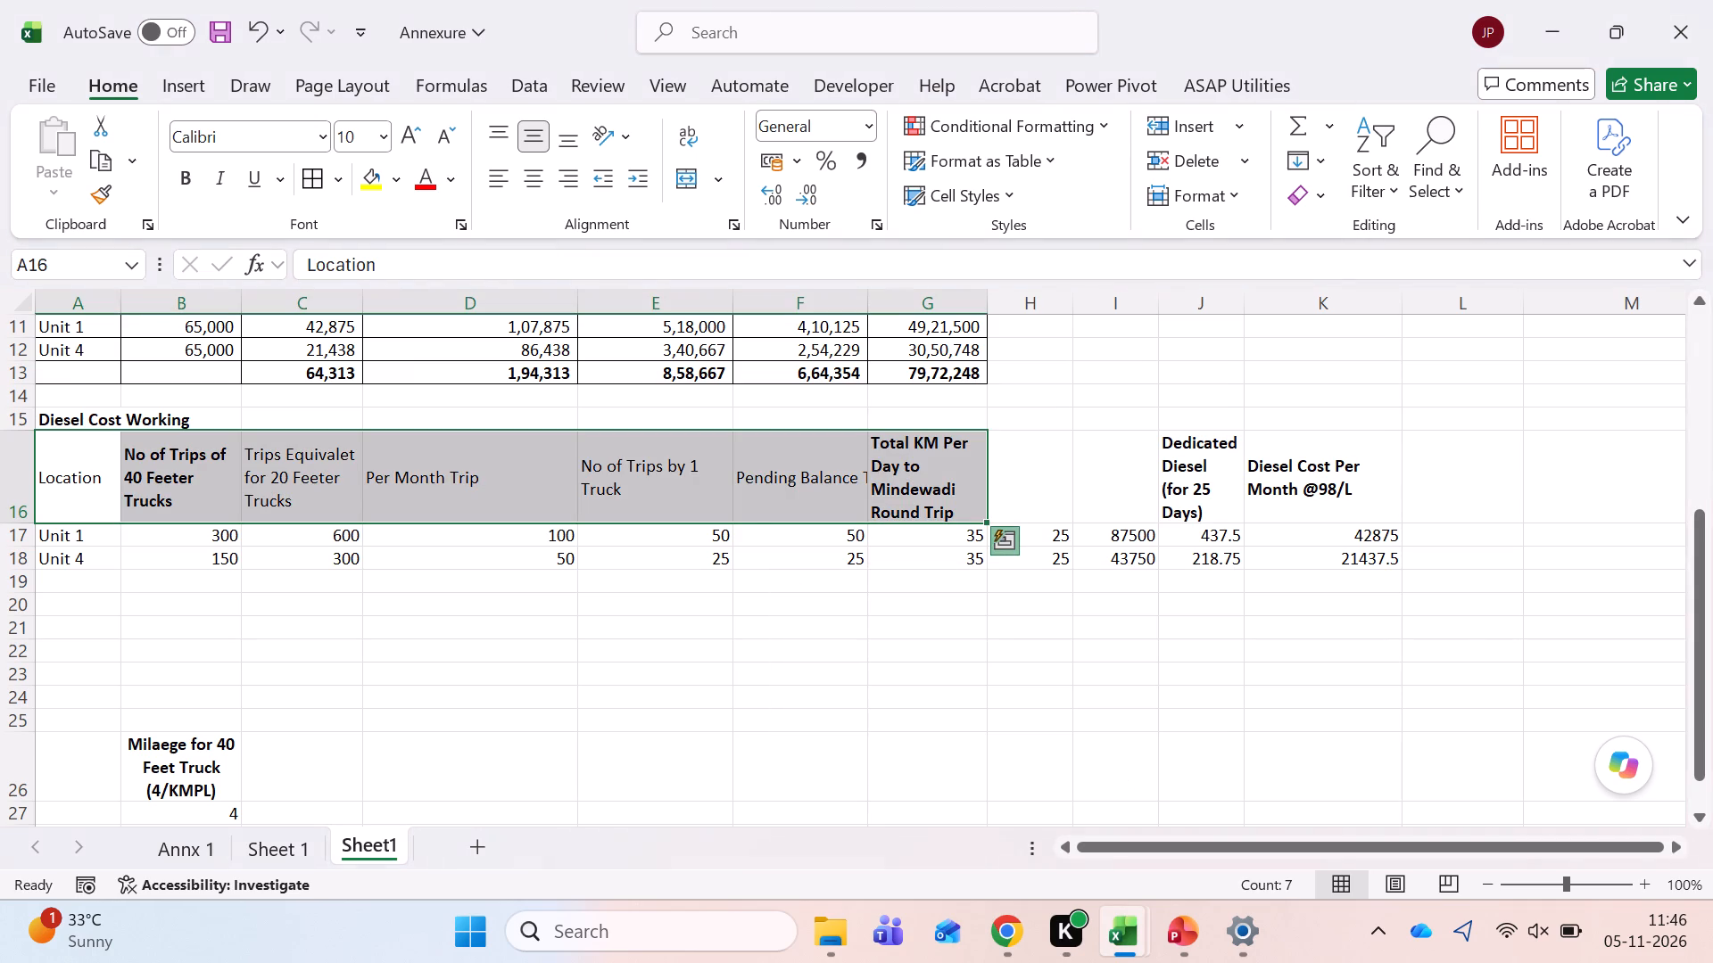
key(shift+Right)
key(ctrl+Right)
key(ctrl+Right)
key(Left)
Centre the heading row A16:K16 of the diesel cost working horizontally.
key(ctrl+Left)
key(ctrl+Left)
key(ctrl+Left)
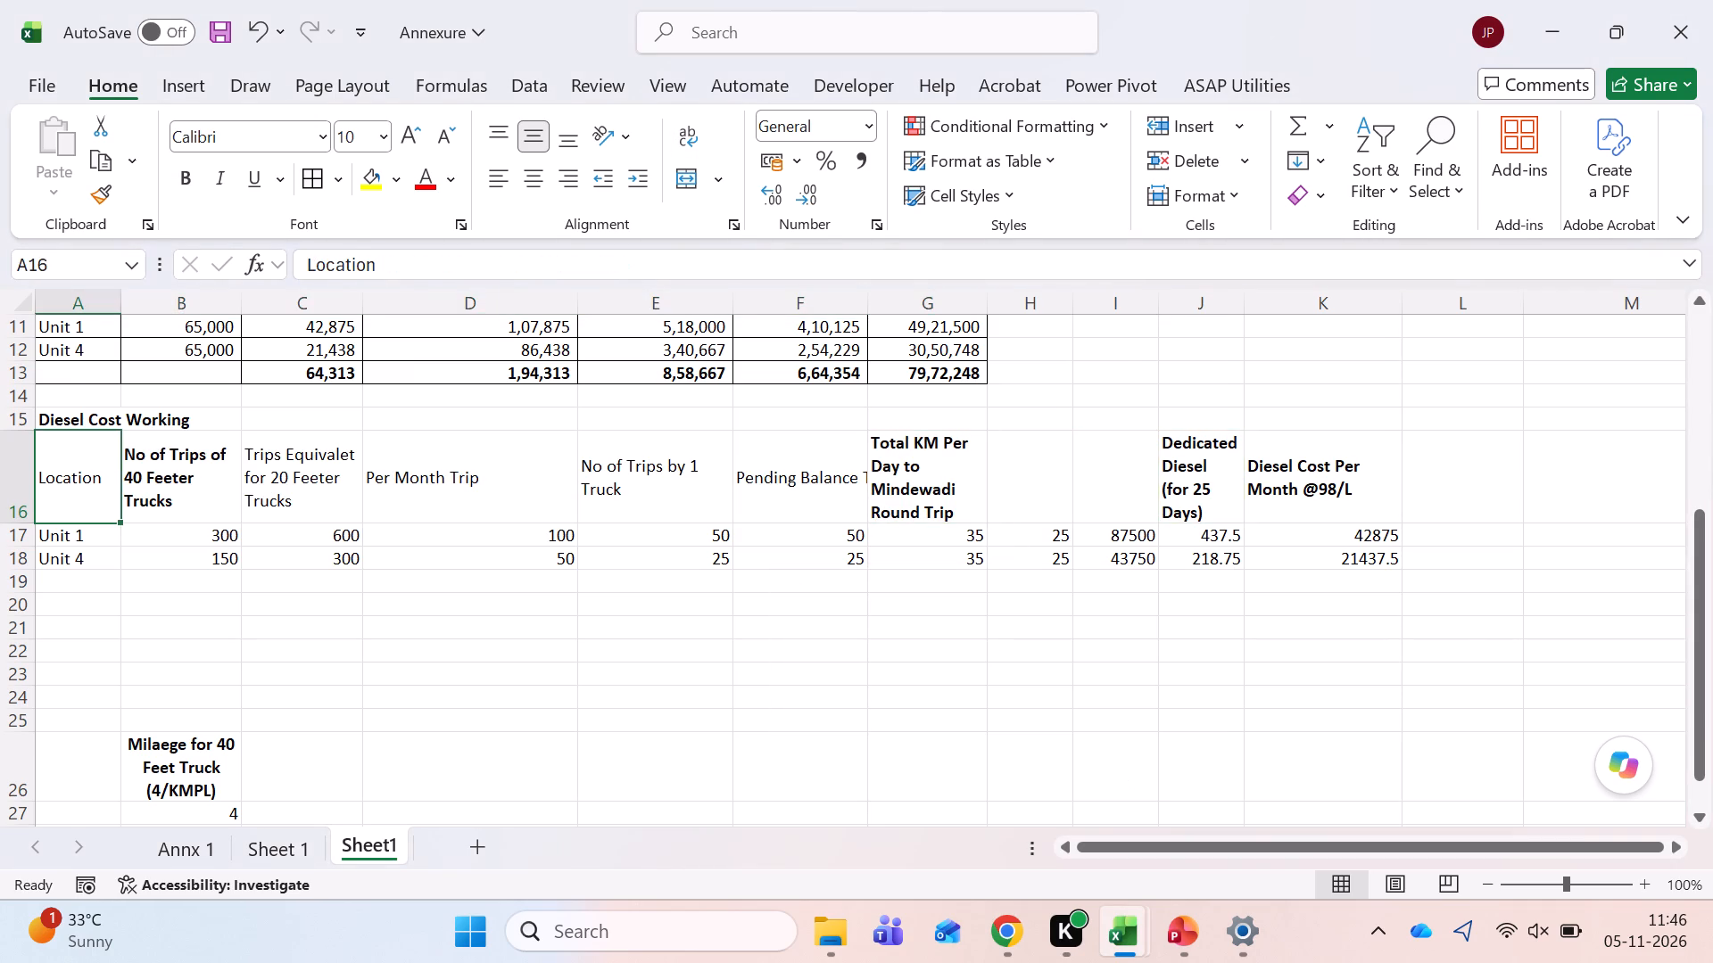
key(shift+Right)
key(shift+Right)
key(shift+Right)
key(shift+Right)
key(shift+Right)
key(shift+Right)
key(shift+Right)
key(shift+Right)
key(shift+Right)
key(shift+Right)
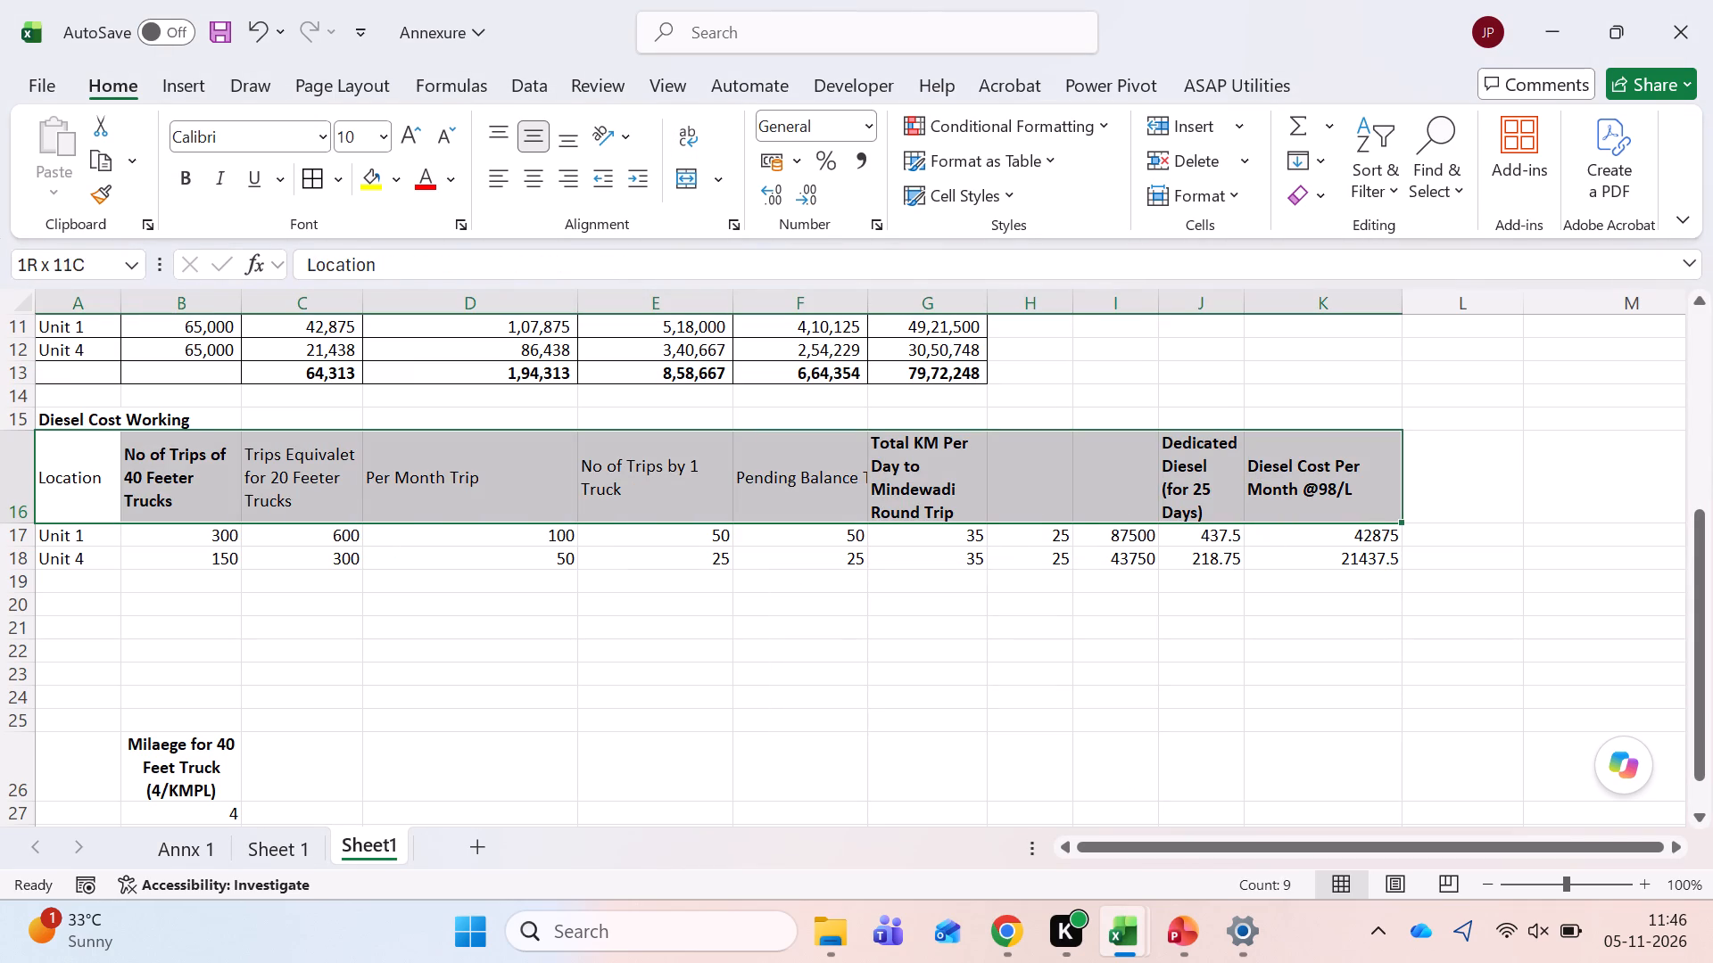
click(529, 180)
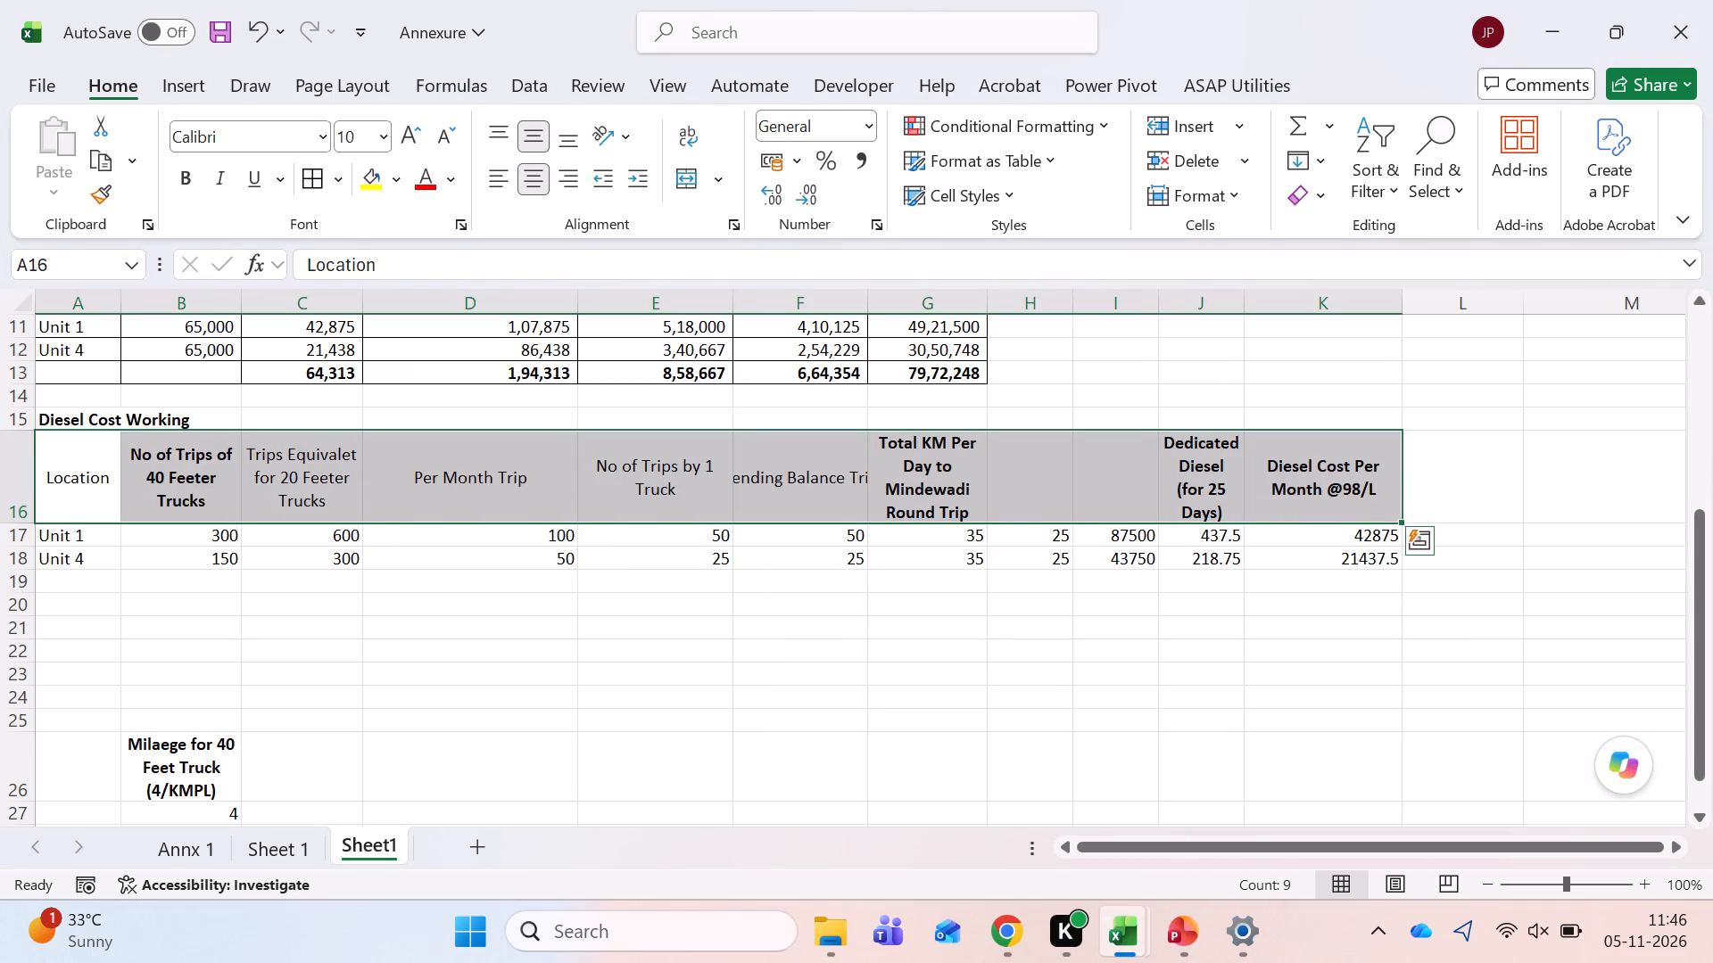
Bold the headings in A16:F16, from Location through Pending Balance Trip.
key(Left)
key(ctrl+Left)
key(shift+Right)
key(shift+Right)
key(shift+Right)
key(shift+Right)
key(shift+Right)
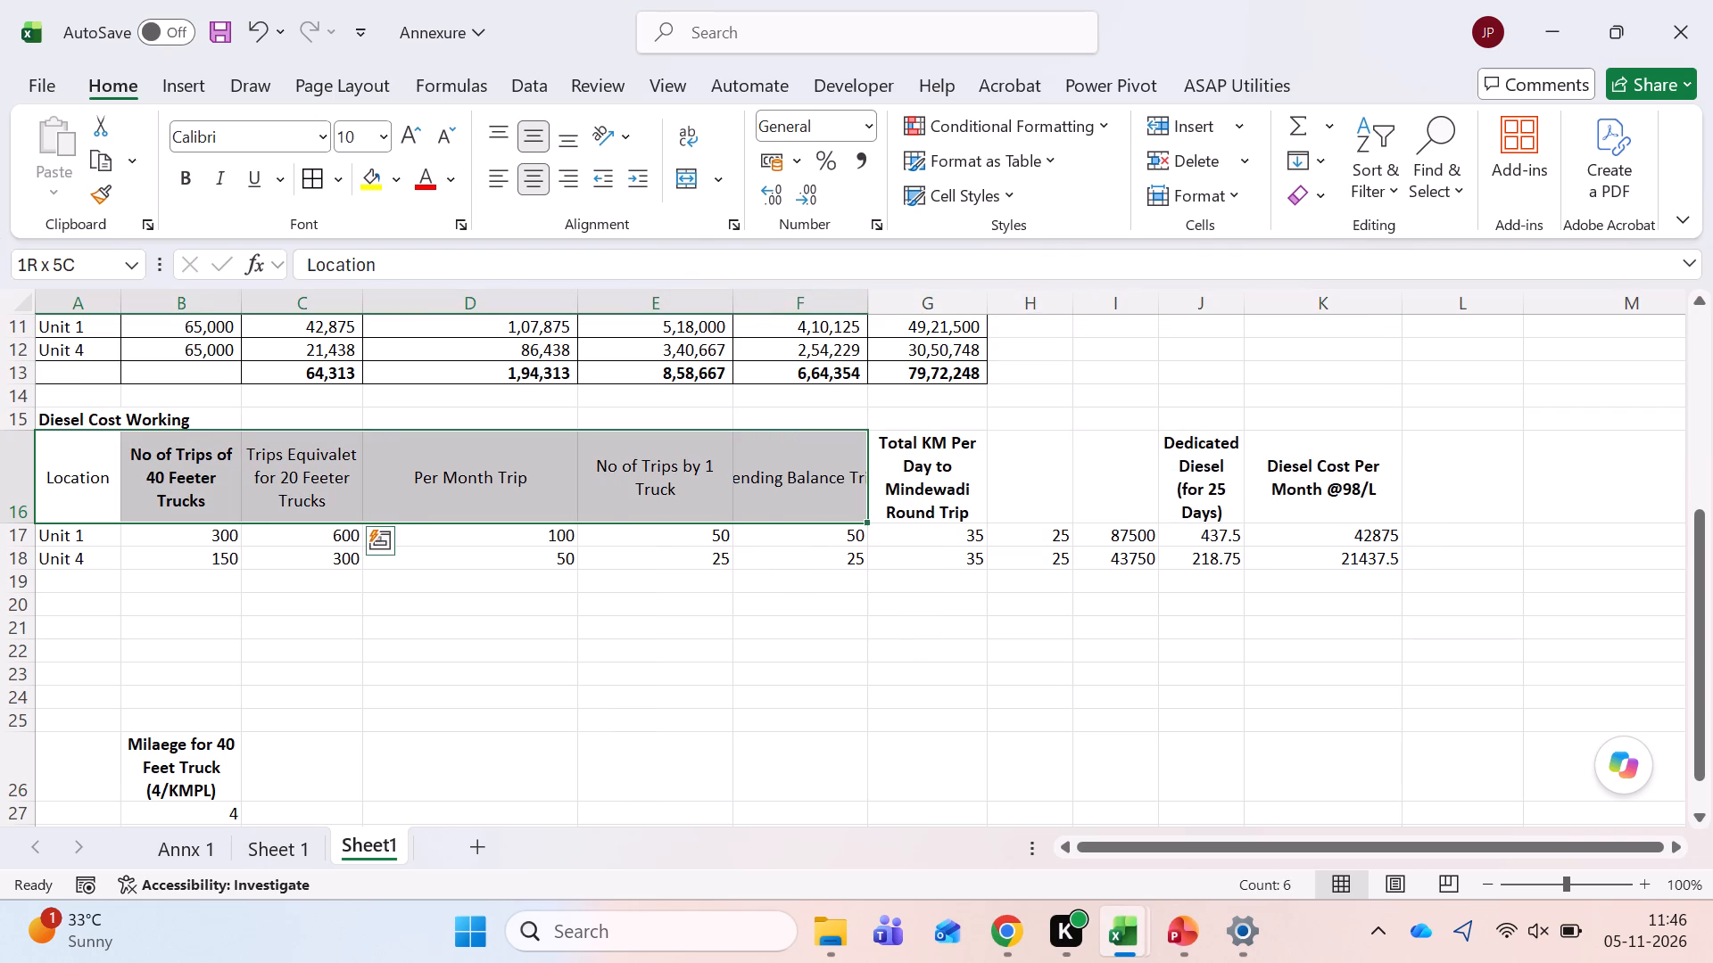
key(ctrl+b)
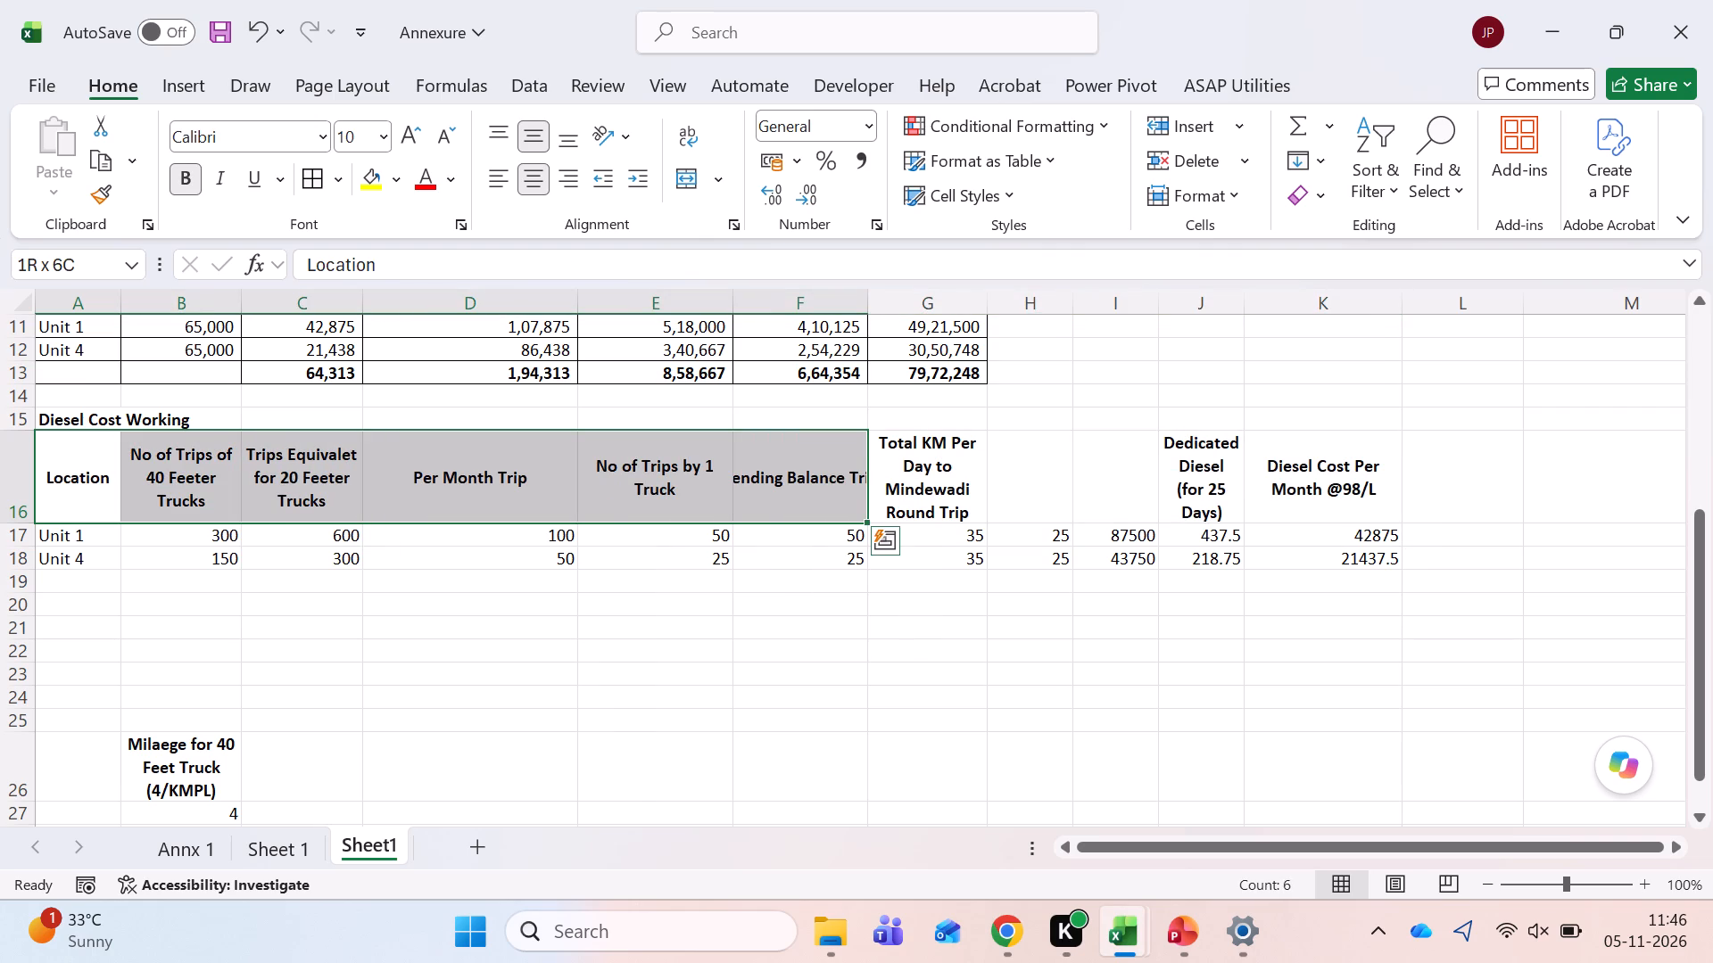
Wrap the Pending Balance Trip heading in F16.
click(813, 466)
key(alt+h)
key(w)
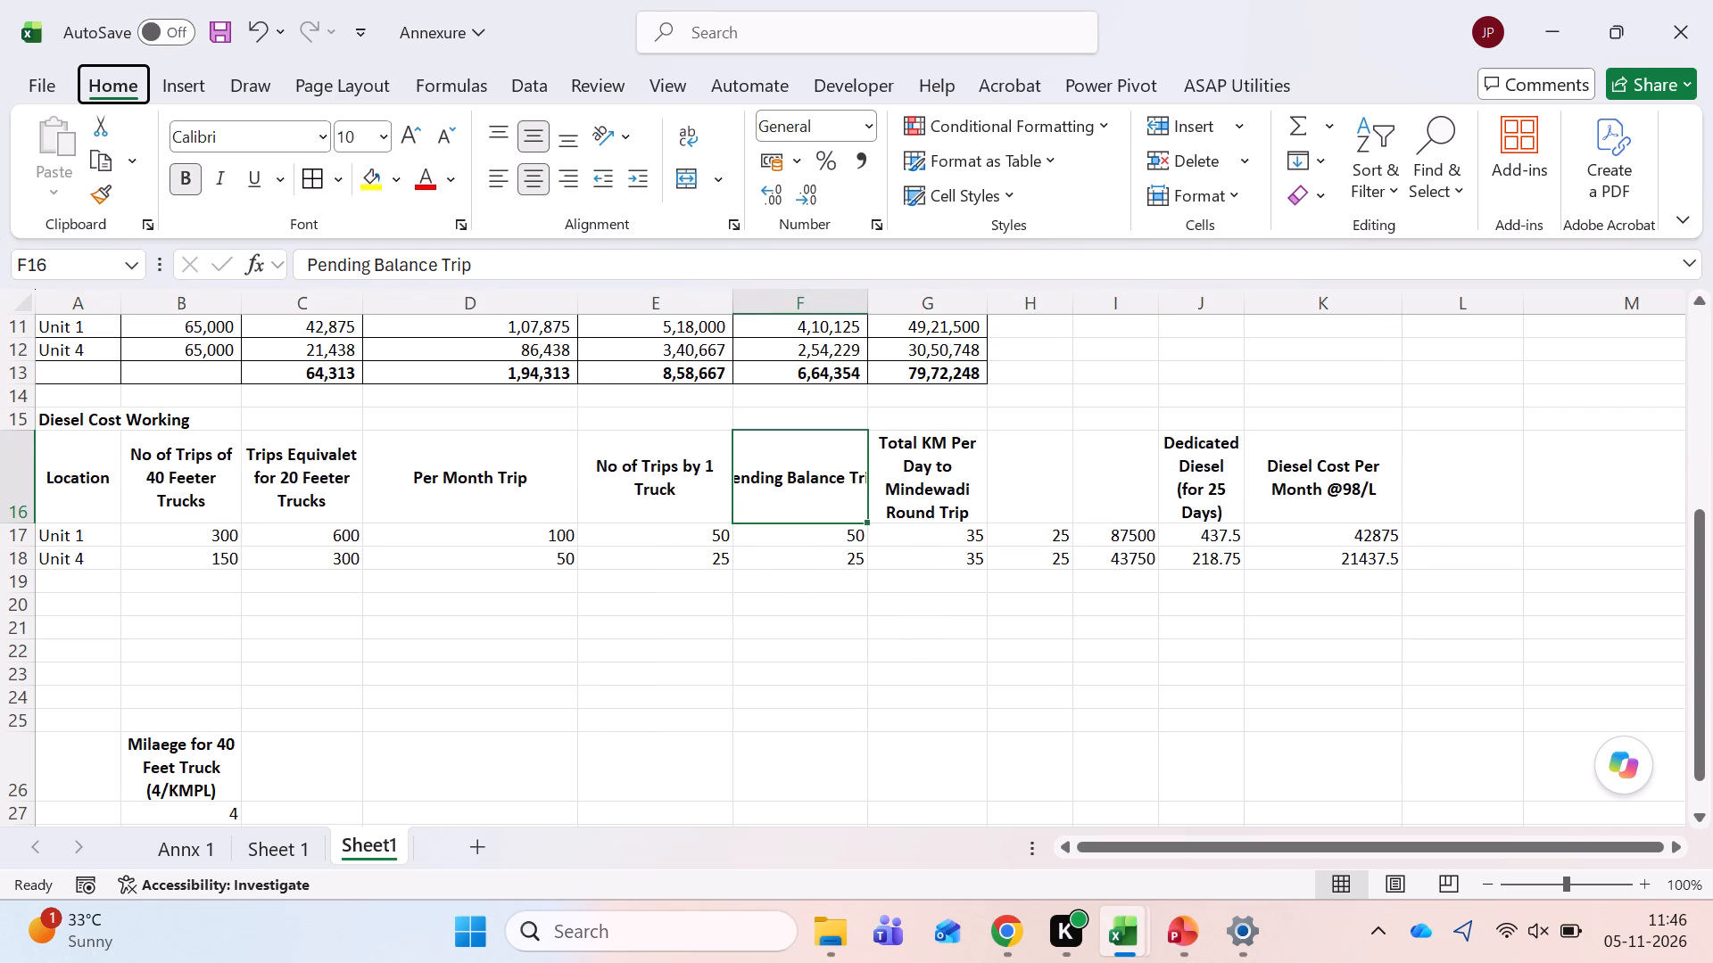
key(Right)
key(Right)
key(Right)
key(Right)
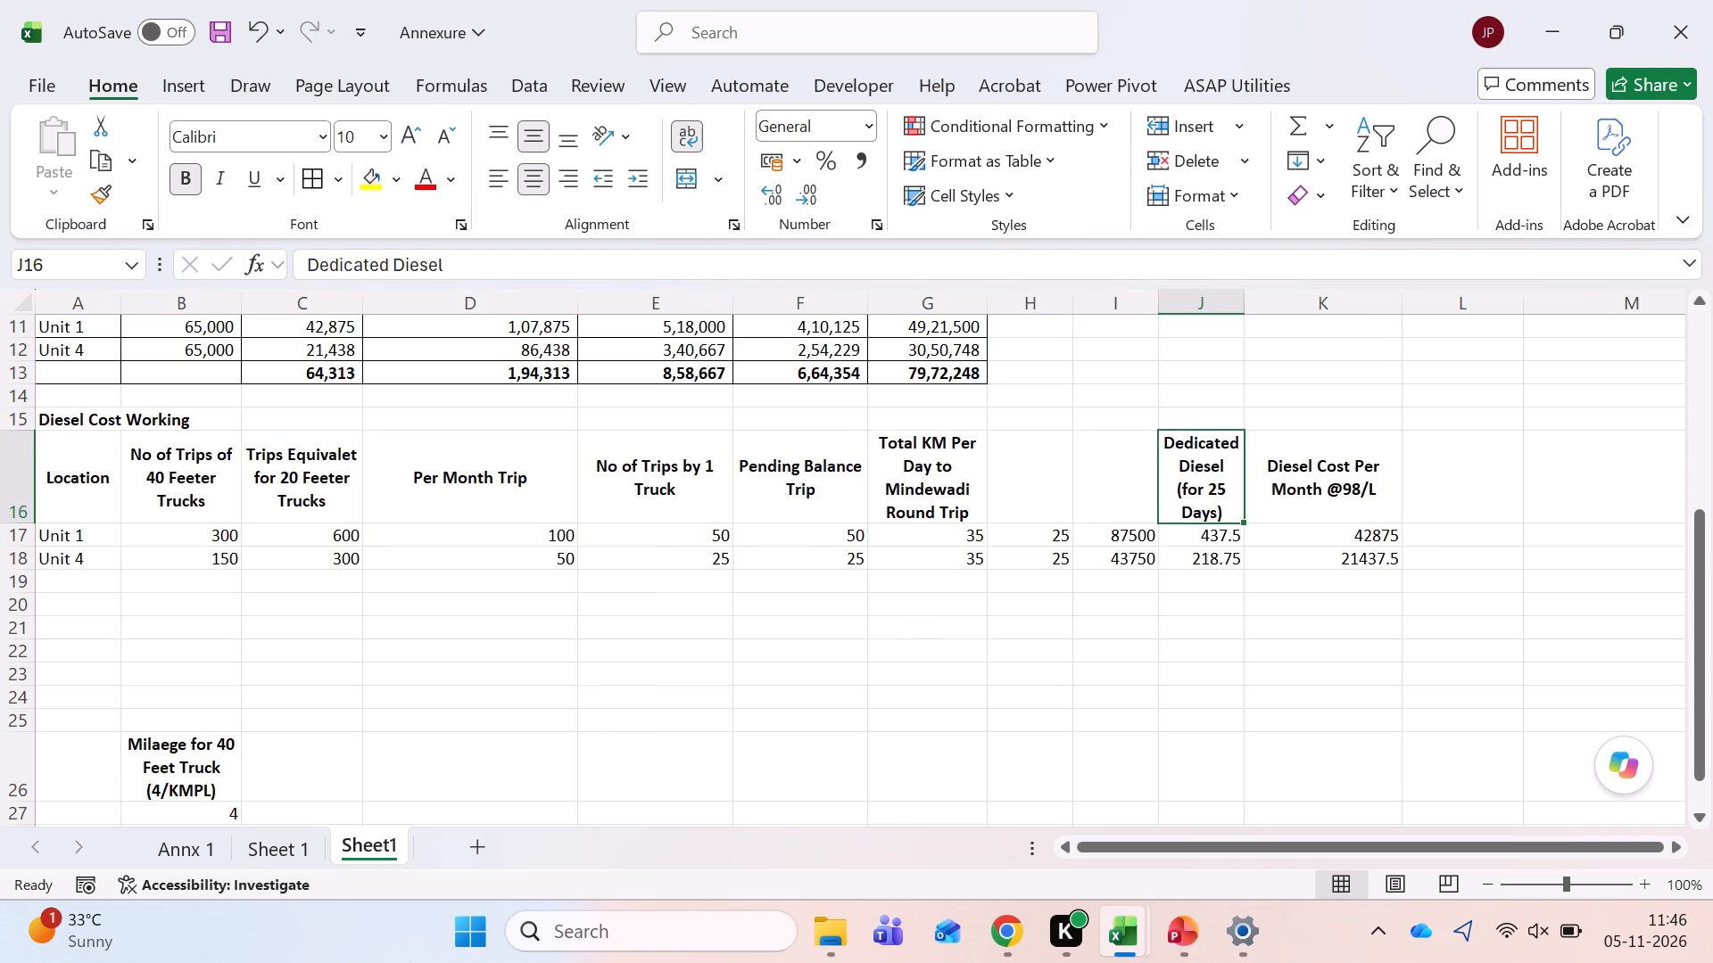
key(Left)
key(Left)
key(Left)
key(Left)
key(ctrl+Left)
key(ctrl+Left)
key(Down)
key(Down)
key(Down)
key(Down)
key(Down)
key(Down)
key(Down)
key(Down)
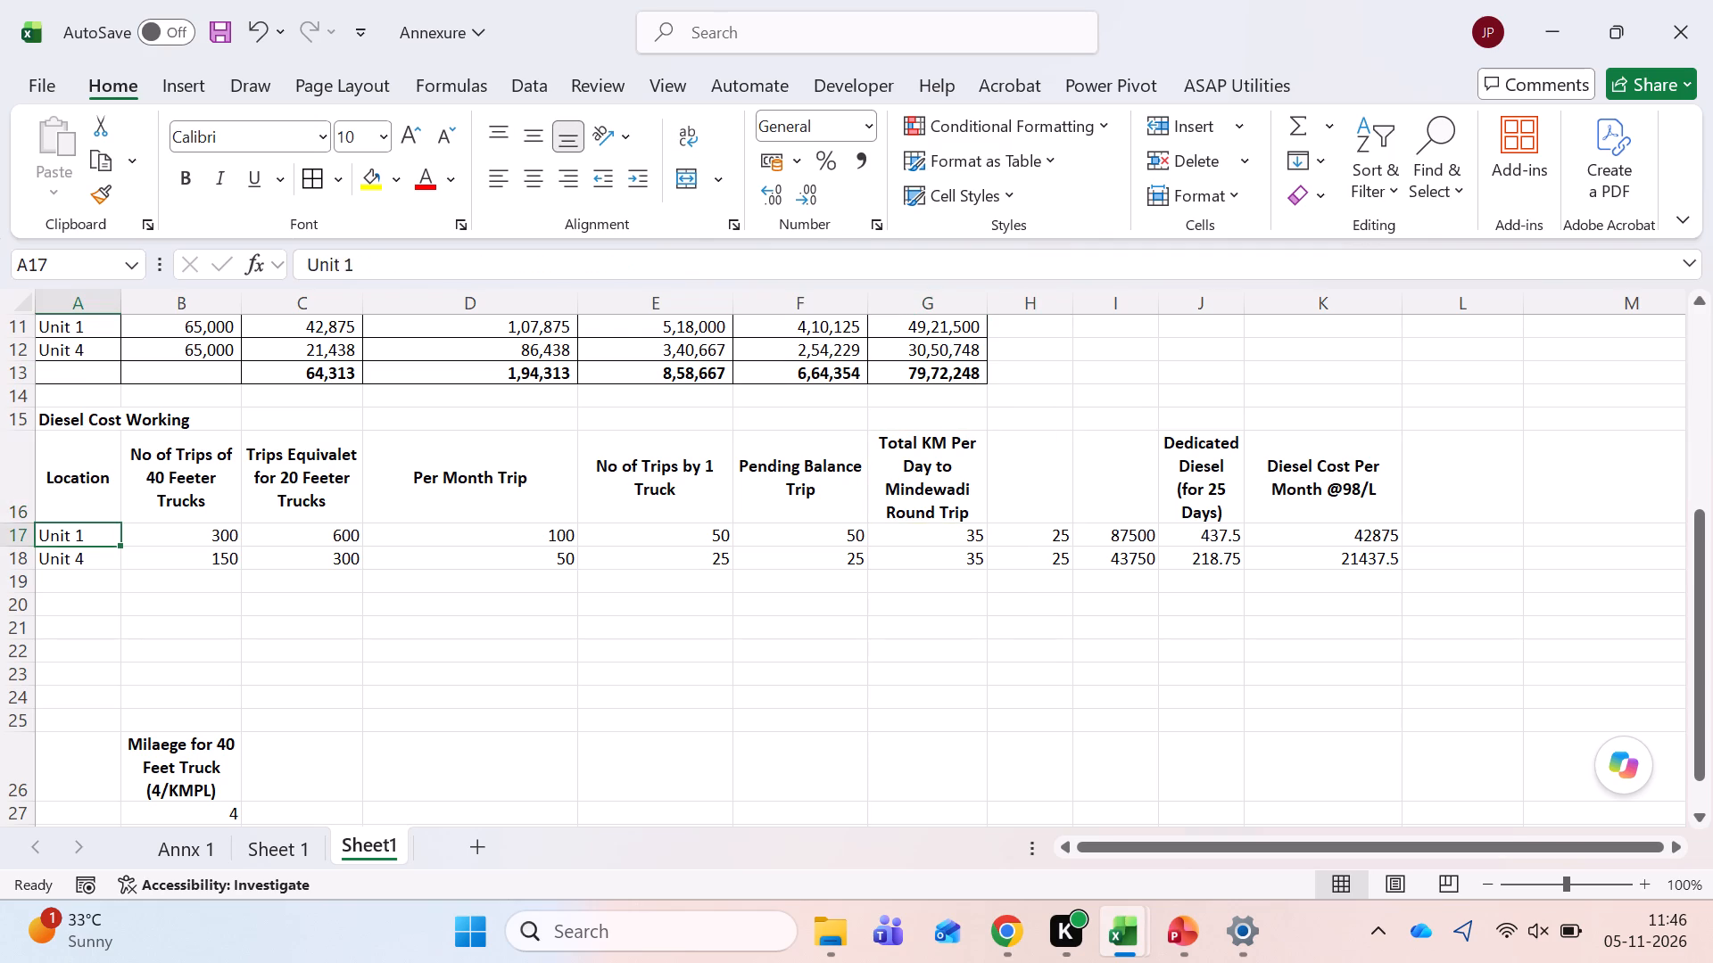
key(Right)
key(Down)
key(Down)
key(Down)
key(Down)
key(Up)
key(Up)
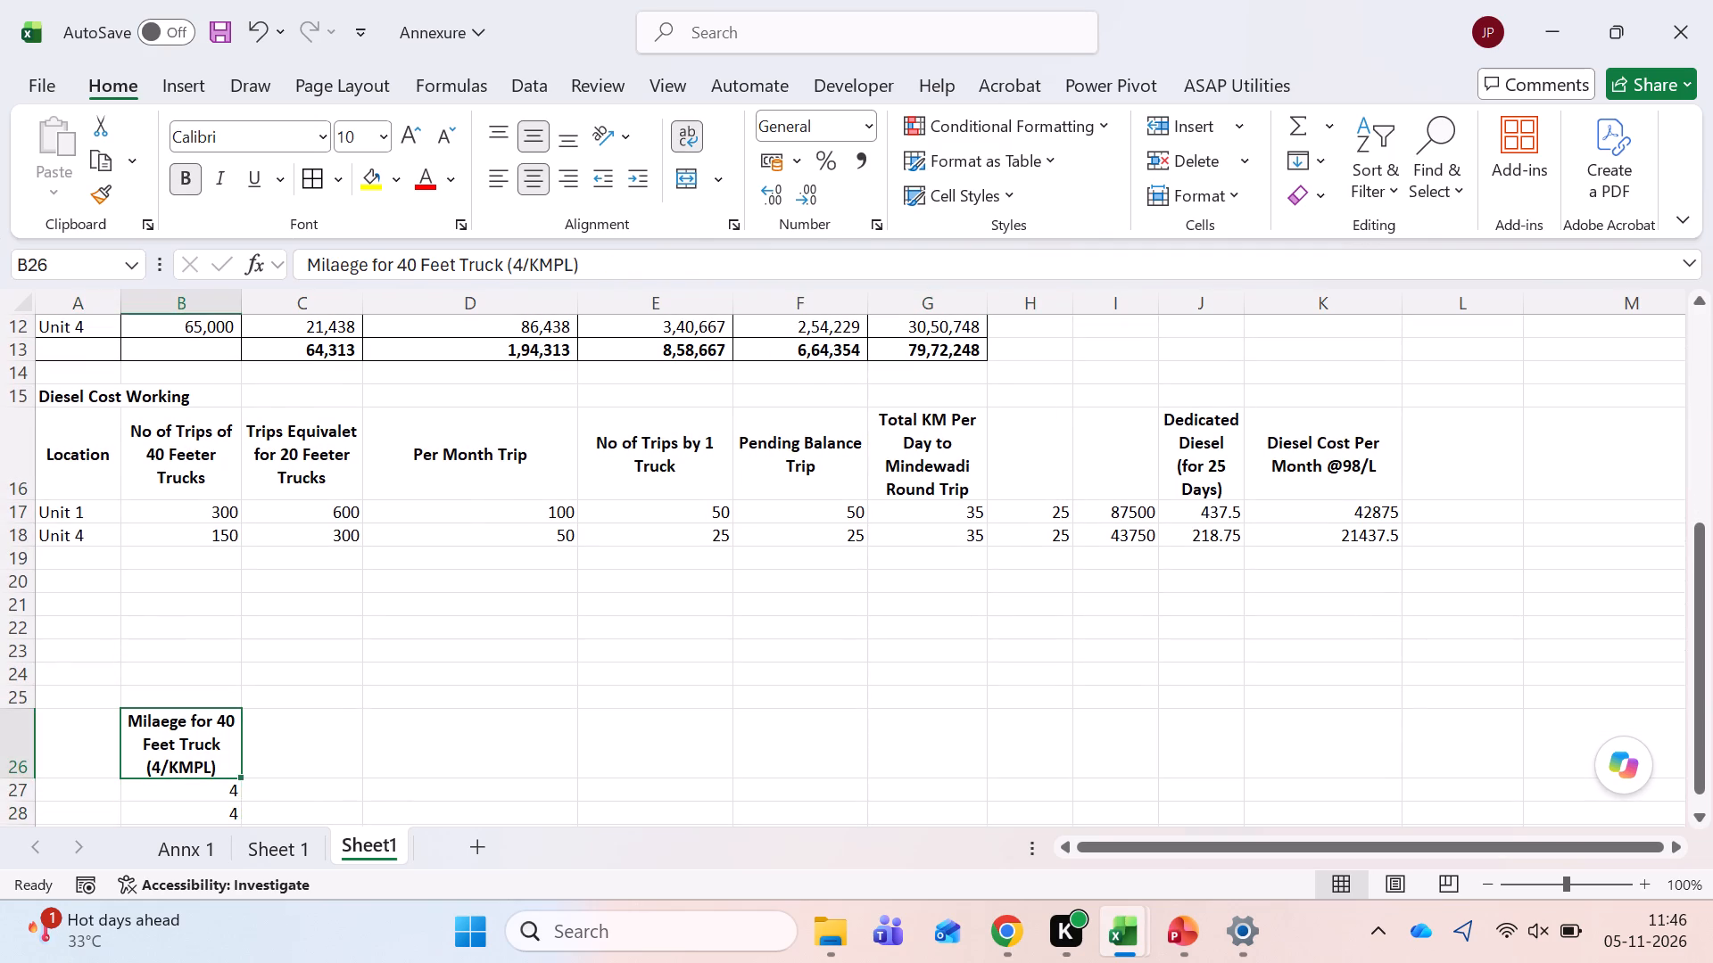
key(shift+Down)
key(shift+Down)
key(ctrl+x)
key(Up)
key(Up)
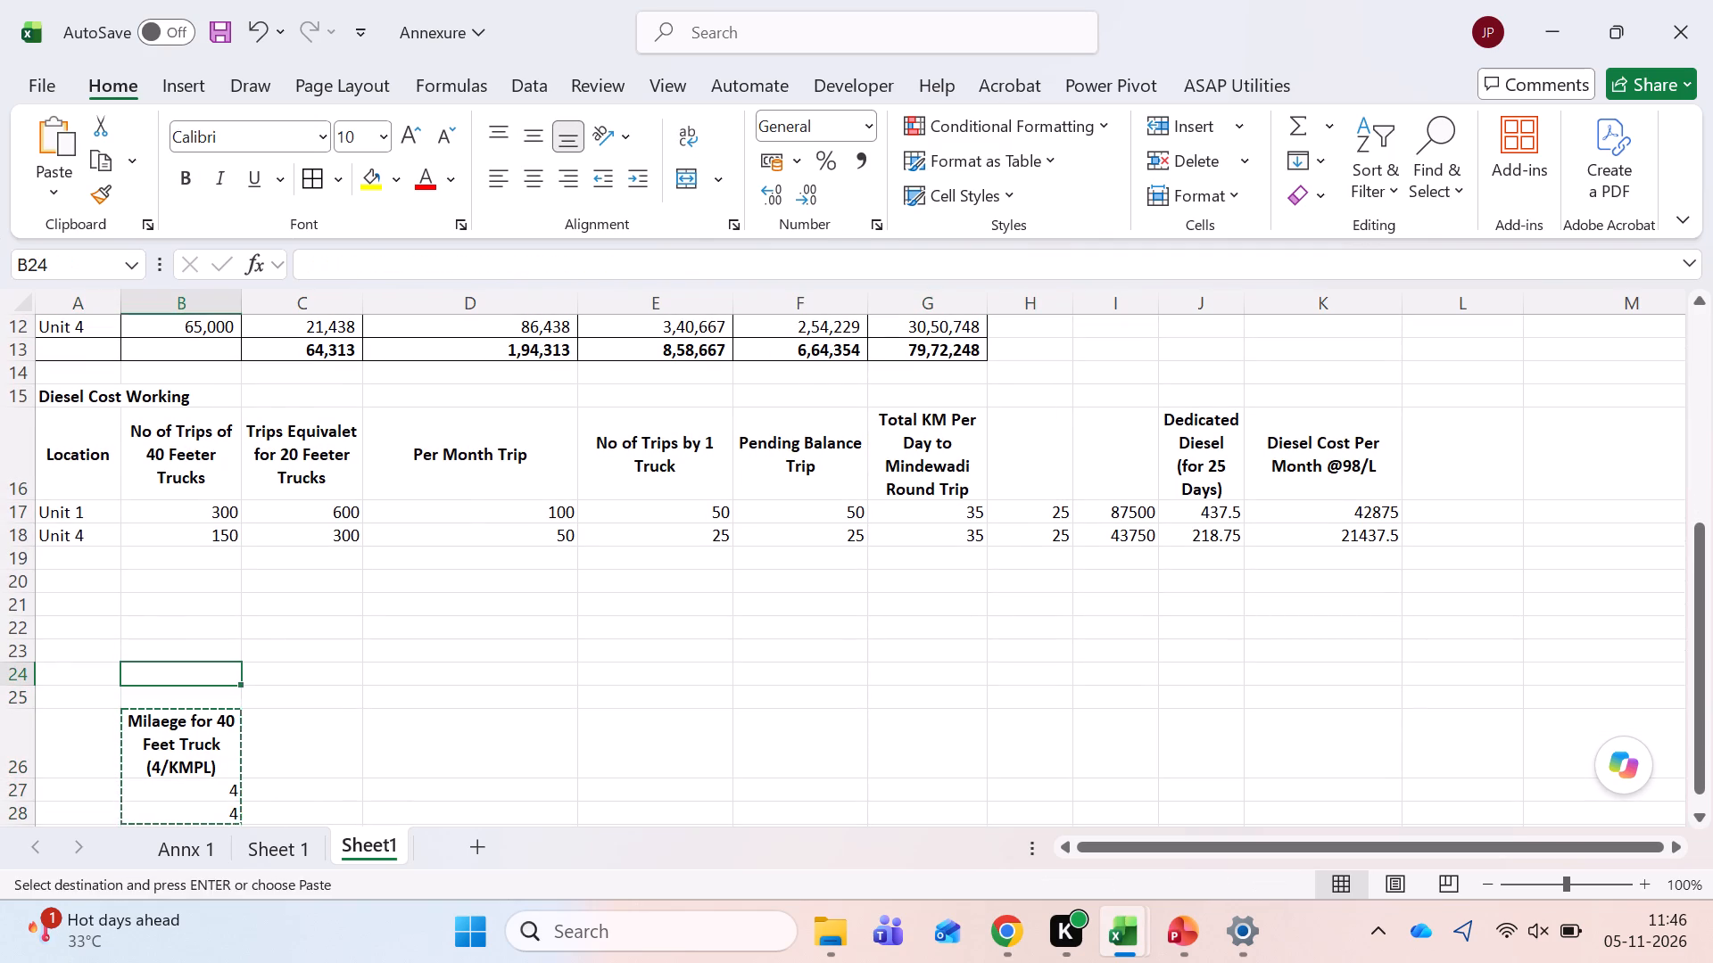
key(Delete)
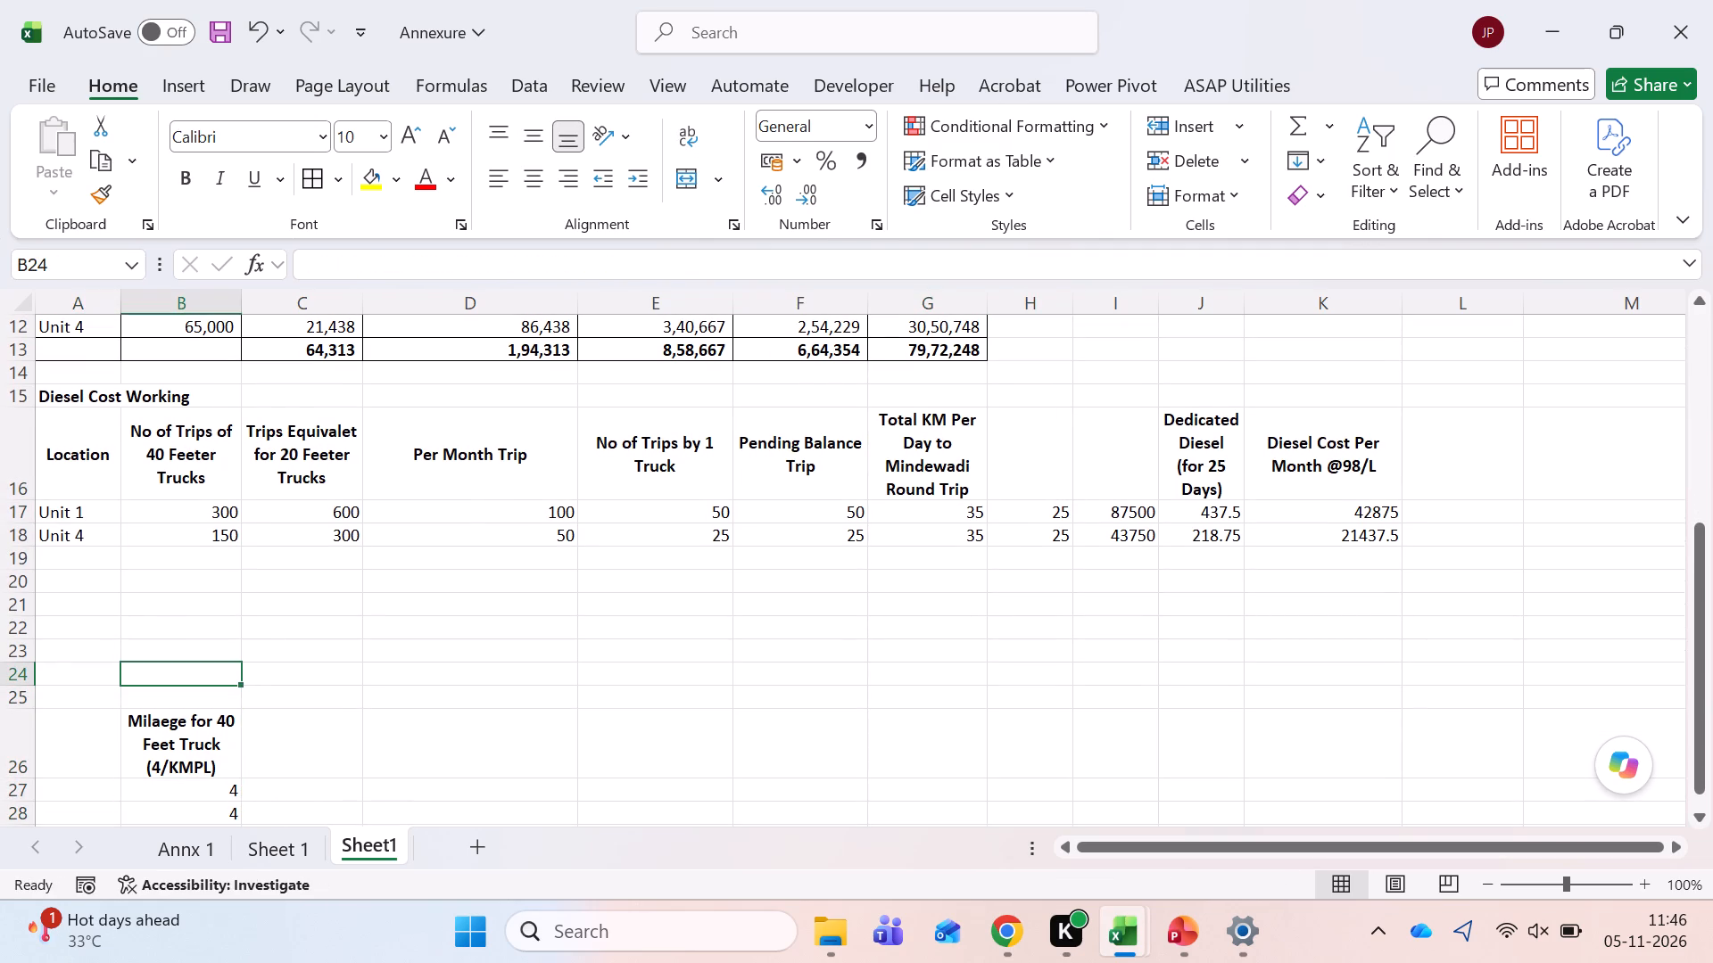
Clear the 40 Feet Truck mileage heading and its two values in B26:B28 below the diesel cost working.
key(Down)
key(Down)
key(shift+Down)
key(shift+Down)
key(Delete)
Save the Annexure workbook.
key(Up)
key(ctrl+Up)
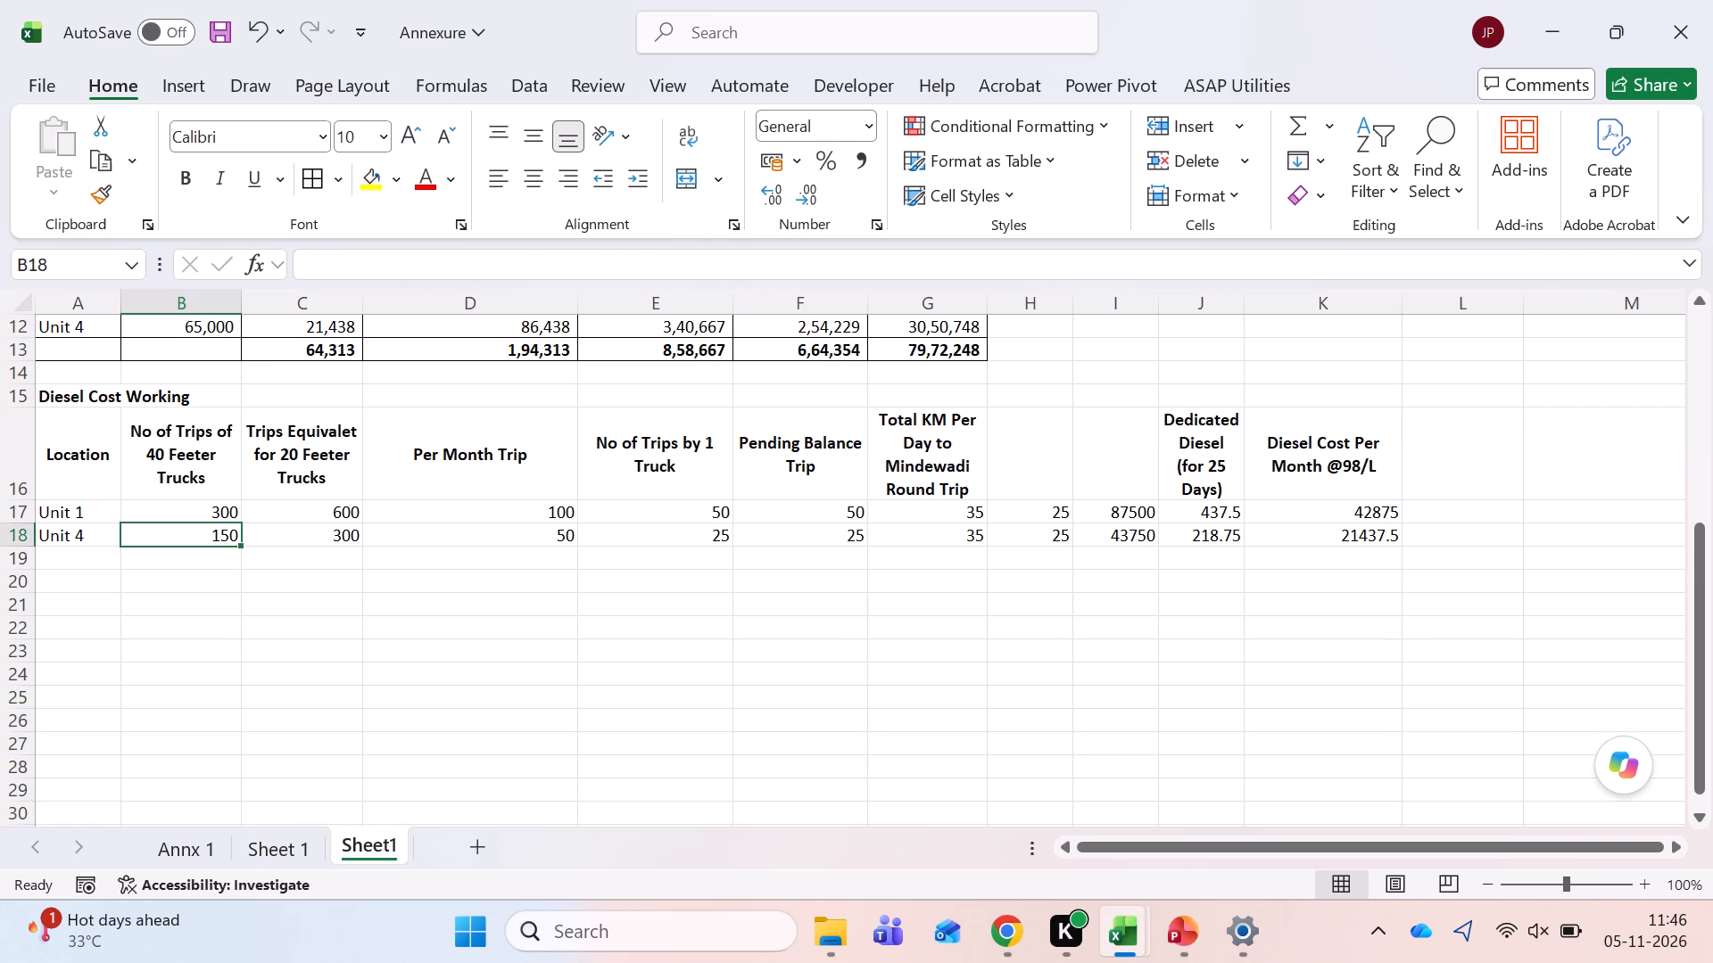
key(ctrl+Up)
key(Down)
key(Left)
key(Left)
key(Up)
key(Up)
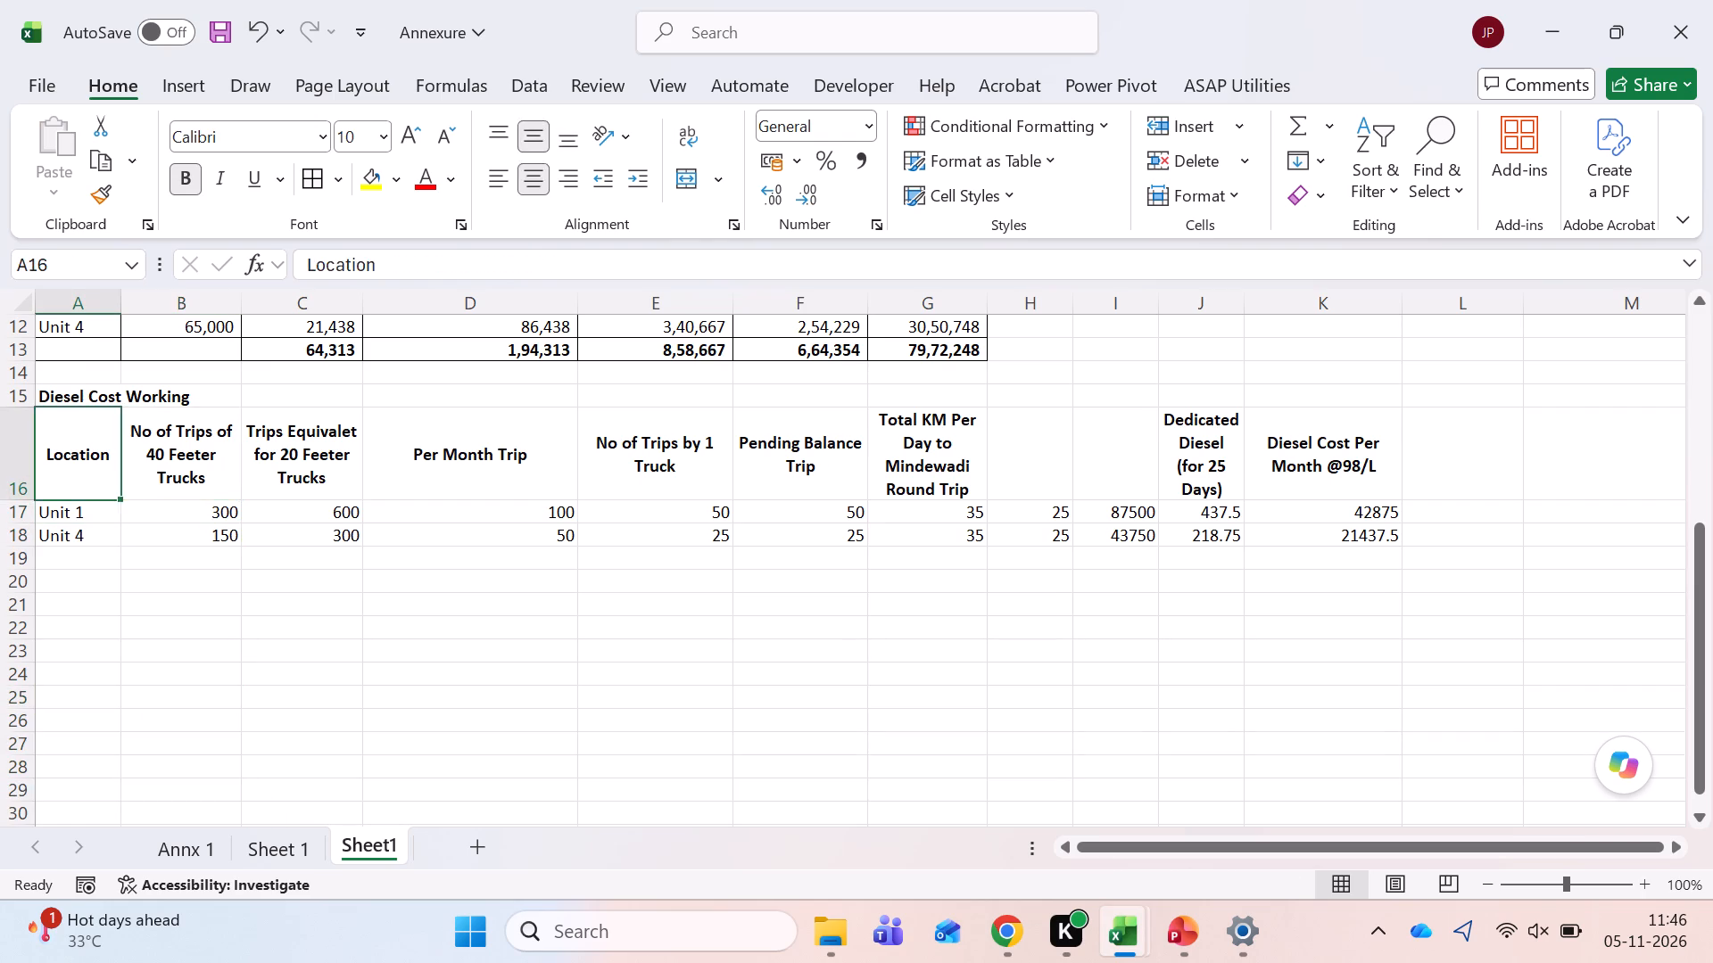
key(Down)
key(ctrl+s)
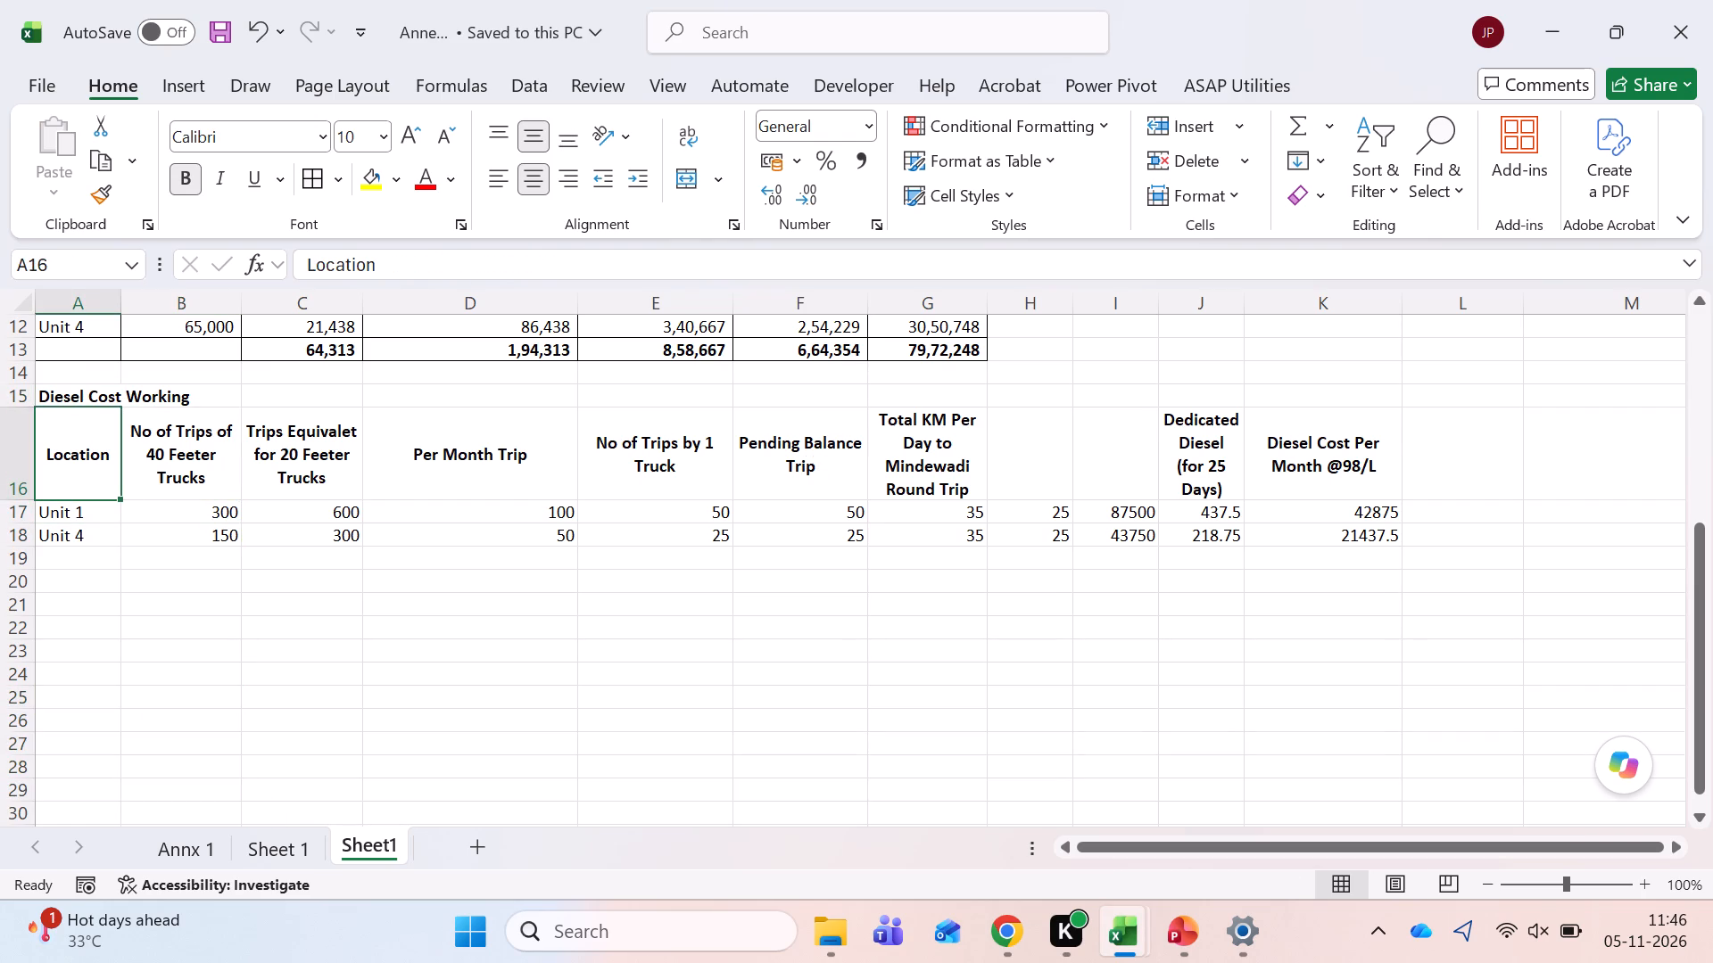
Examine the Unit 1 audit cost formula in D11 and the Unit 1 trip figures and formulas in B17:D17.
scroll(813, 466, up, 1)
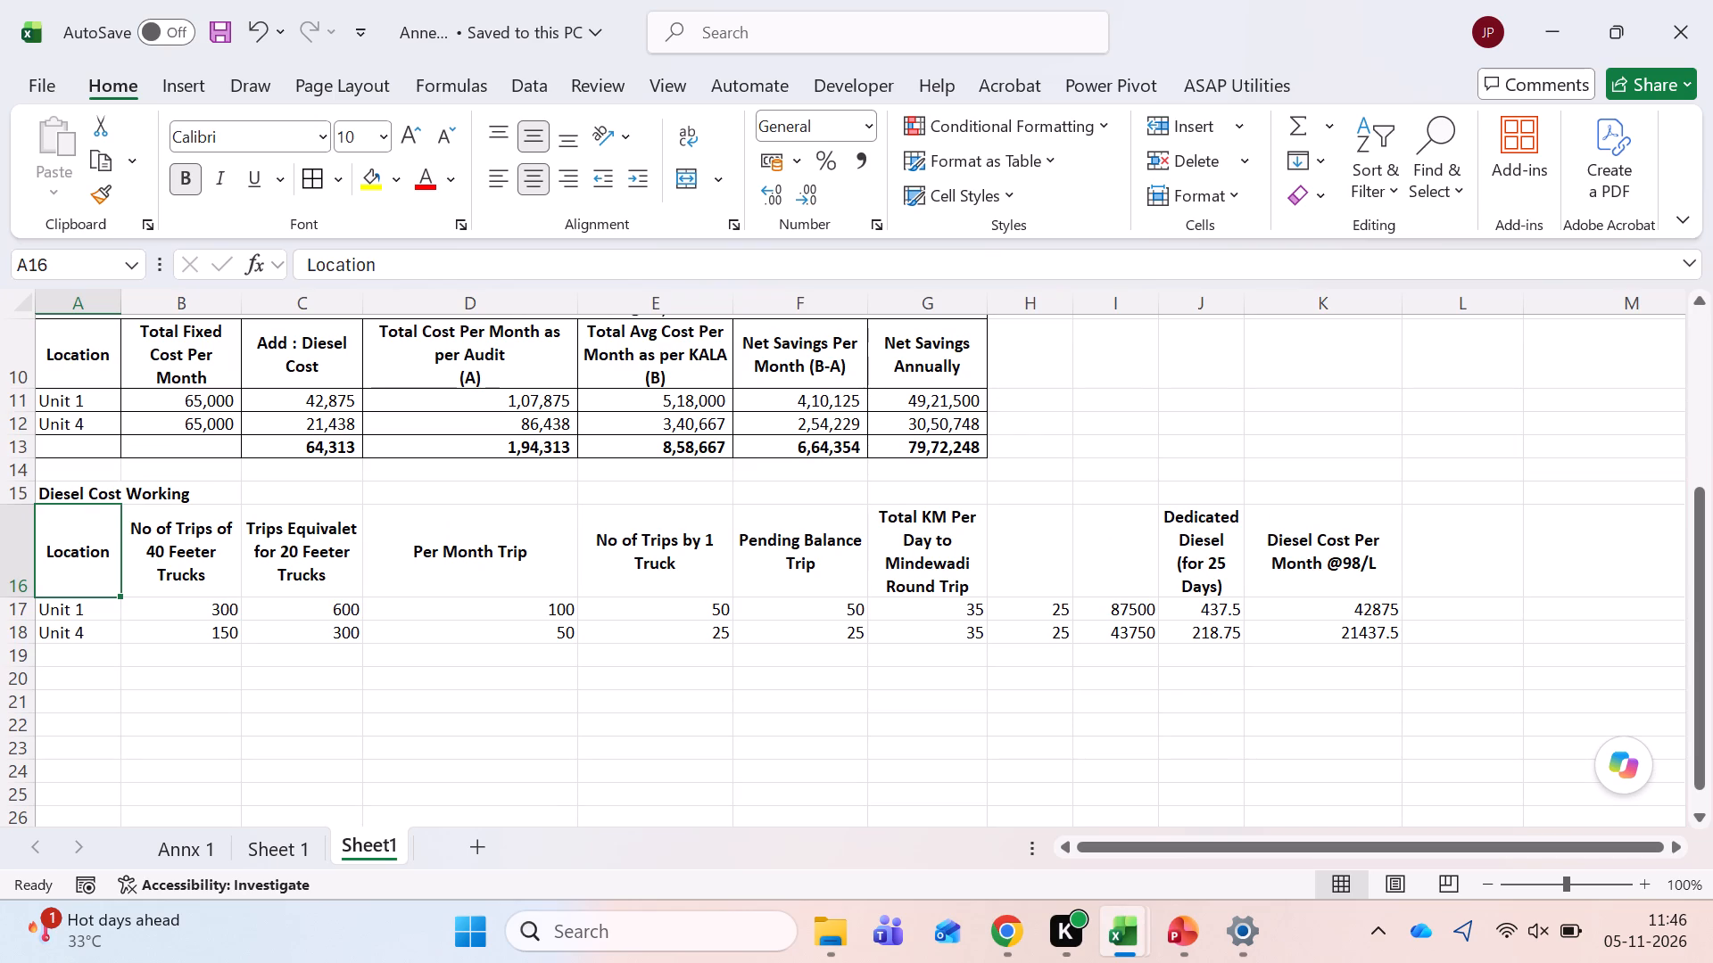
click(519, 396)
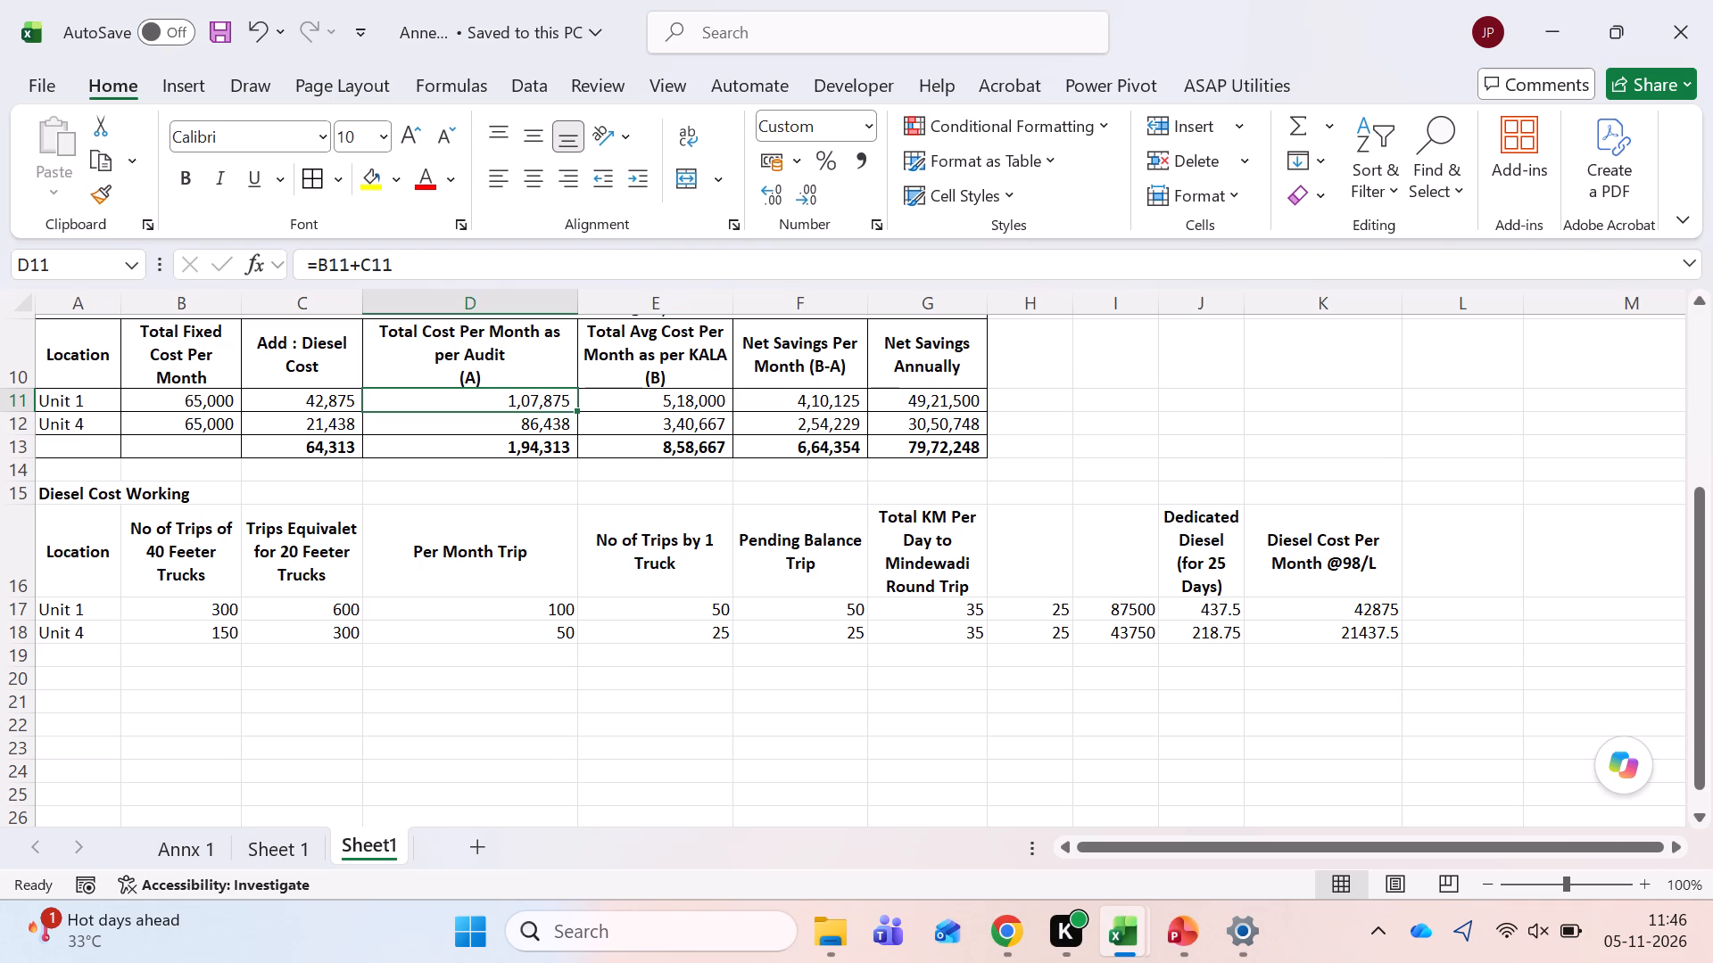
key(Left)
key(Left)
key(Left)
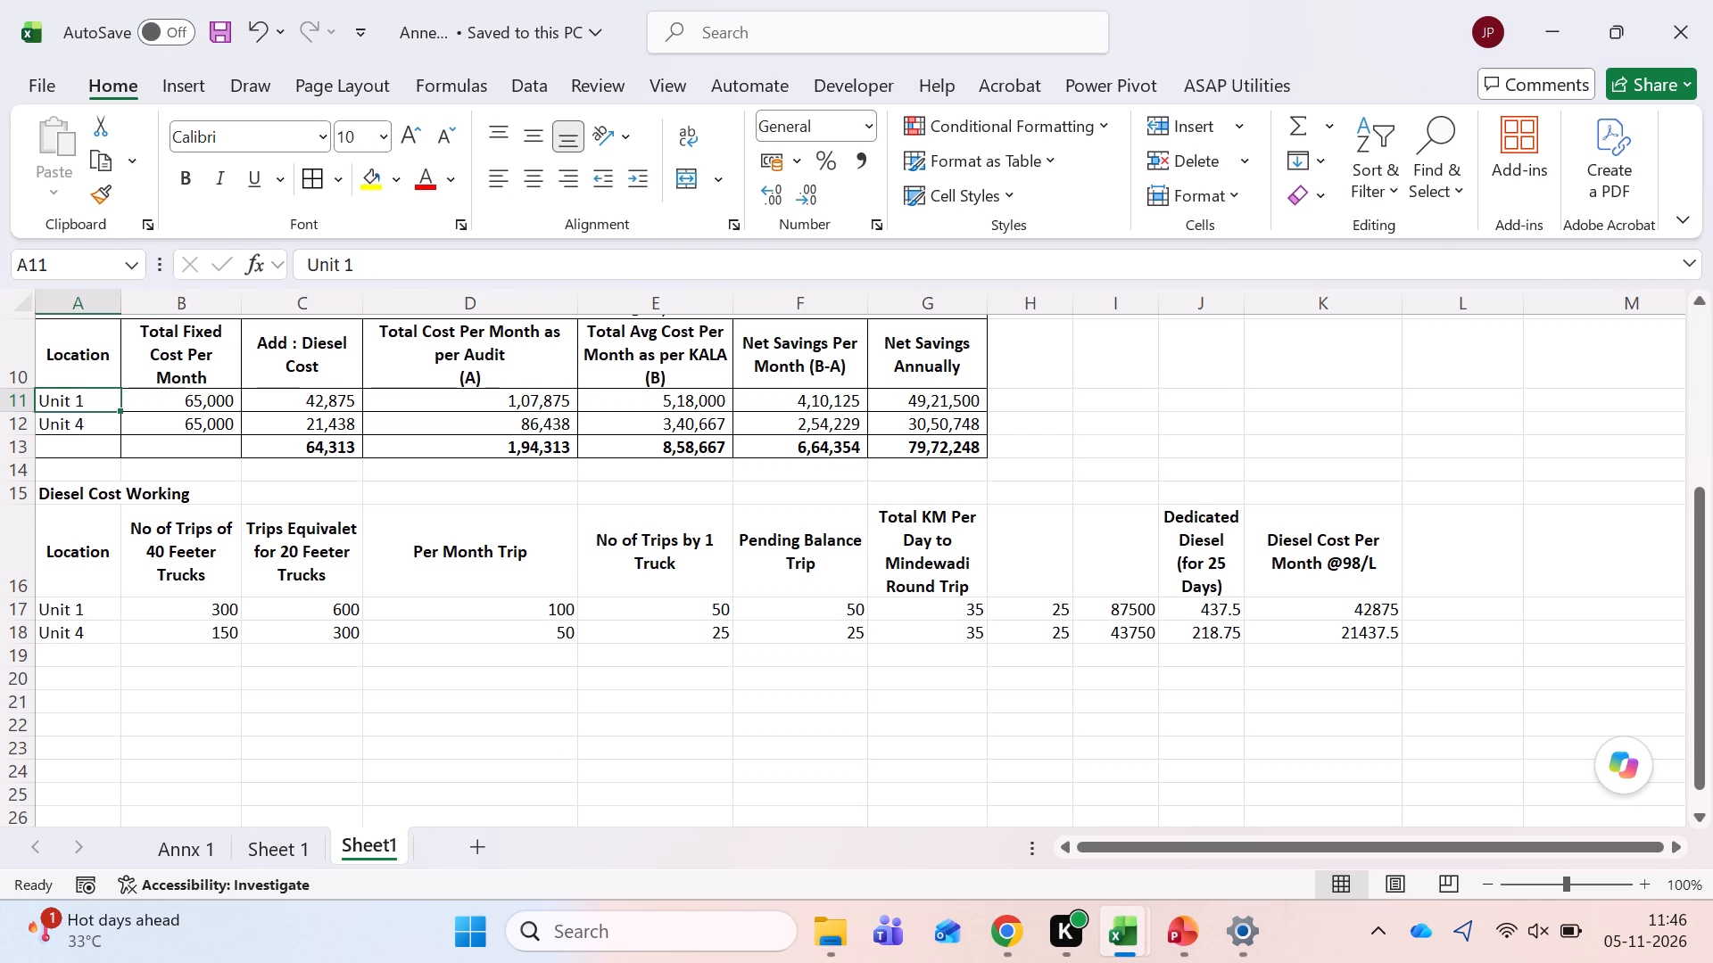
key(Left)
key(Left)
key(Down)
key(Down)
key(Down)
key(Down)
key(Down)
key(Down)
key(Right)
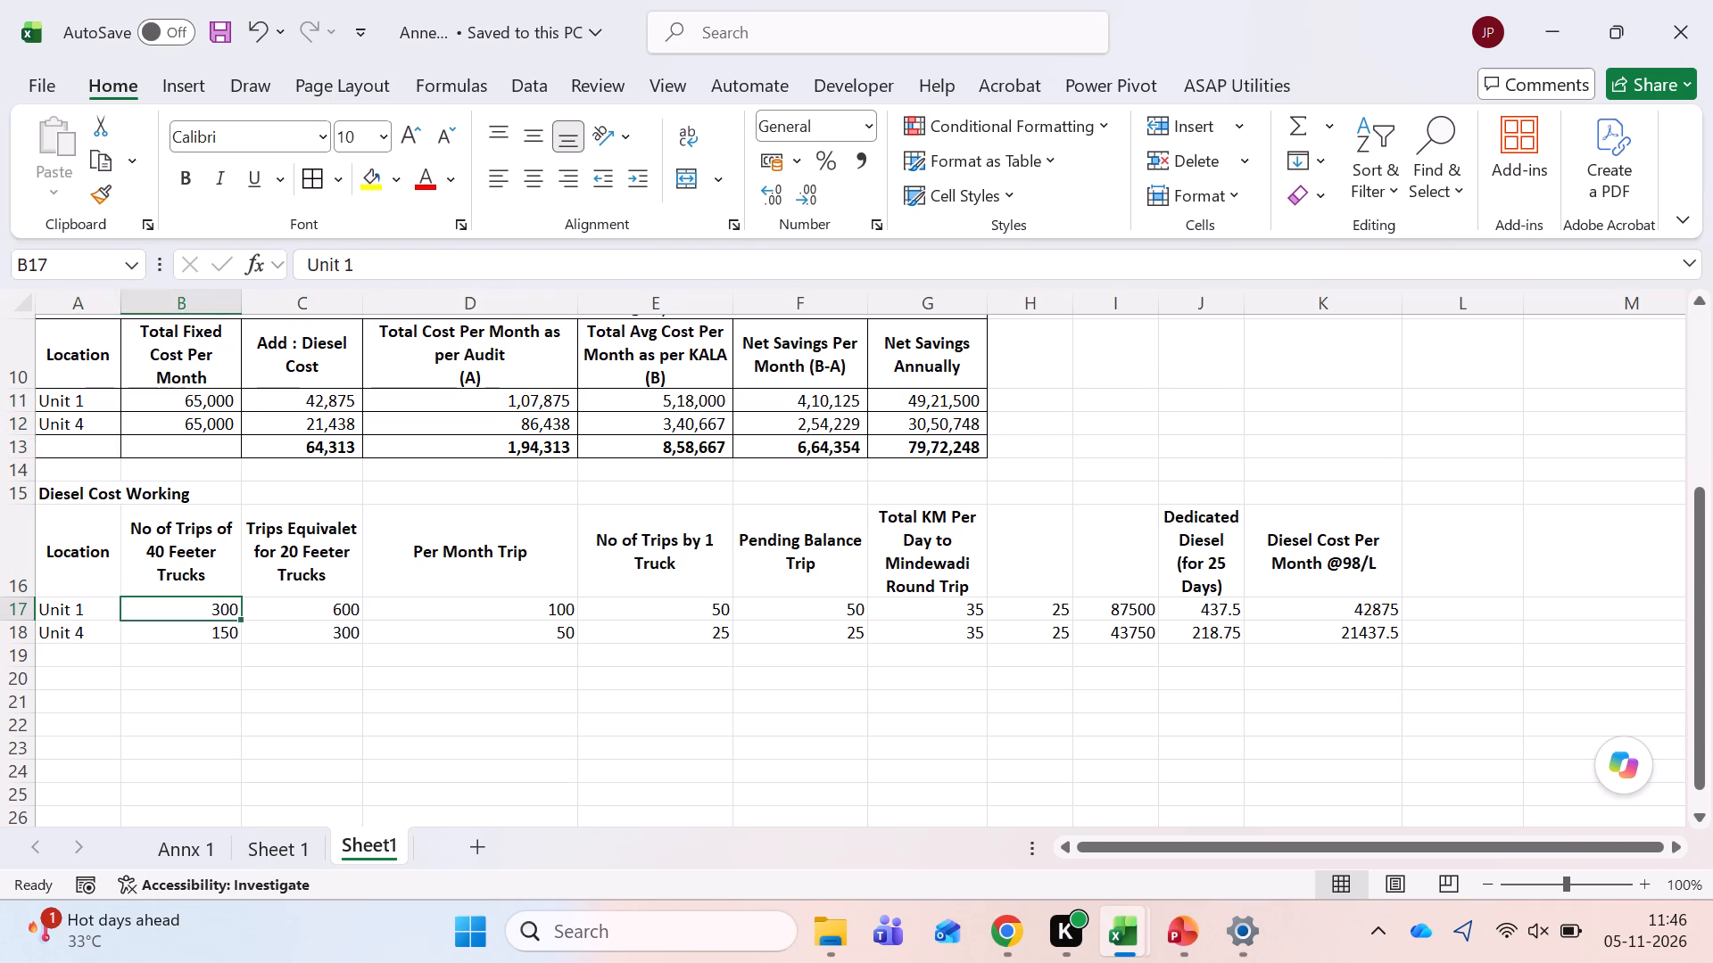
key(Right)
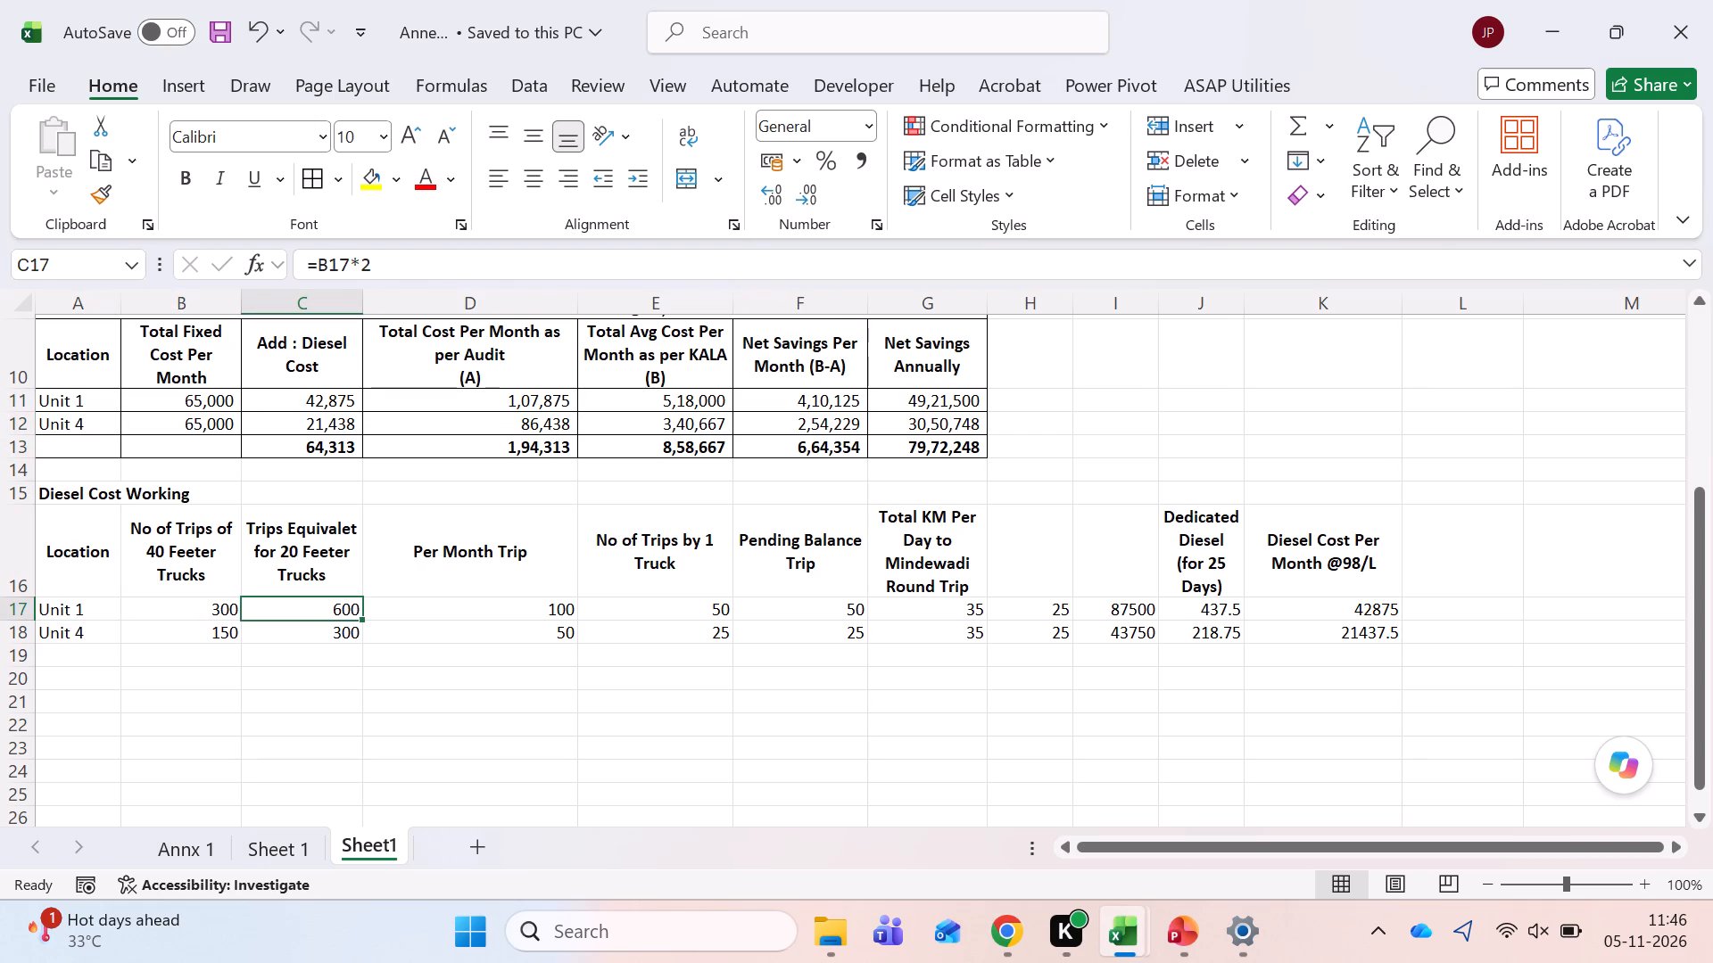
key(Up)
key(Down)
key(Left)
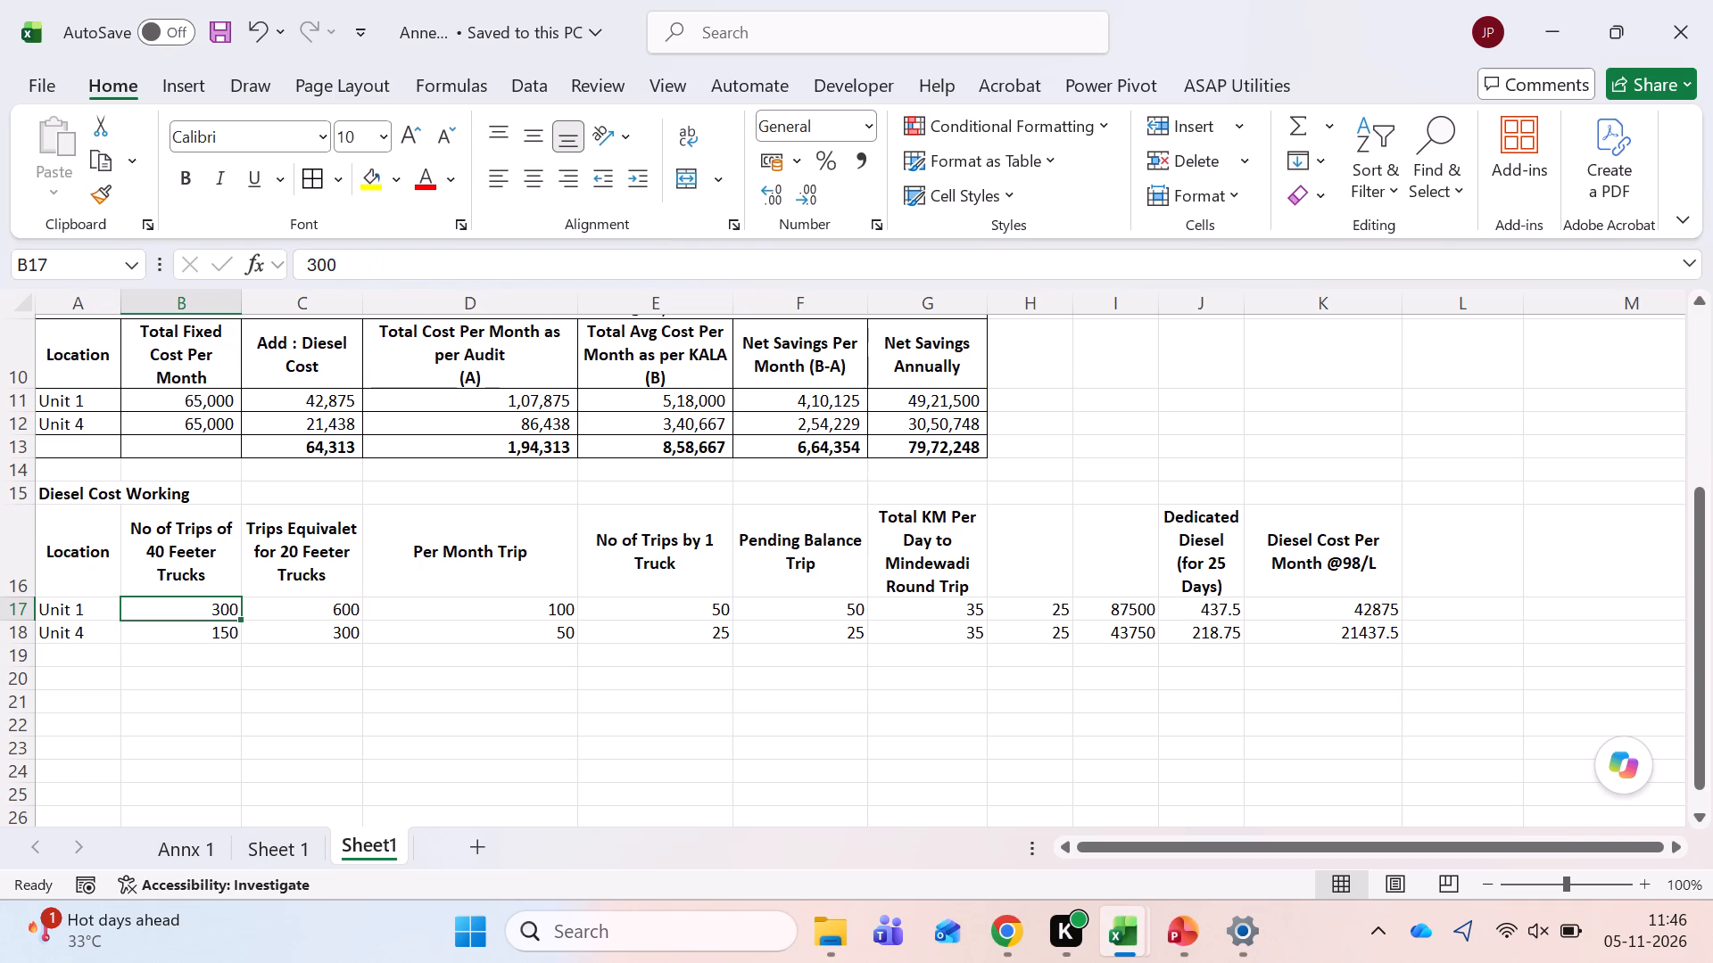
key(Right)
key(Up)
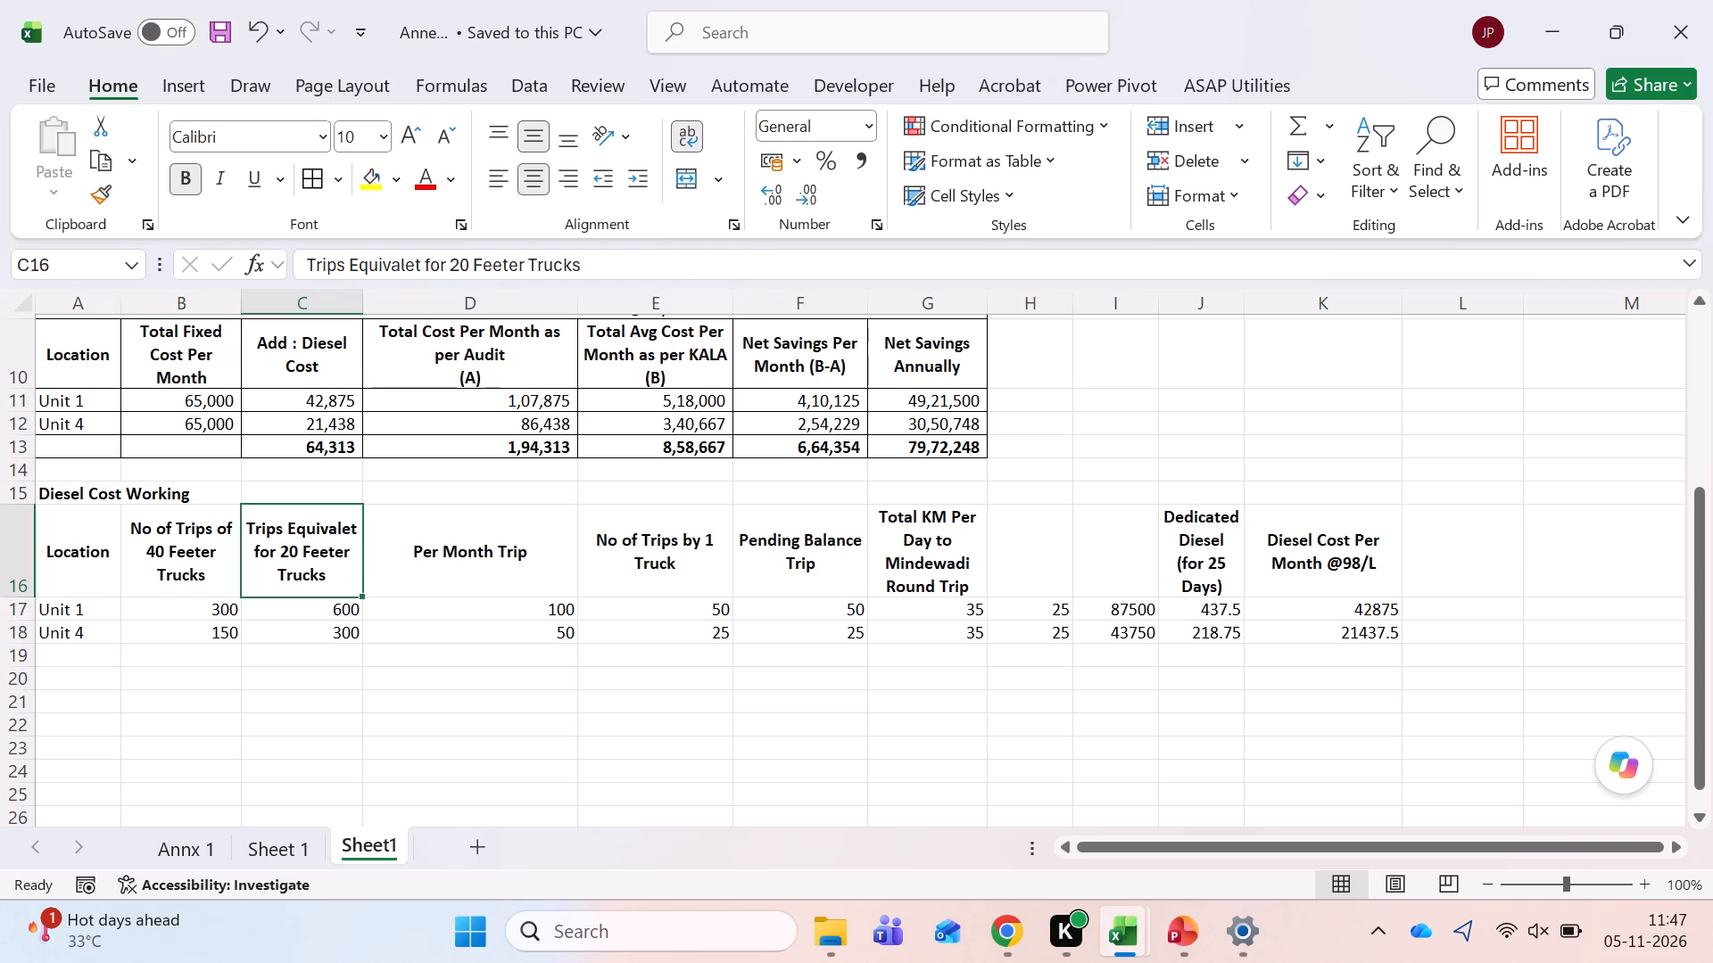
key(Right)
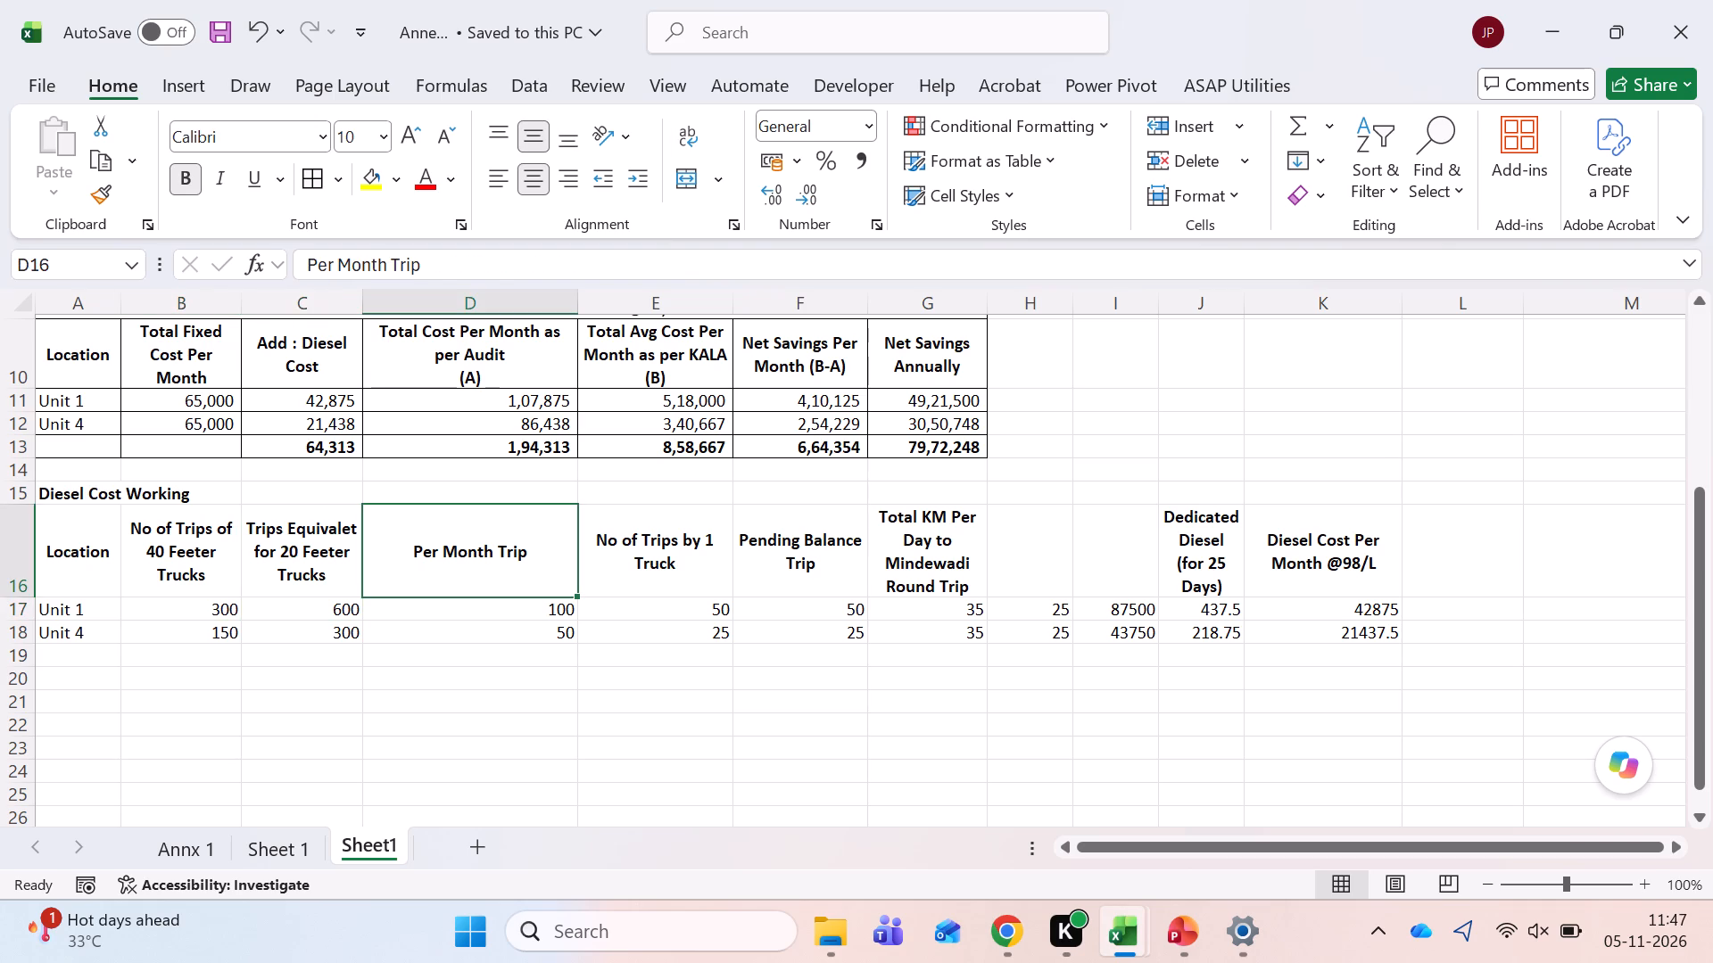
key(Down)
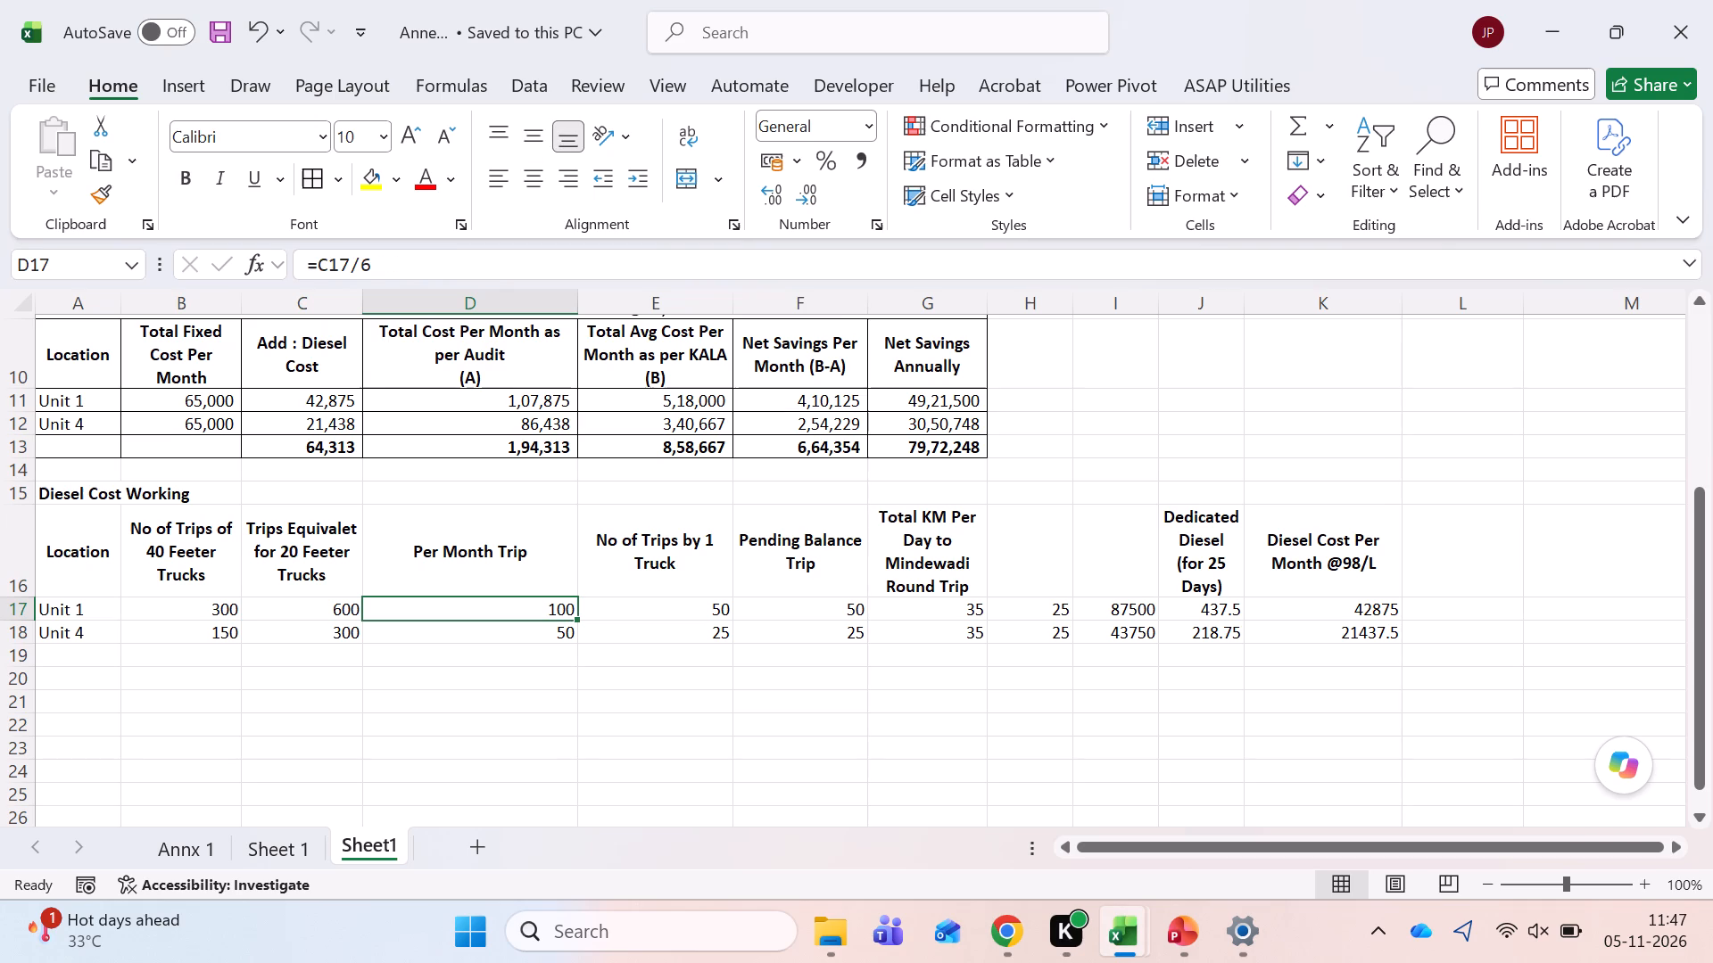
Examine the No of Trips by 1 Truck column and the cell references used by Unit 1's formula in I17.
click(660, 574)
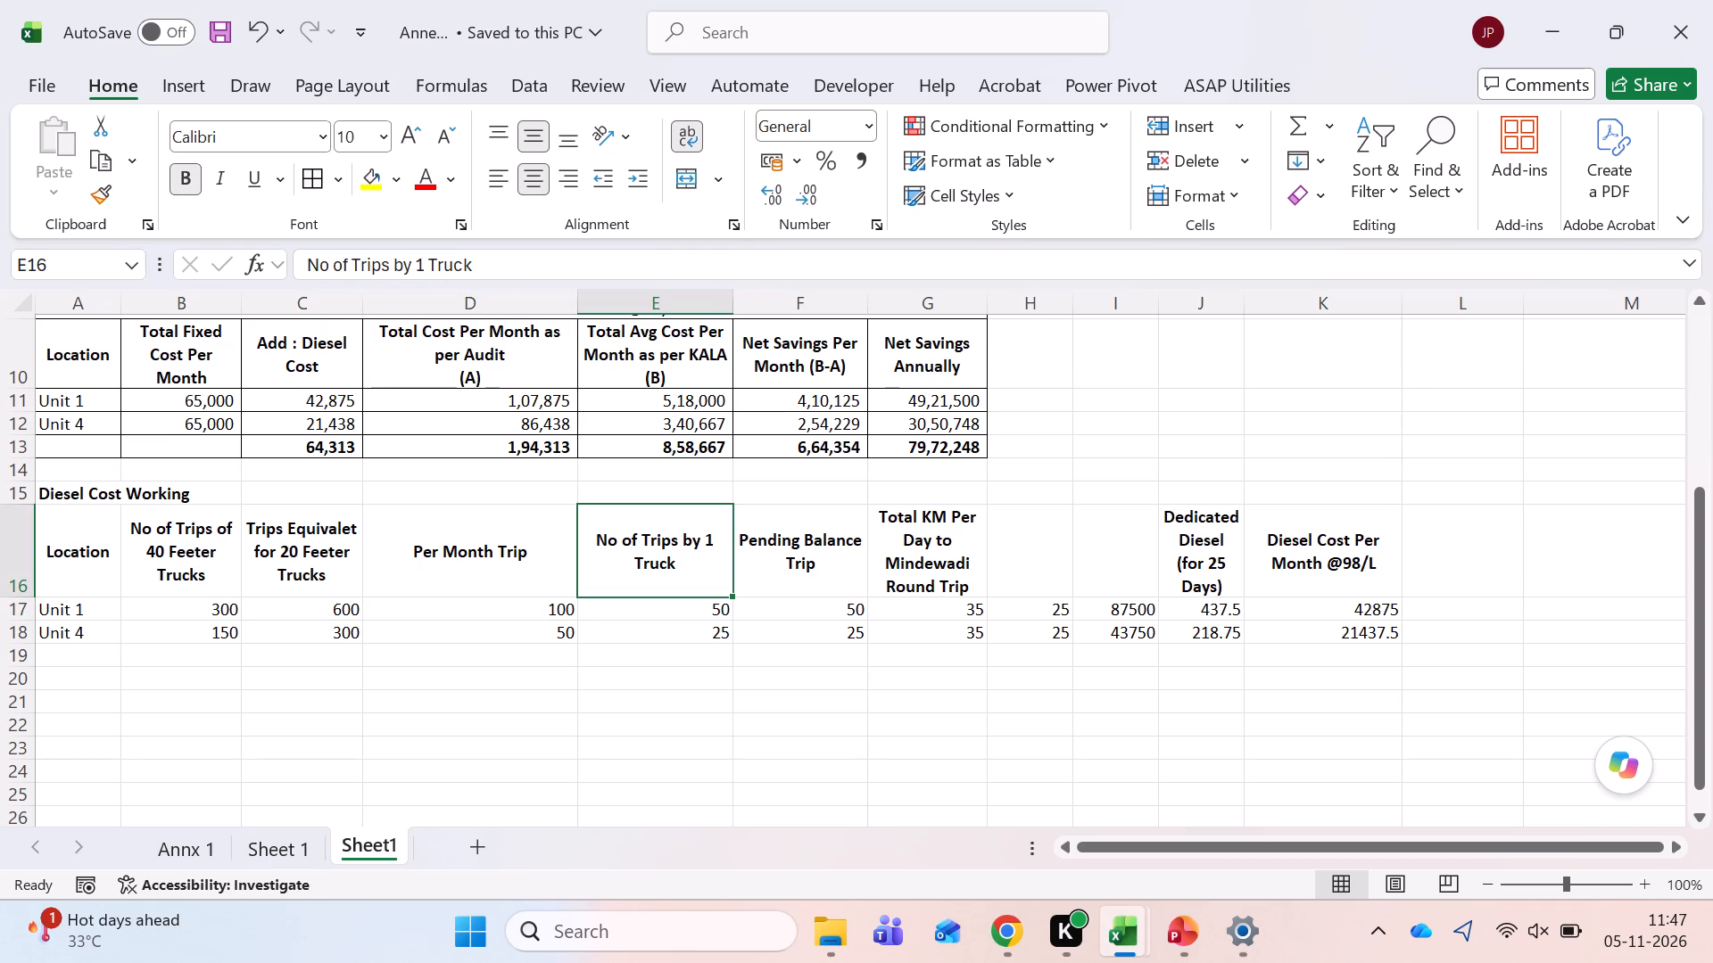
key(Down)
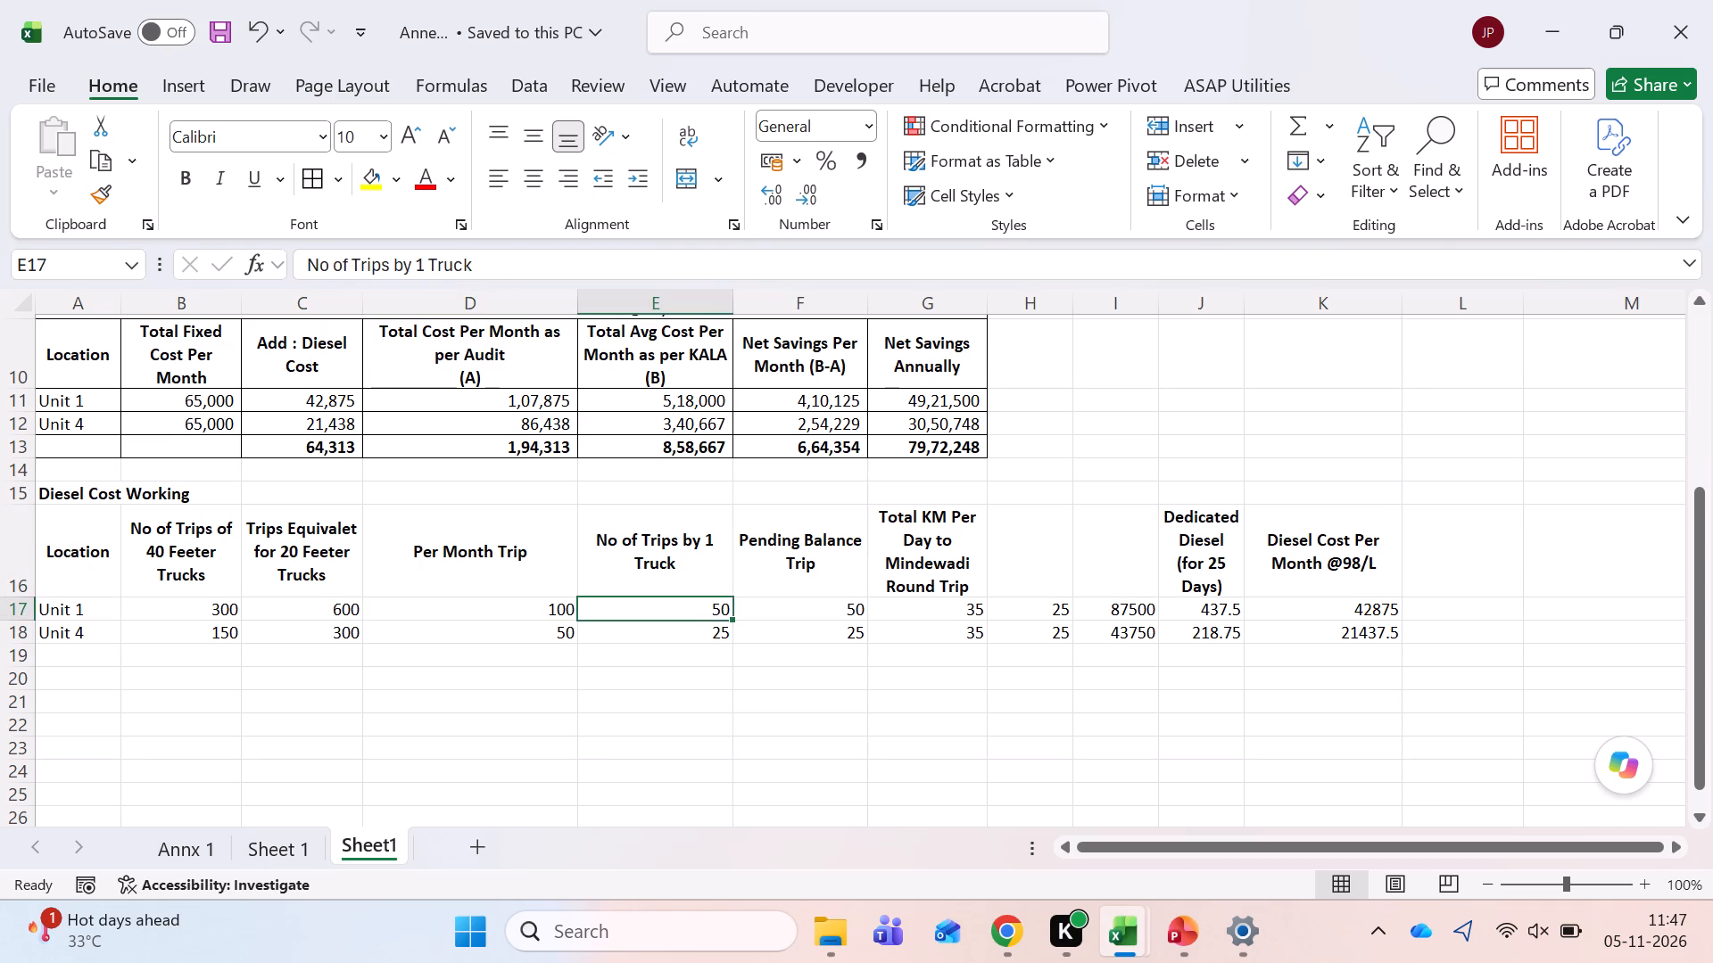
key(Down)
key(Up)
key(Up)
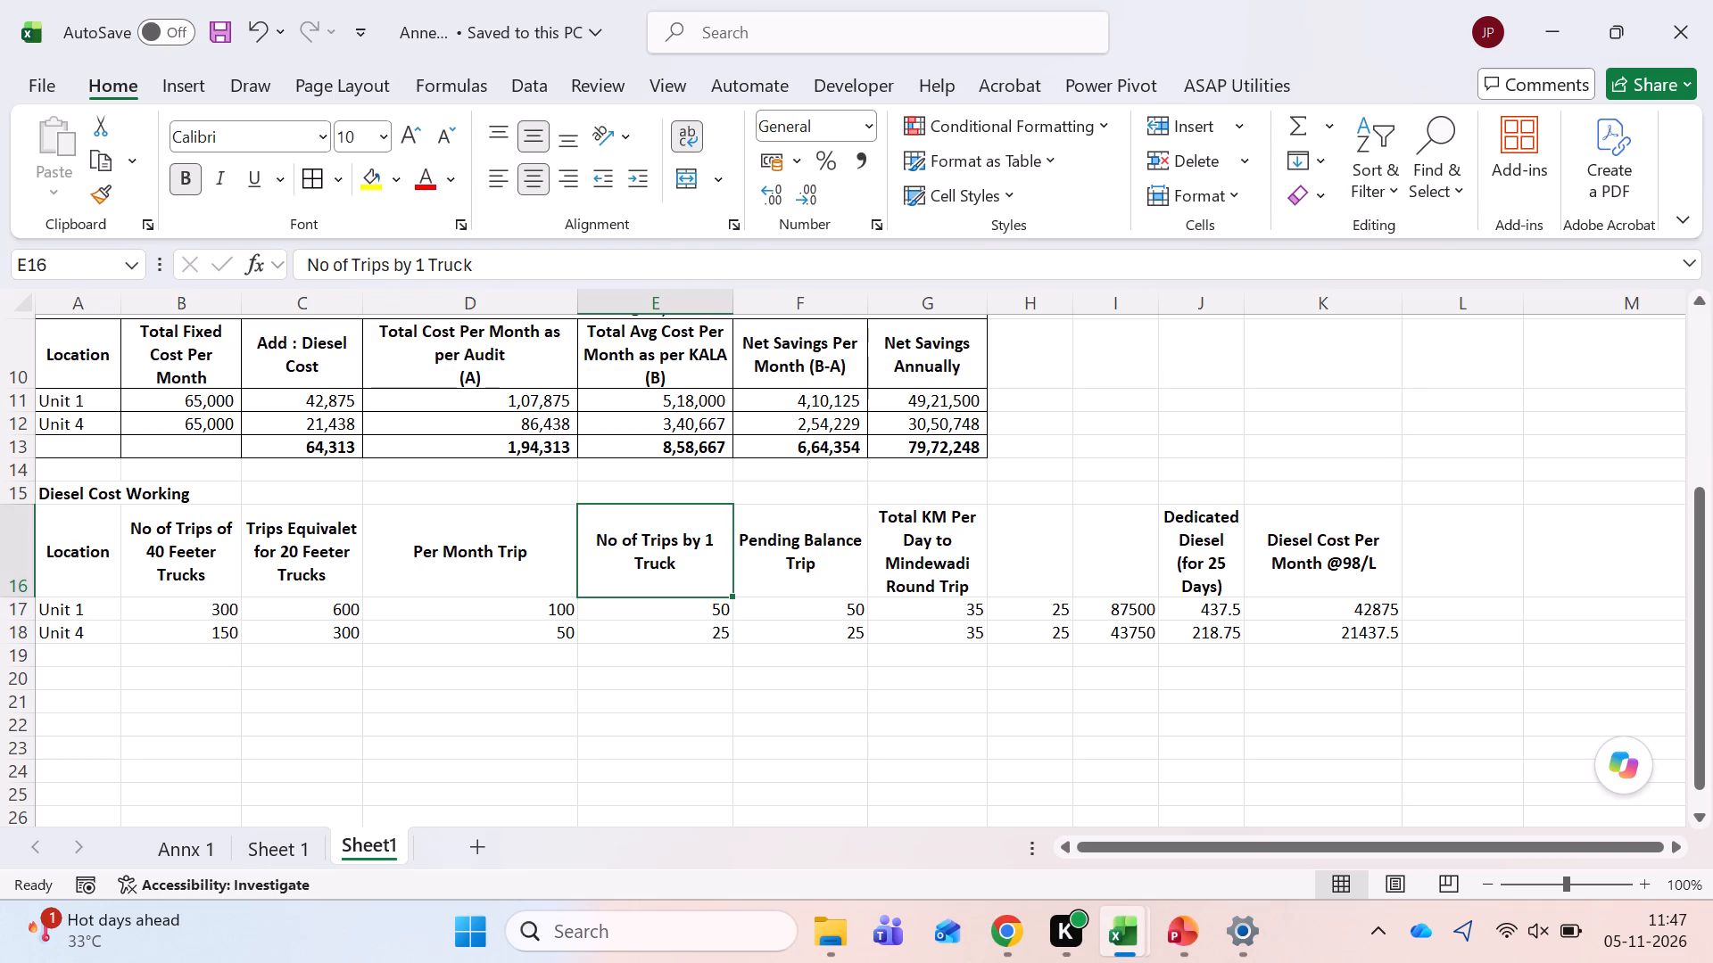
key(Right)
key(Right)
key(Down)
key(Right)
key(Right)
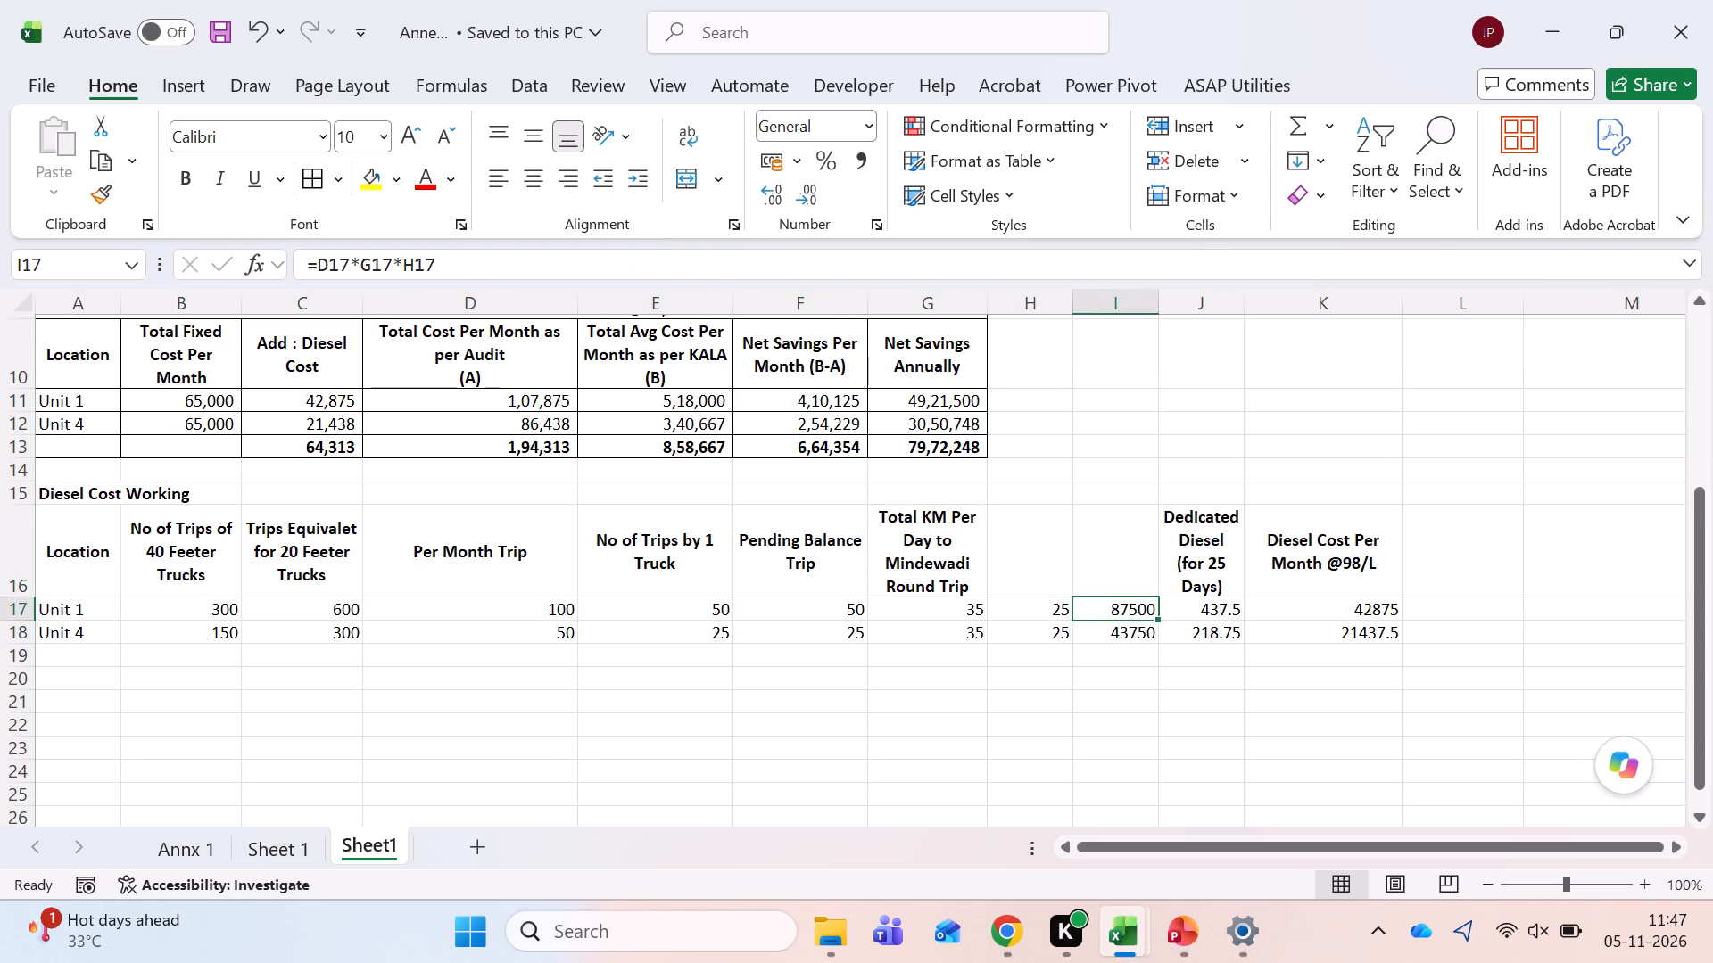
key(F2)
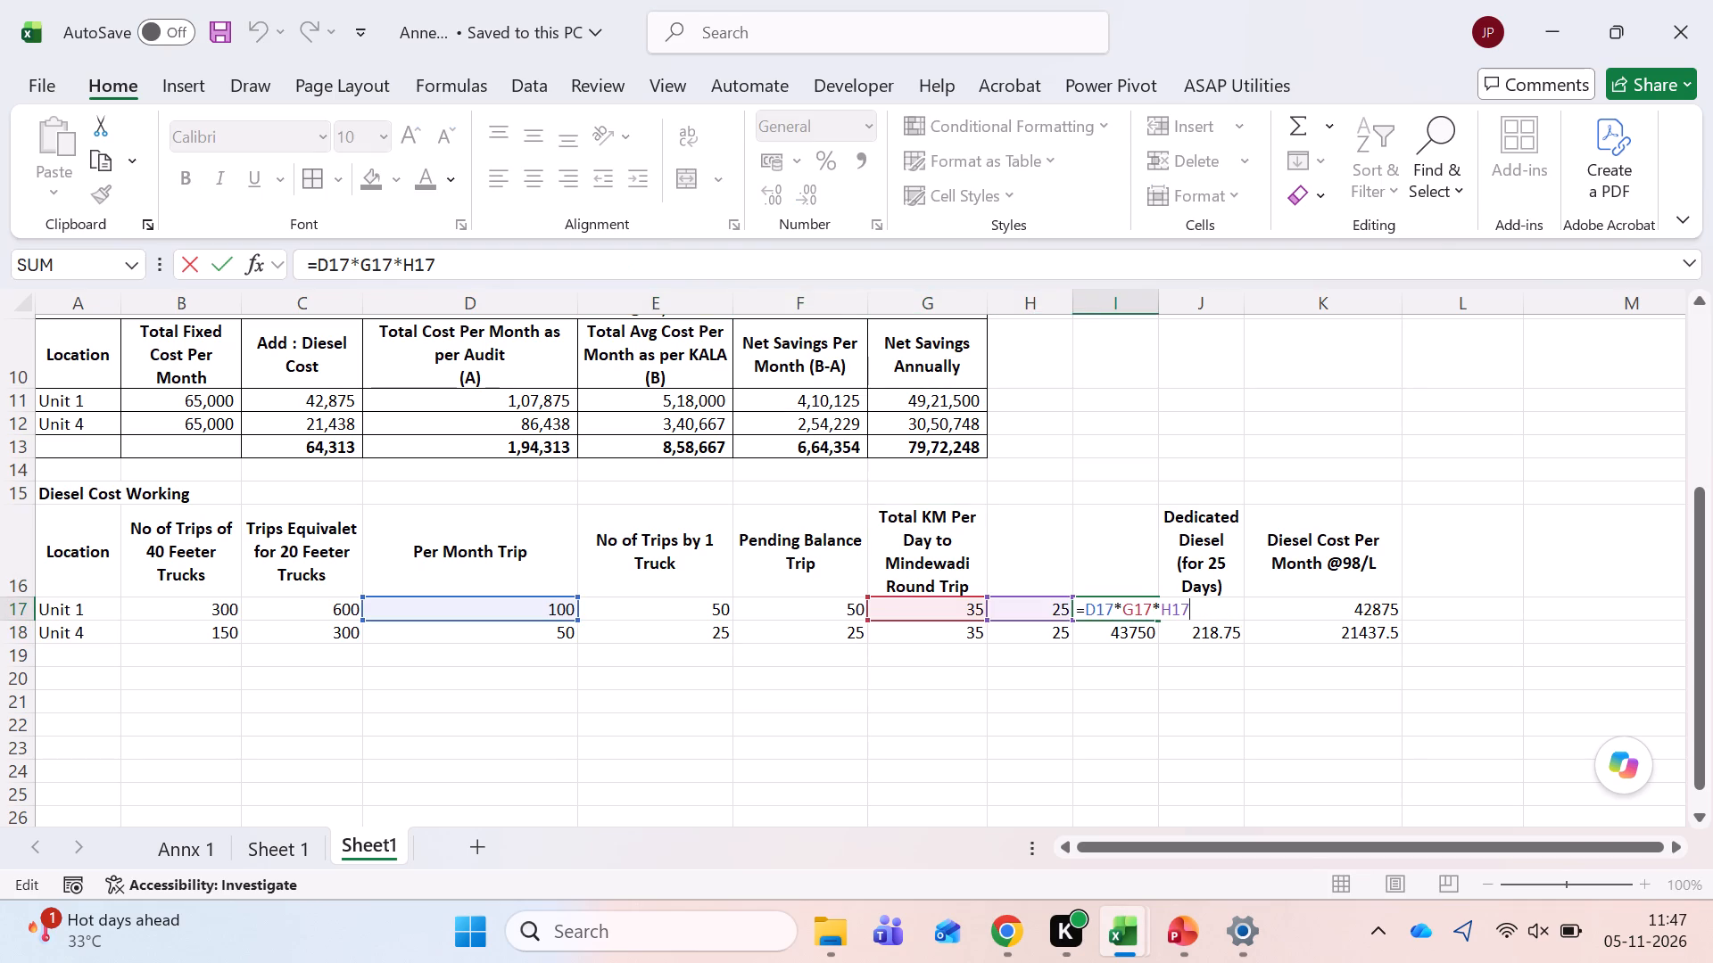